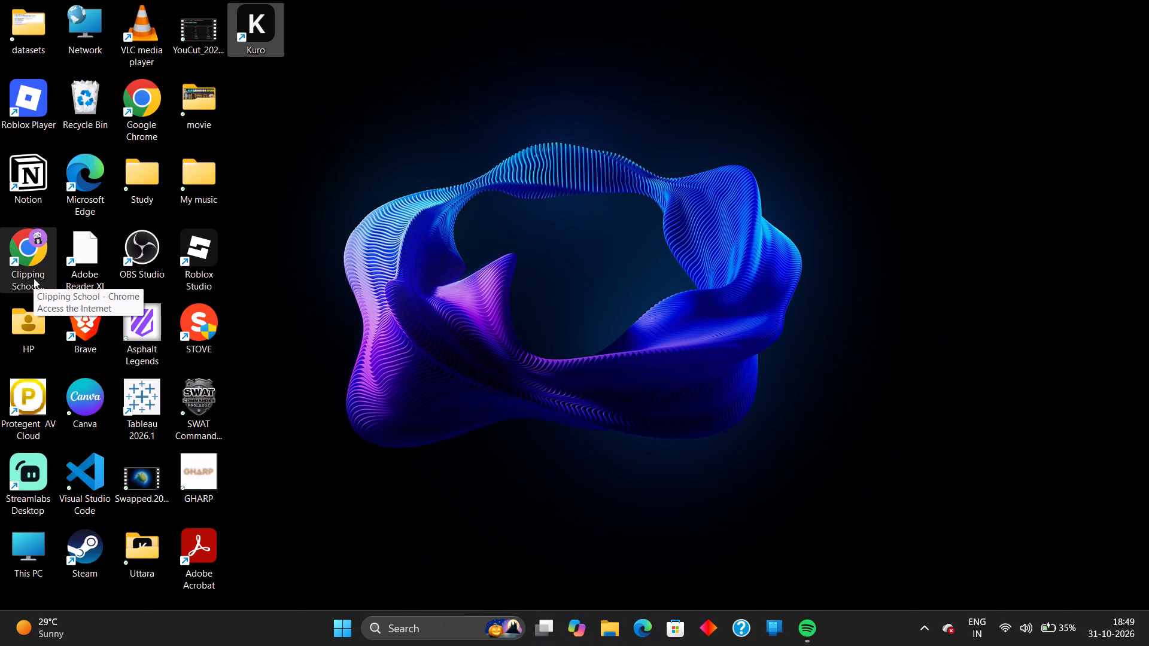
Launch Canva and open the Orange Pizza Food Photo Collage design.
double_click(102, 411)
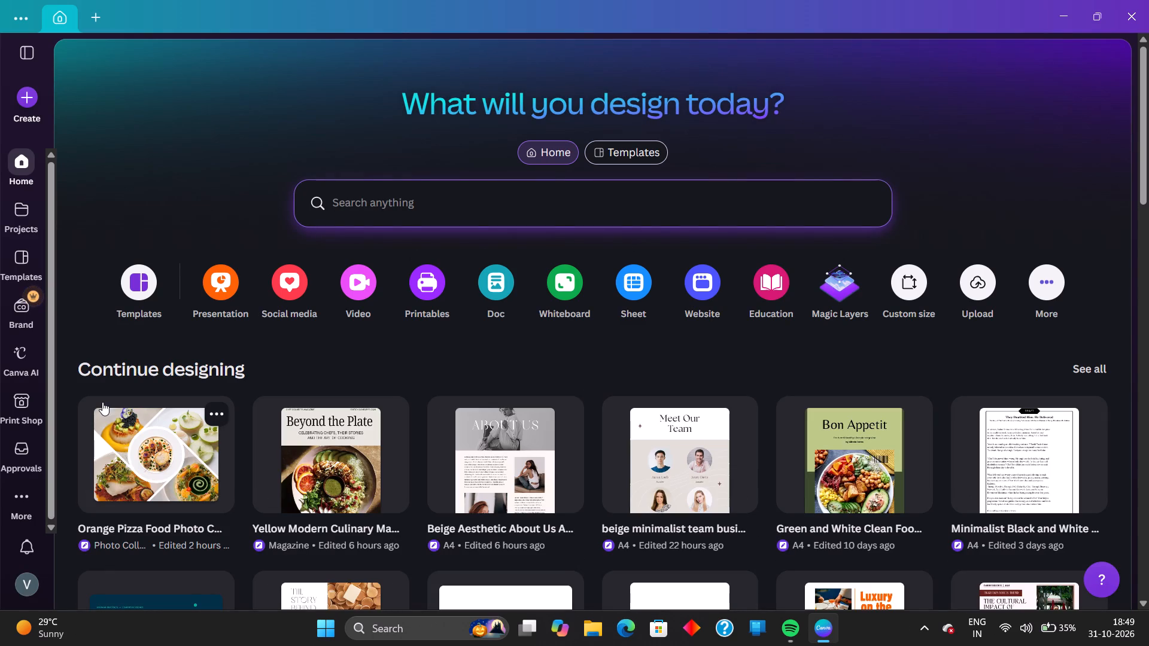
left_click(180, 454)
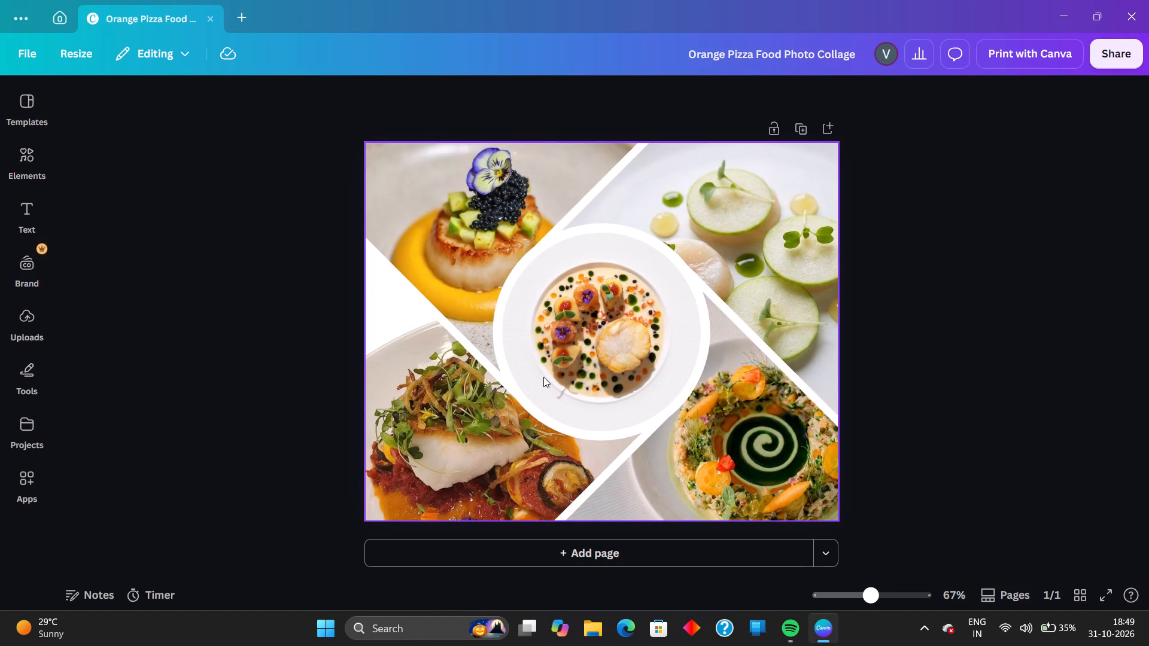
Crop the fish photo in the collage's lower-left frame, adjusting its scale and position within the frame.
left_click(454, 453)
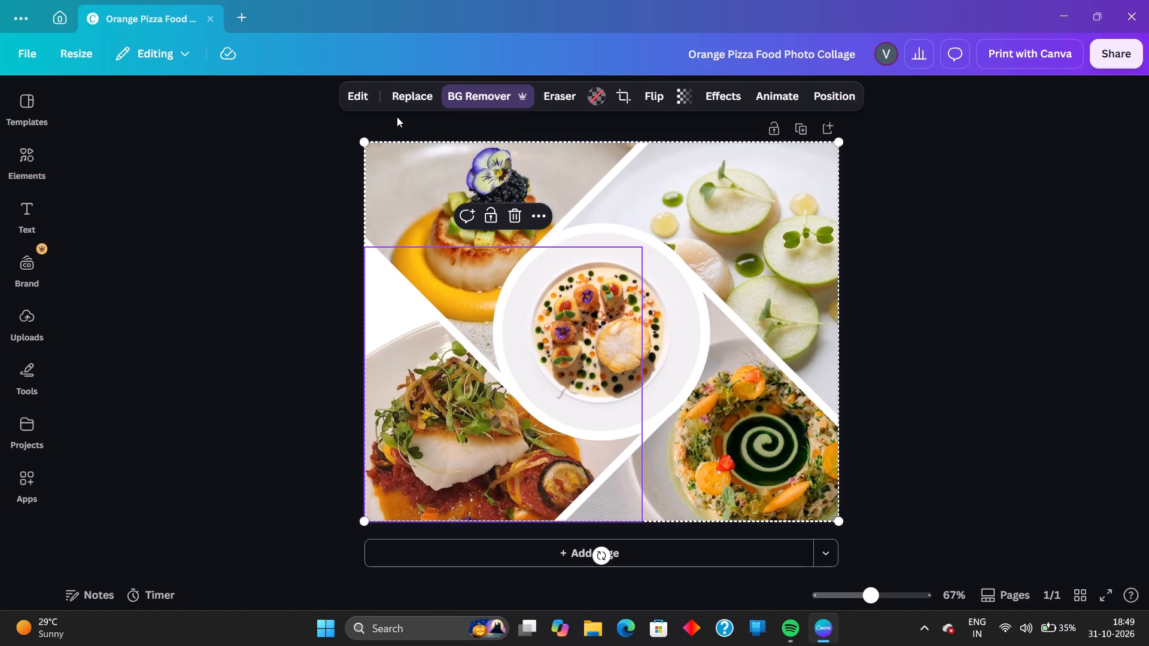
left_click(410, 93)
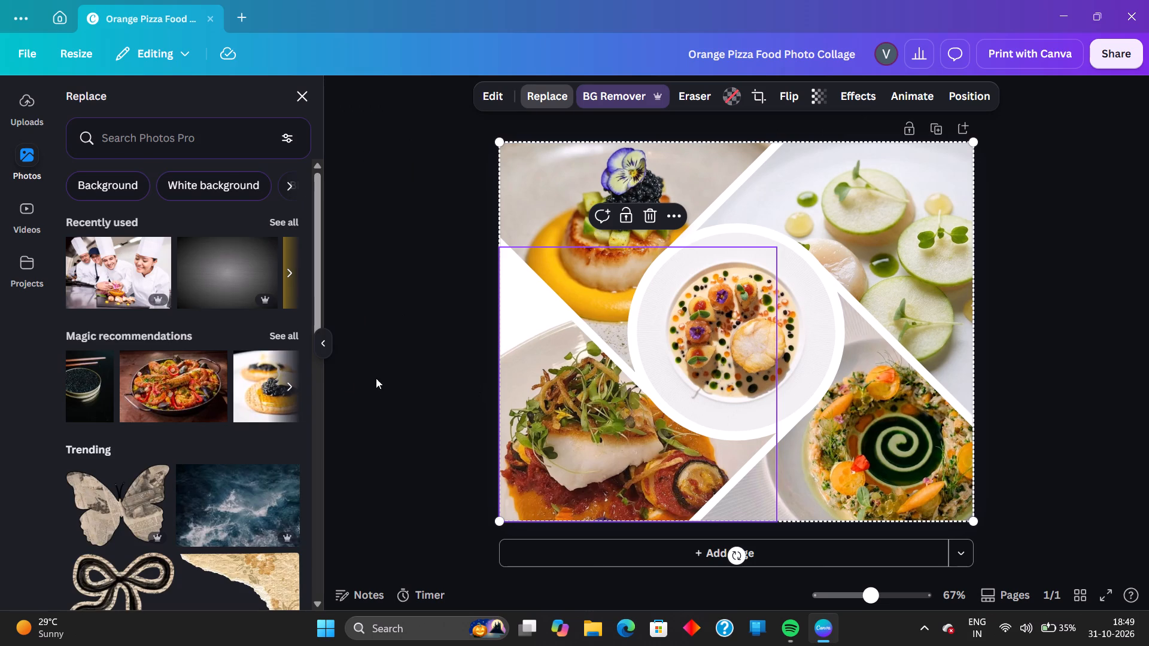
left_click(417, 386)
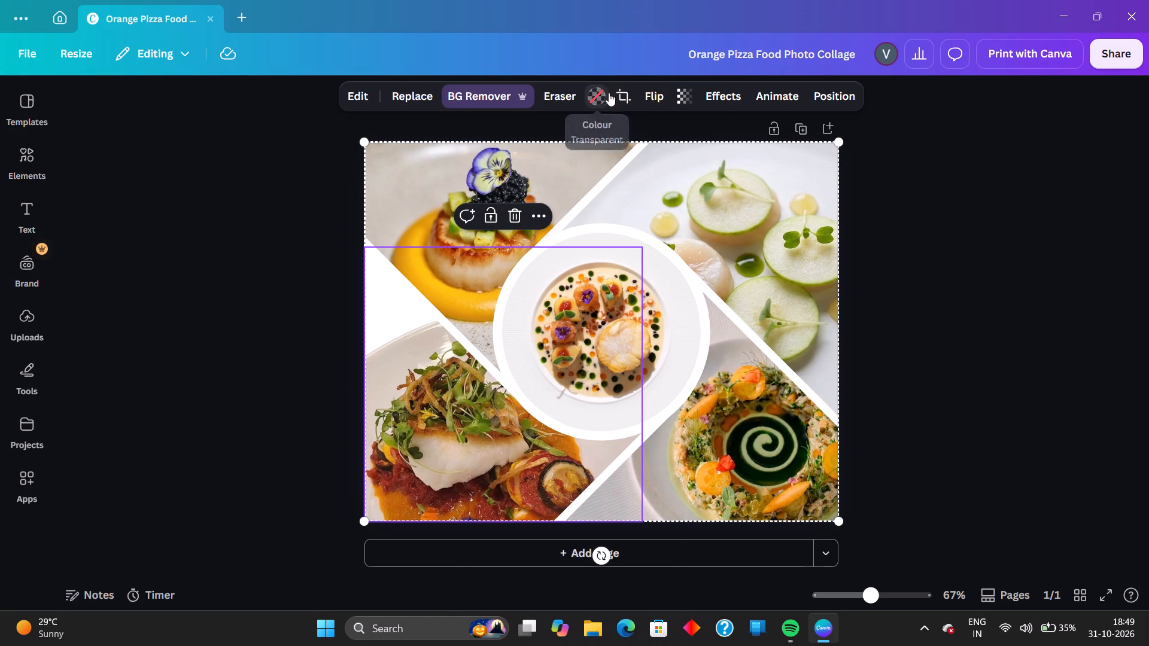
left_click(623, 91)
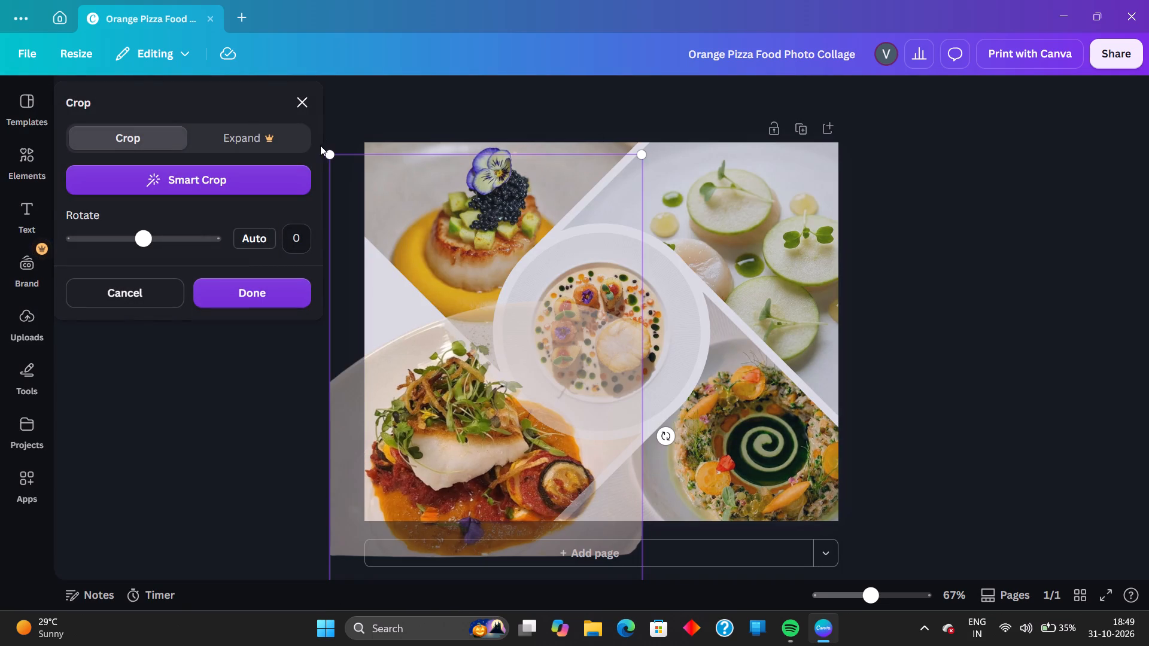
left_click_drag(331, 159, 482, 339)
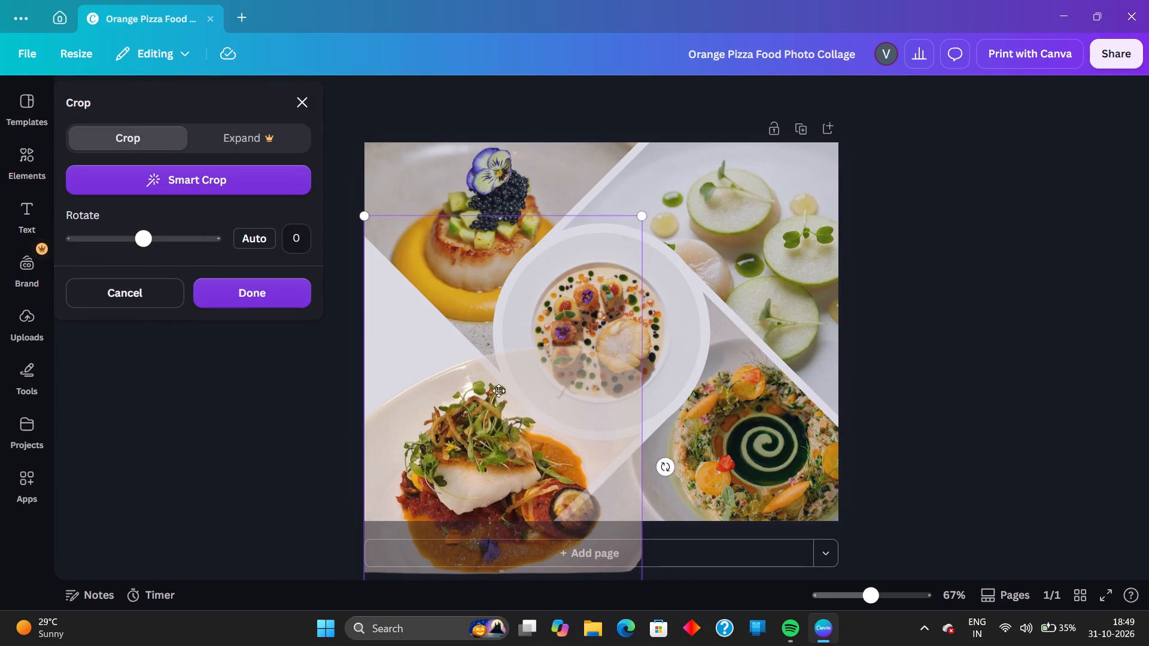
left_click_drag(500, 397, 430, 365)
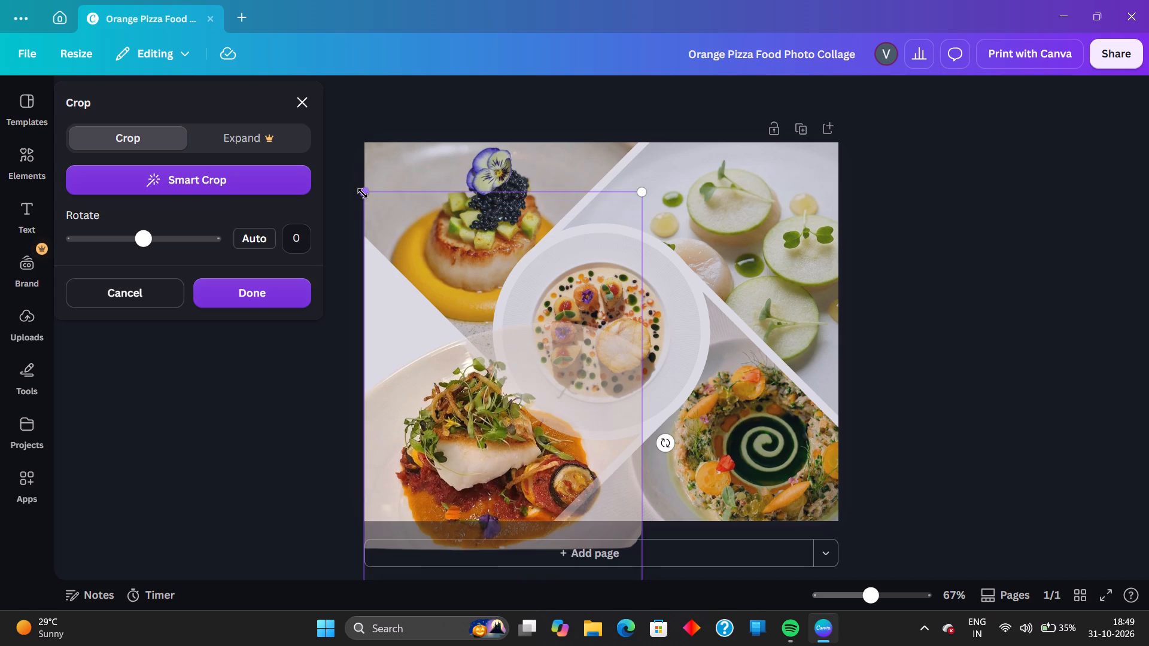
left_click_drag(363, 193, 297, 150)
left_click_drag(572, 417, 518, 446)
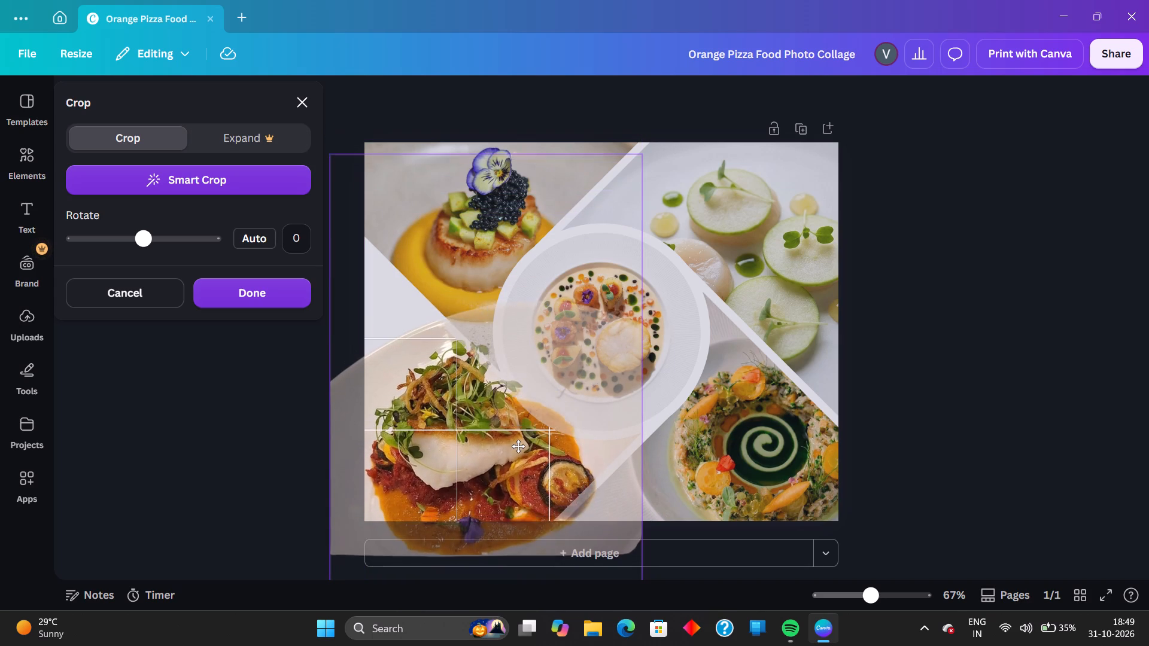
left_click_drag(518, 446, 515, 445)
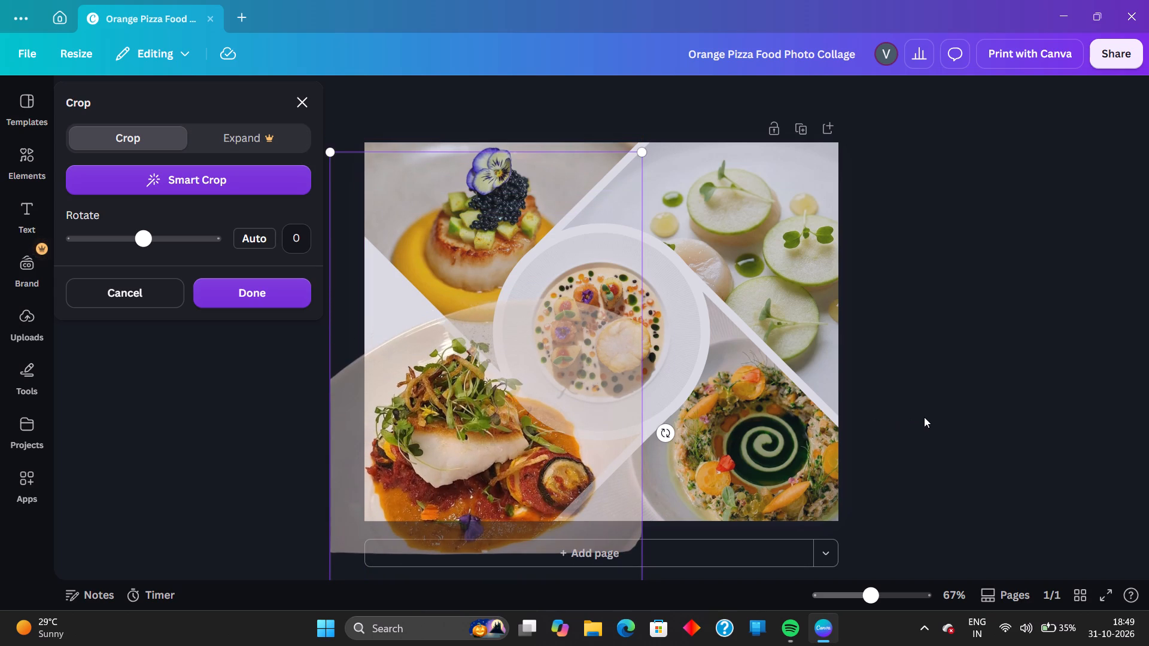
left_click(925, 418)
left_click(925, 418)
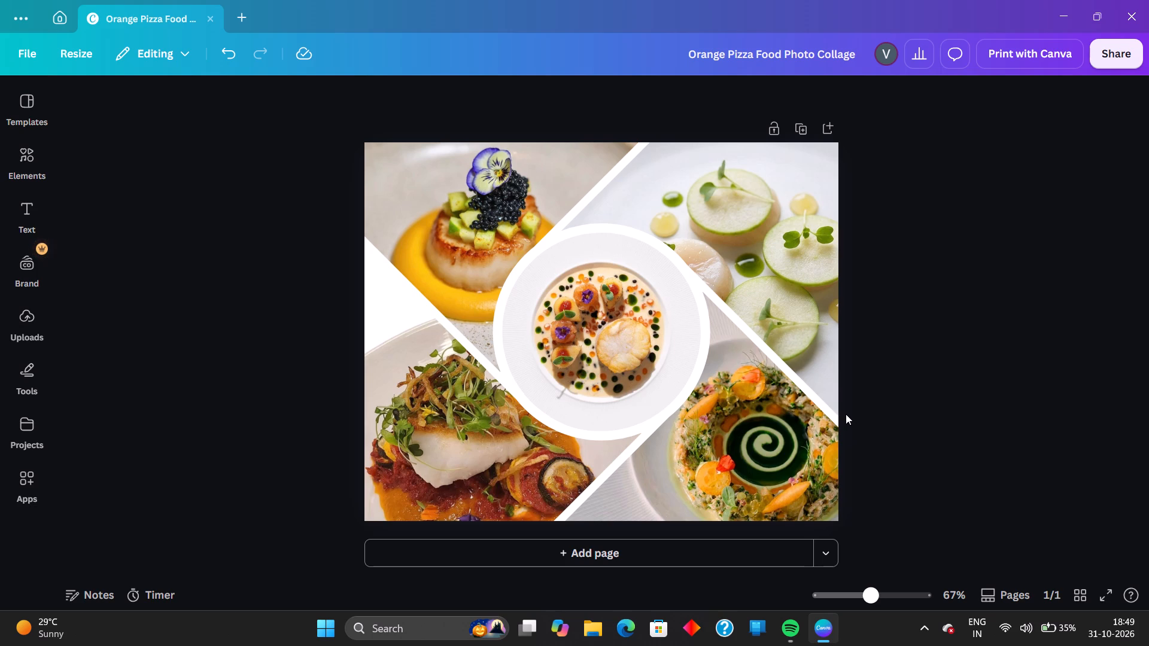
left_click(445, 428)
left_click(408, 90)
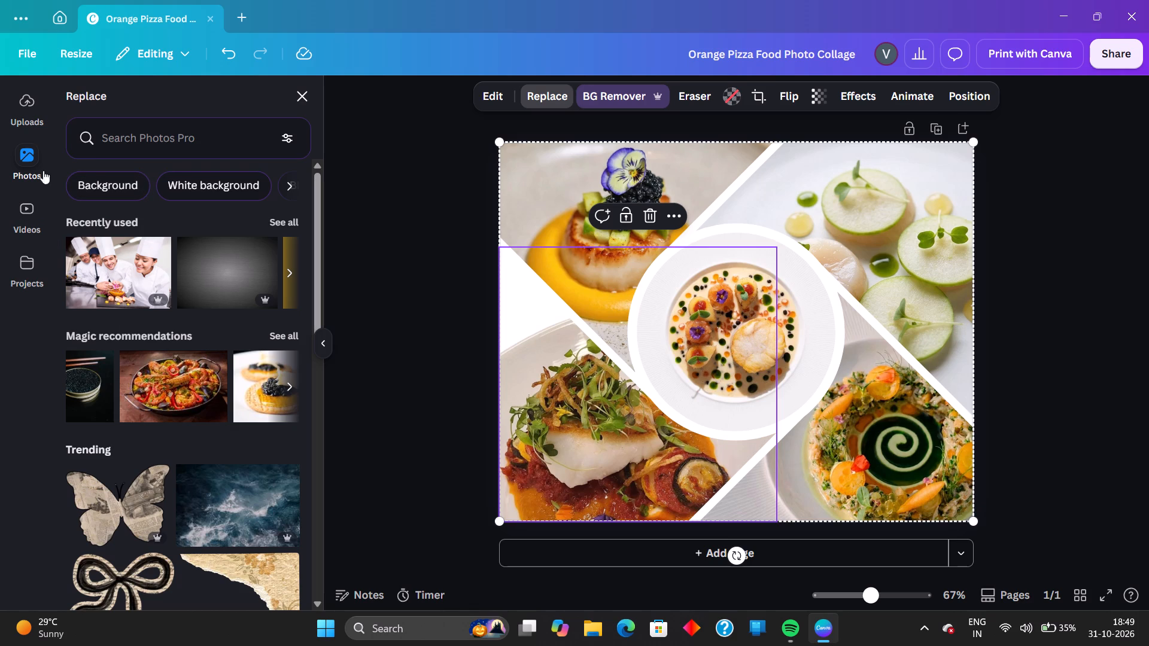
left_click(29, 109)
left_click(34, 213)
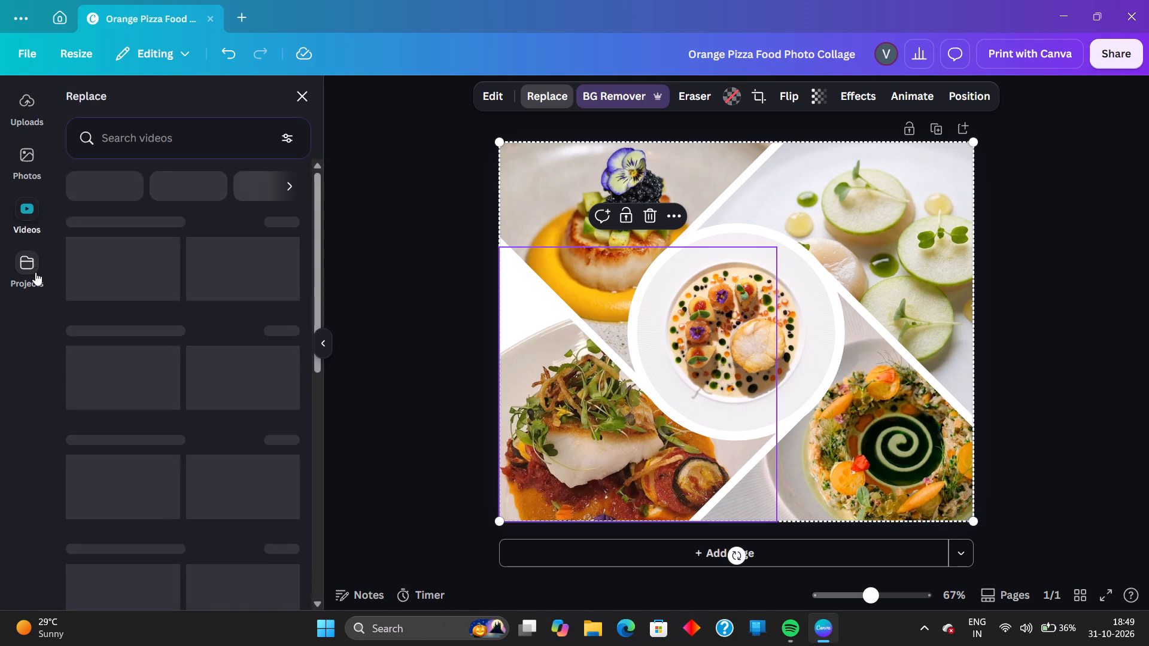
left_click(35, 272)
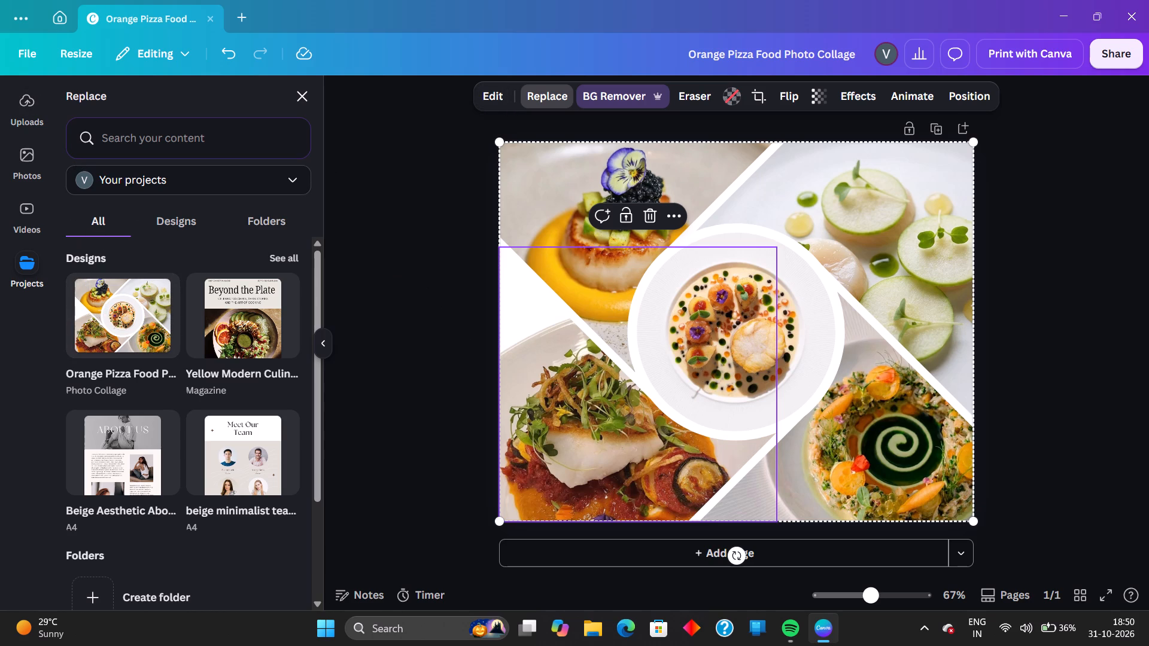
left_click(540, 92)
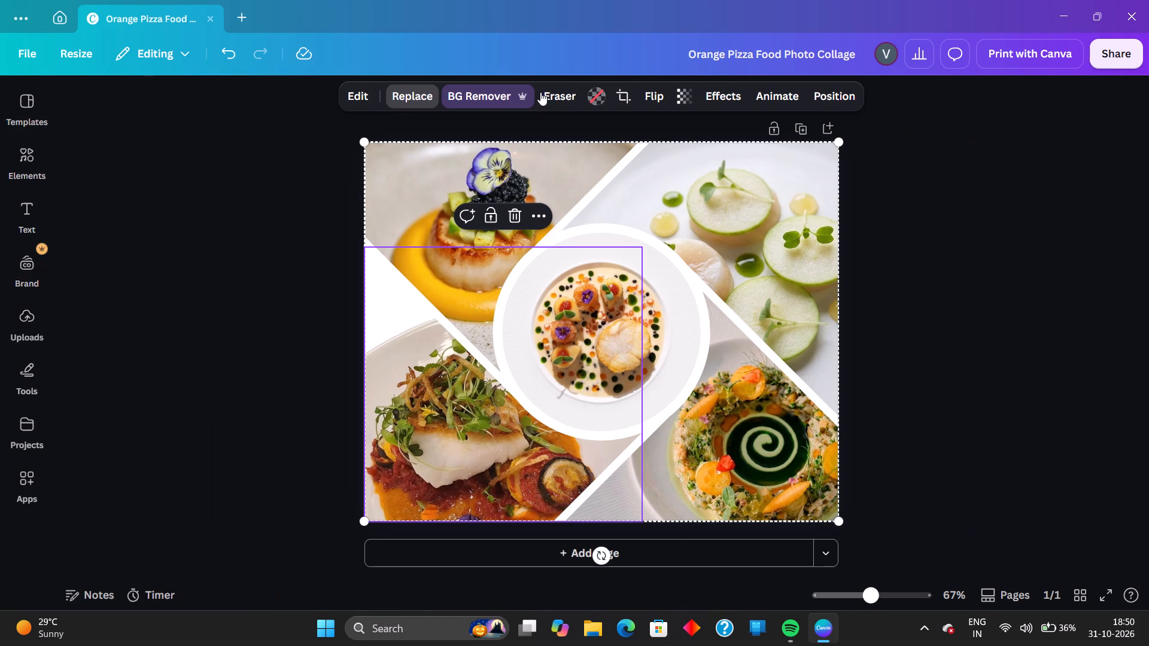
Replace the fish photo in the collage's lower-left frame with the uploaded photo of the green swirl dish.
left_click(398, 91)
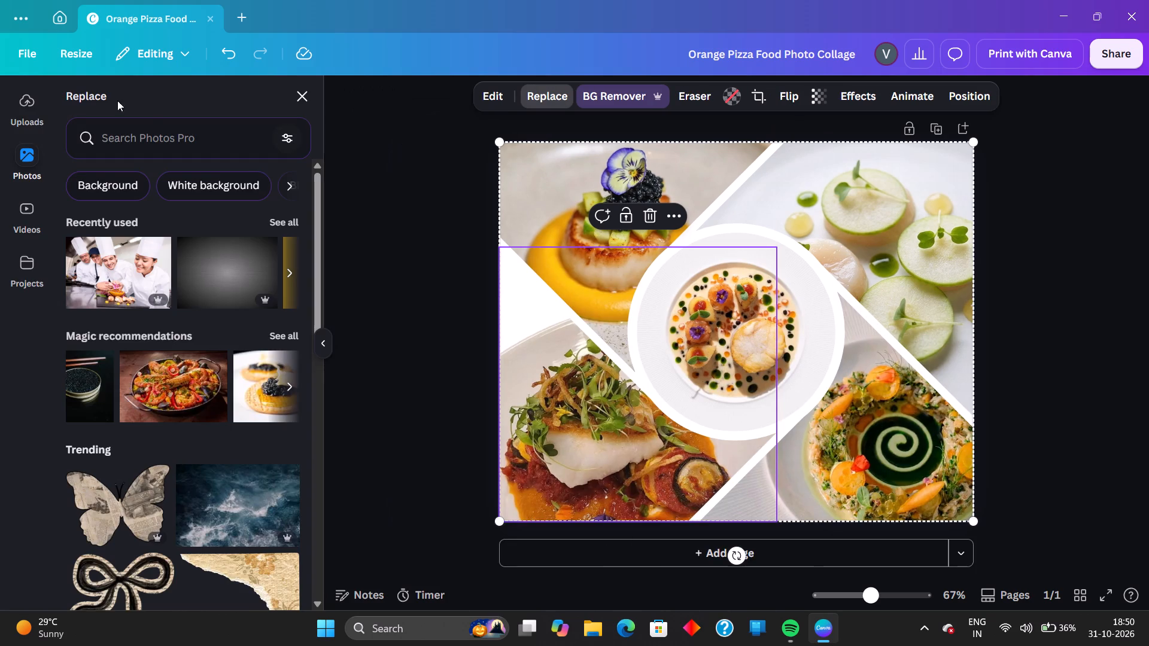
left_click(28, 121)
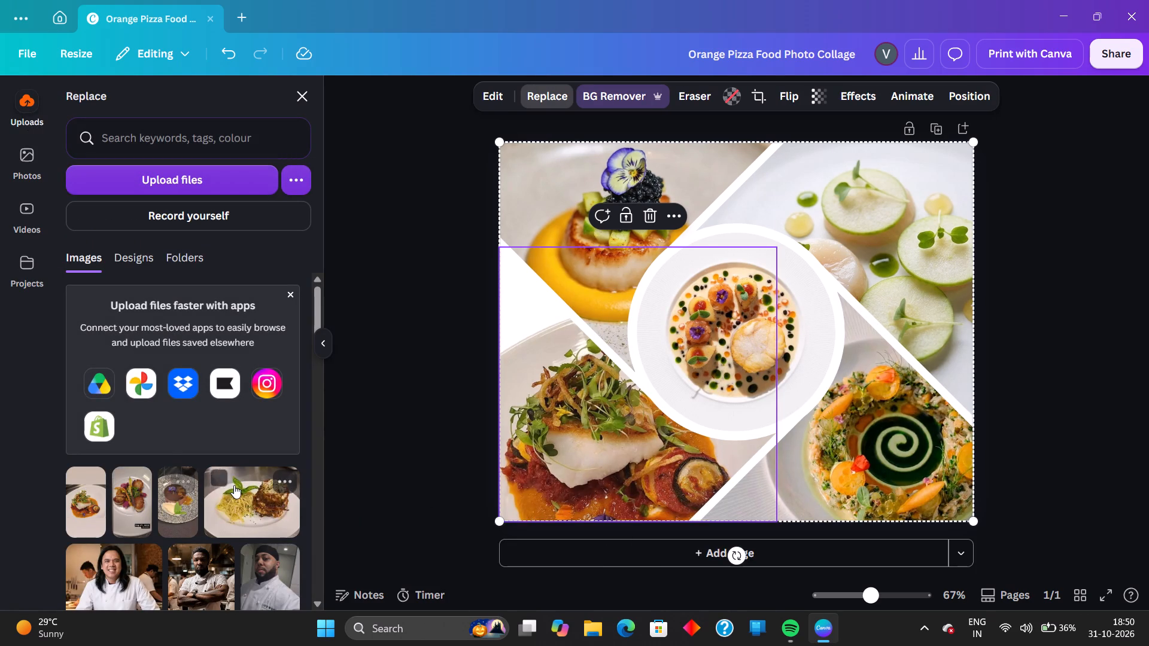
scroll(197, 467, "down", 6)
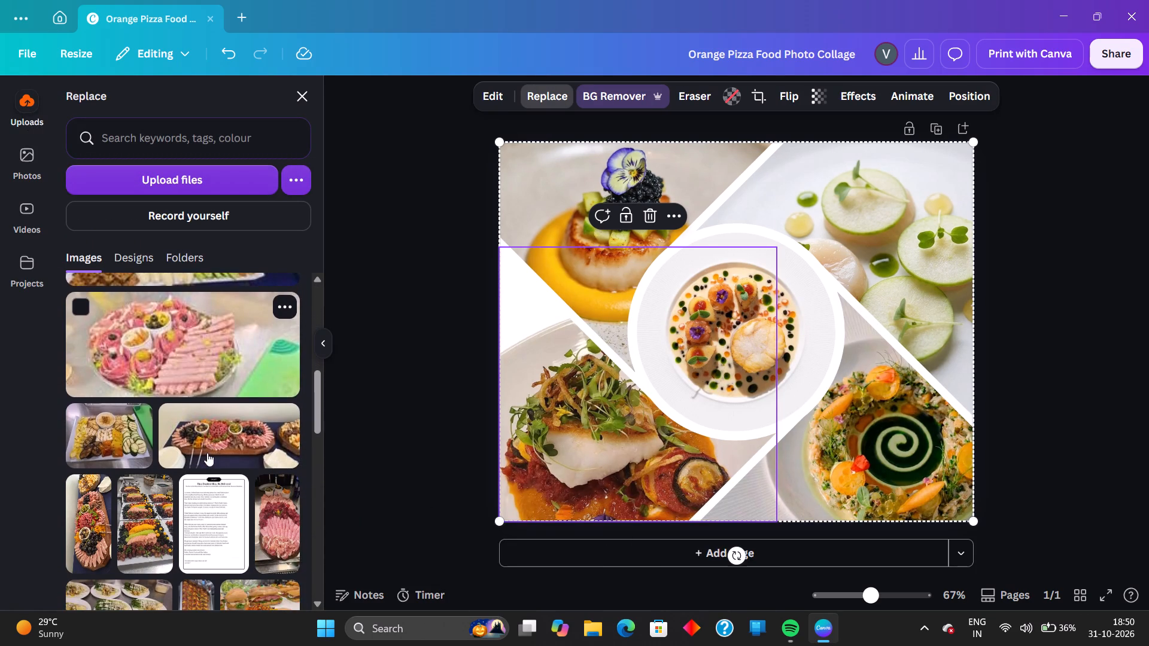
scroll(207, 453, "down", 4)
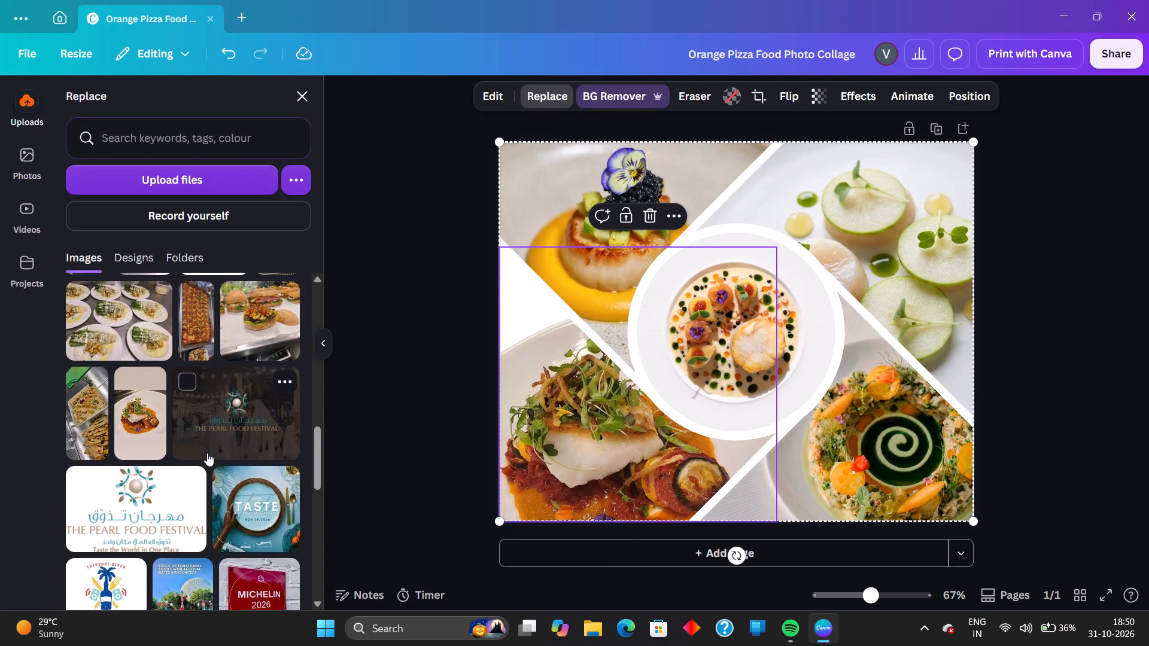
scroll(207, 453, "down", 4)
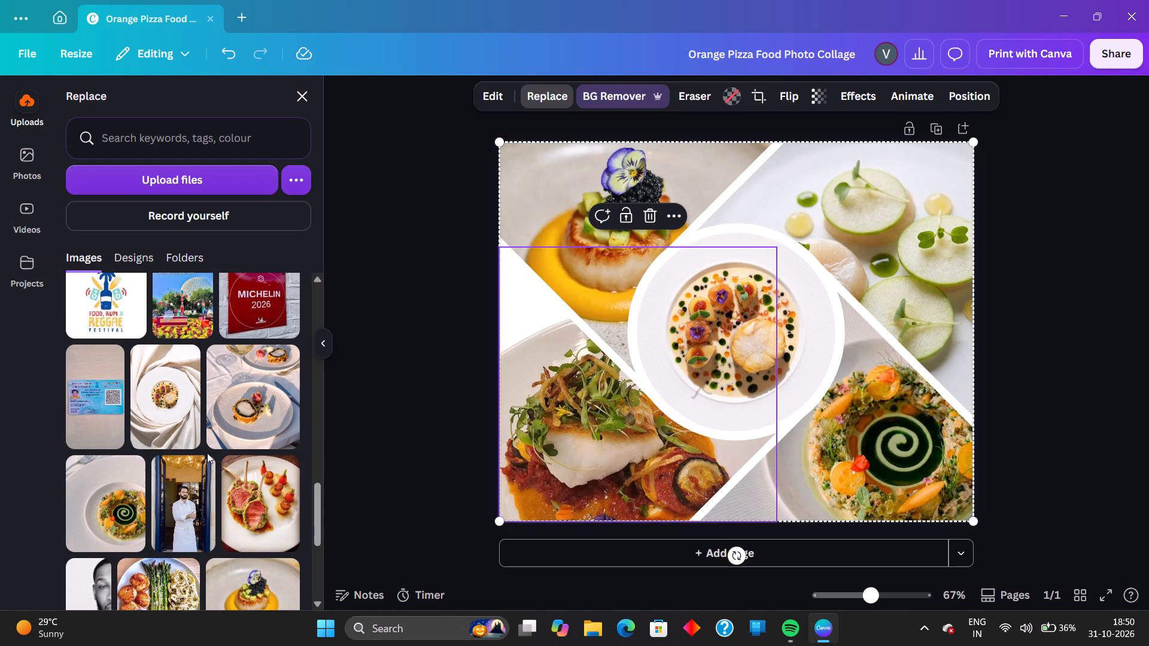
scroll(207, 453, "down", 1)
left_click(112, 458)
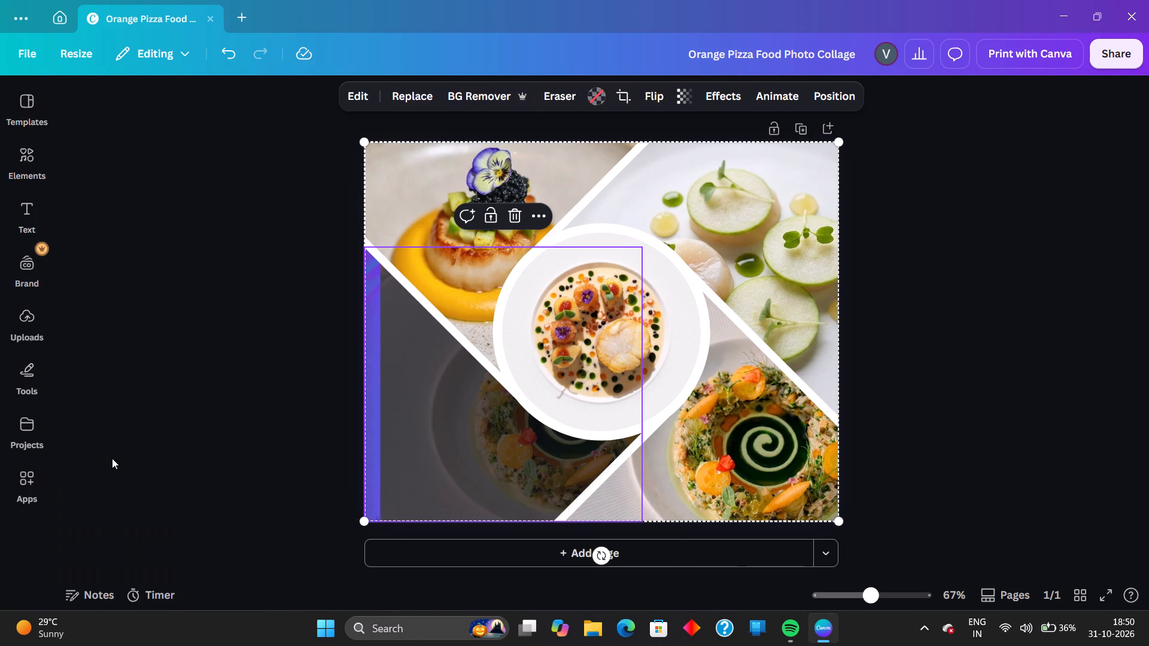
Replace the collage's lower-left photo with the uploaded photo of a round pastry-wrapped slice on a grey plate.
left_click(415, 103)
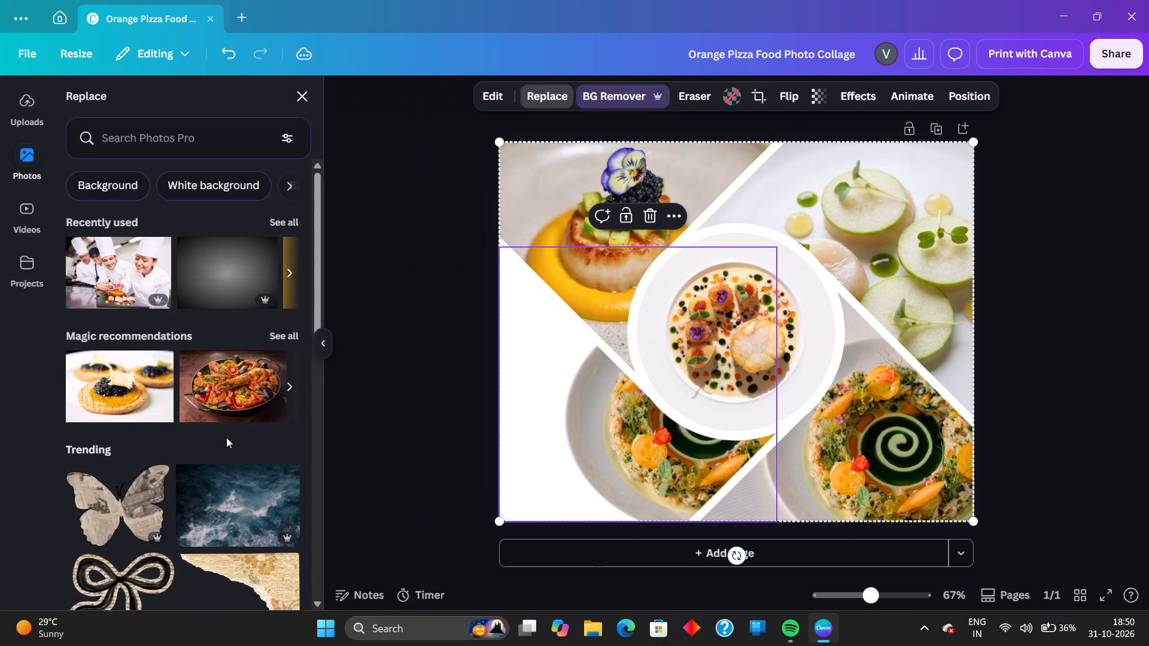
left_click(26, 96)
scroll(159, 378, "down", 6)
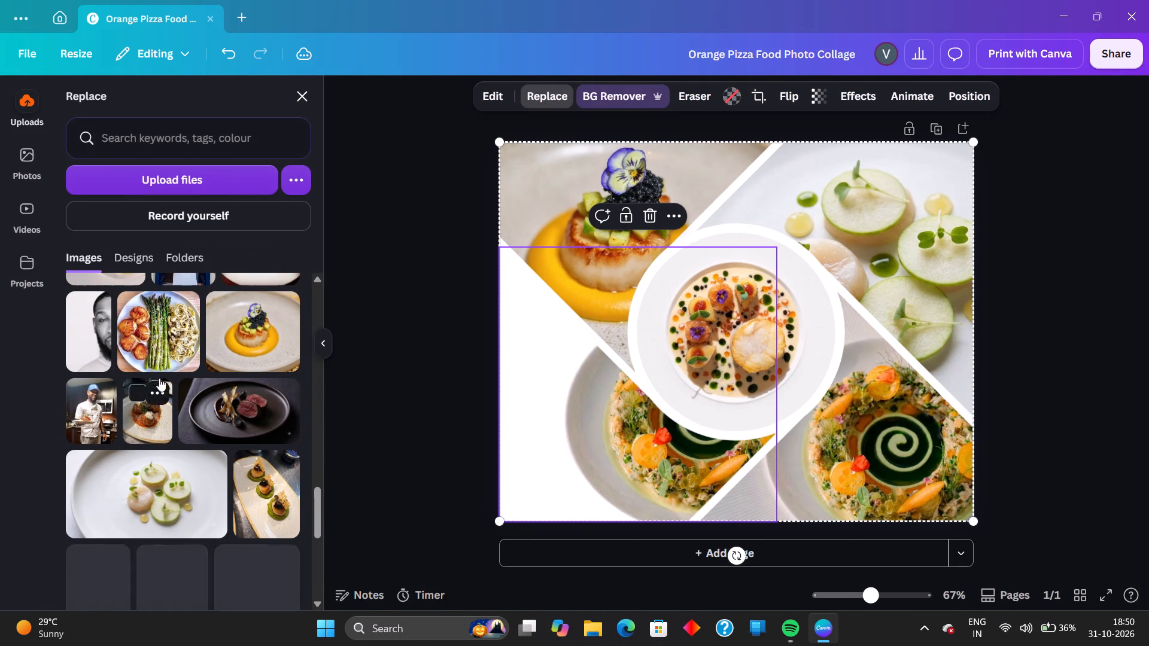
scroll(230, 485, "down", 1)
scroll(239, 468, "up", 2)
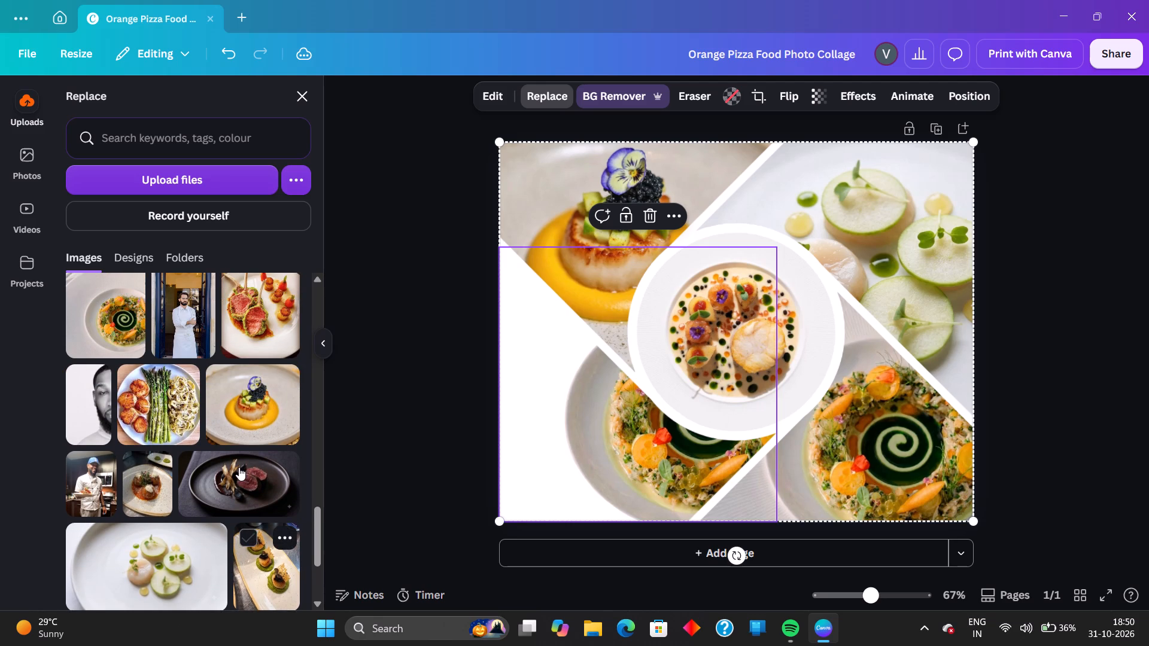
scroll(168, 358, "up", 2)
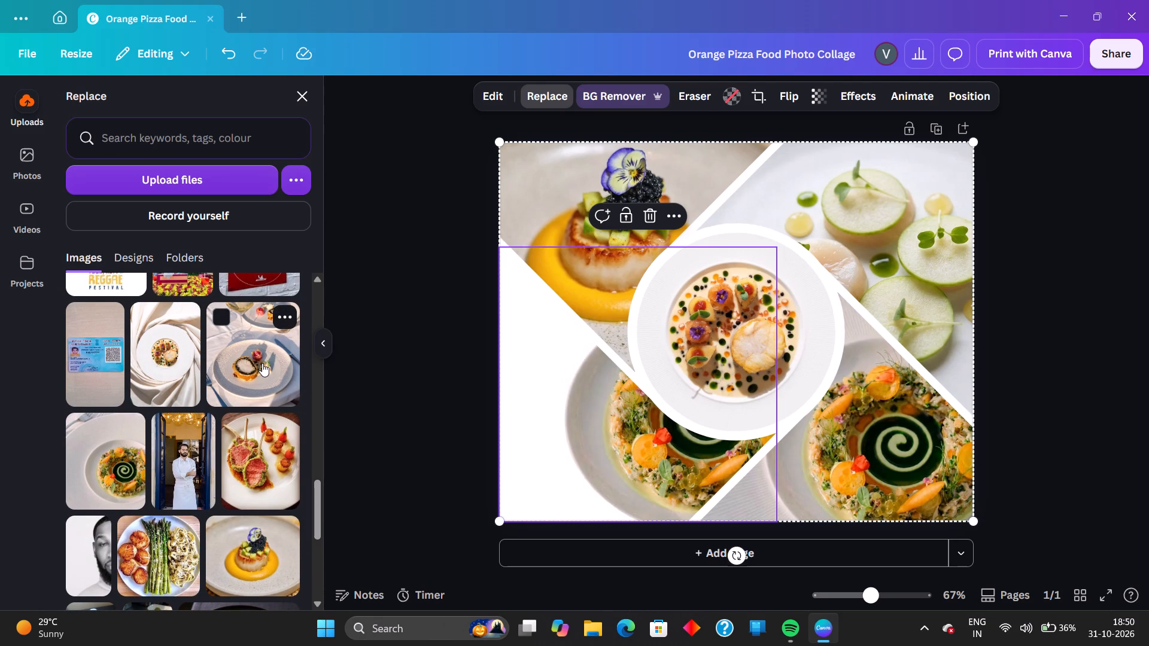
scroll(262, 363, "up", 1)
left_click(251, 403)
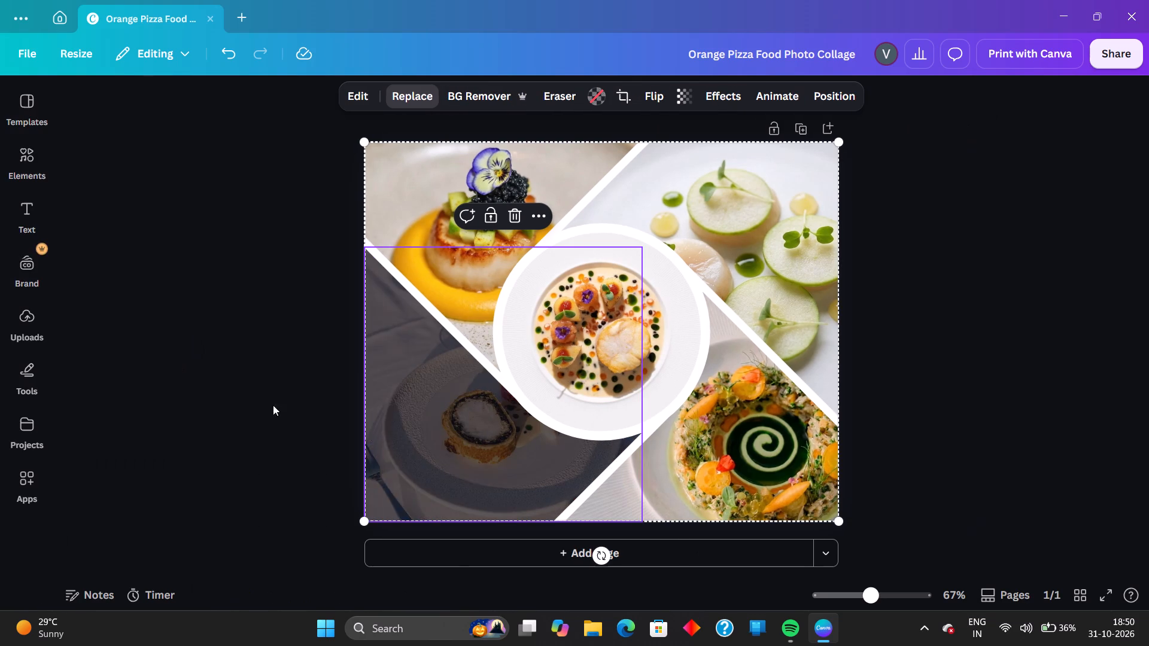
left_click(853, 409)
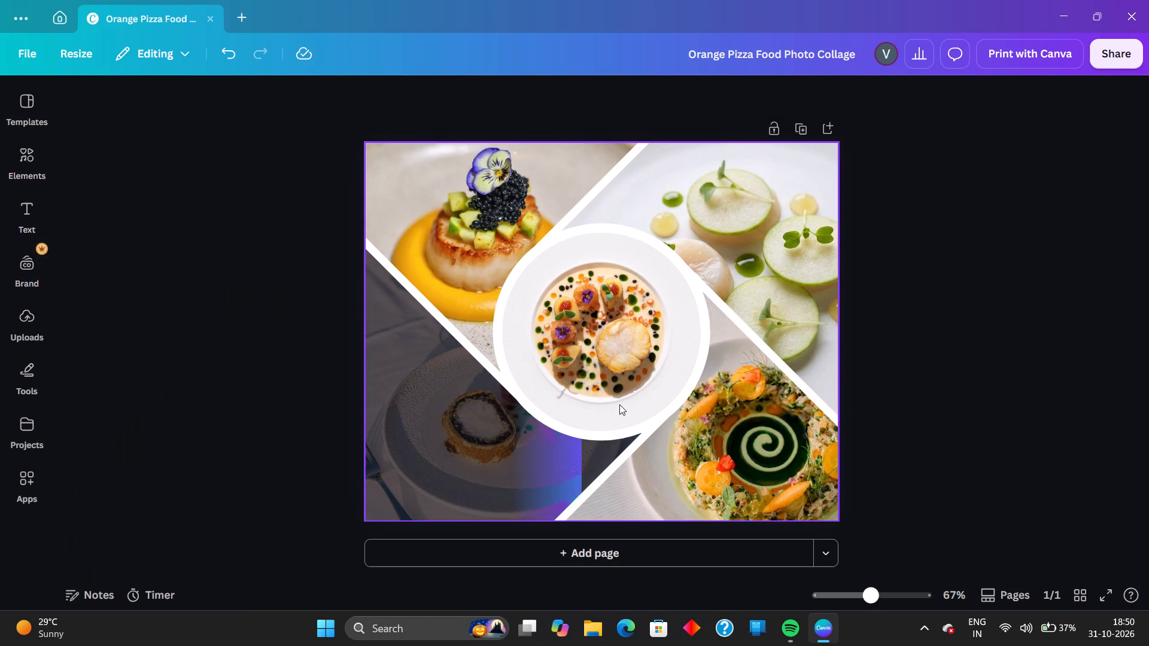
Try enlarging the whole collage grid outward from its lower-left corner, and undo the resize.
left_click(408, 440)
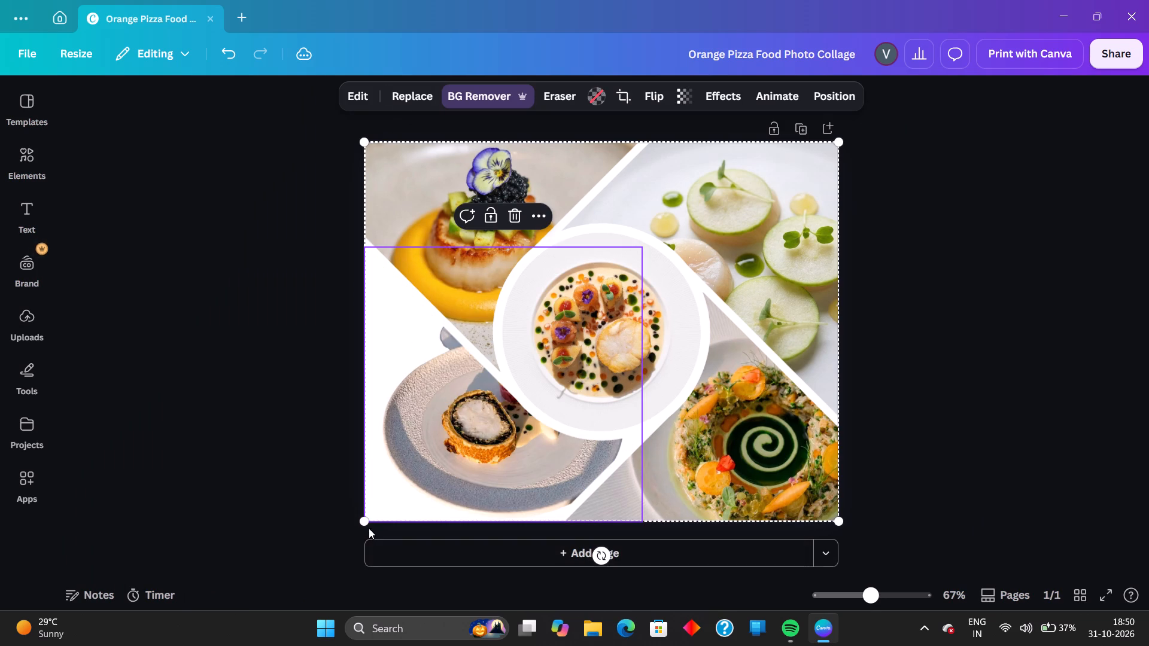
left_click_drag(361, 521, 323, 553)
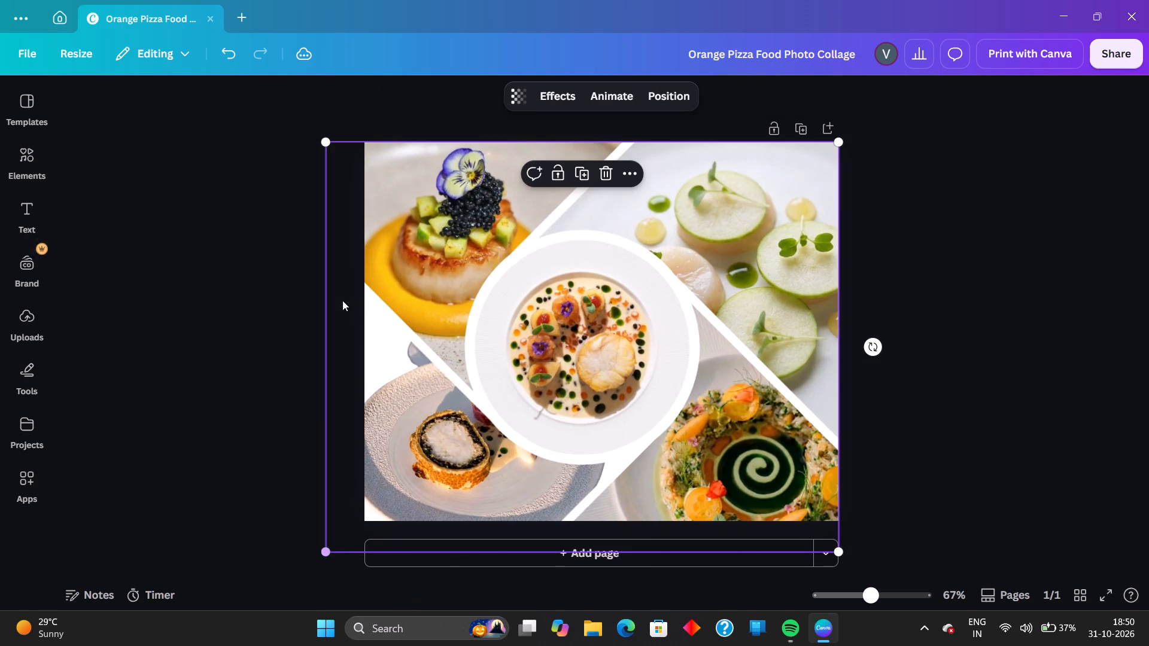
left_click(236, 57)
Crop the pastry photo in the lower-left frame, enlarging it and shifting it so the dish fills more of the frame.
left_click(457, 479)
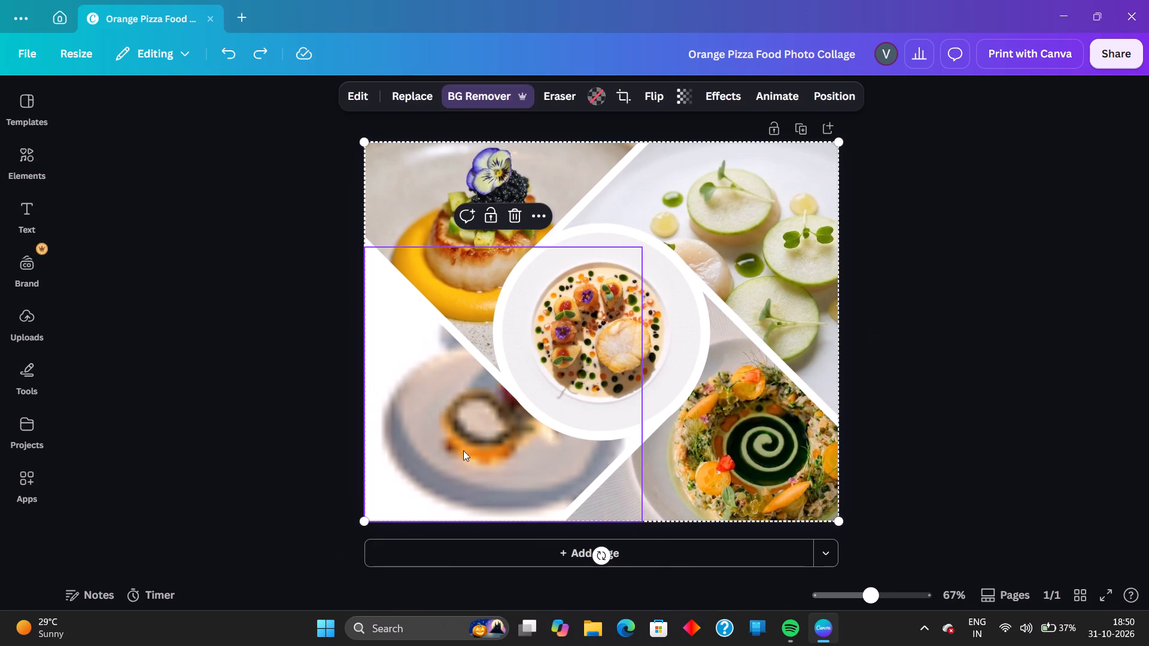
left_click(621, 90)
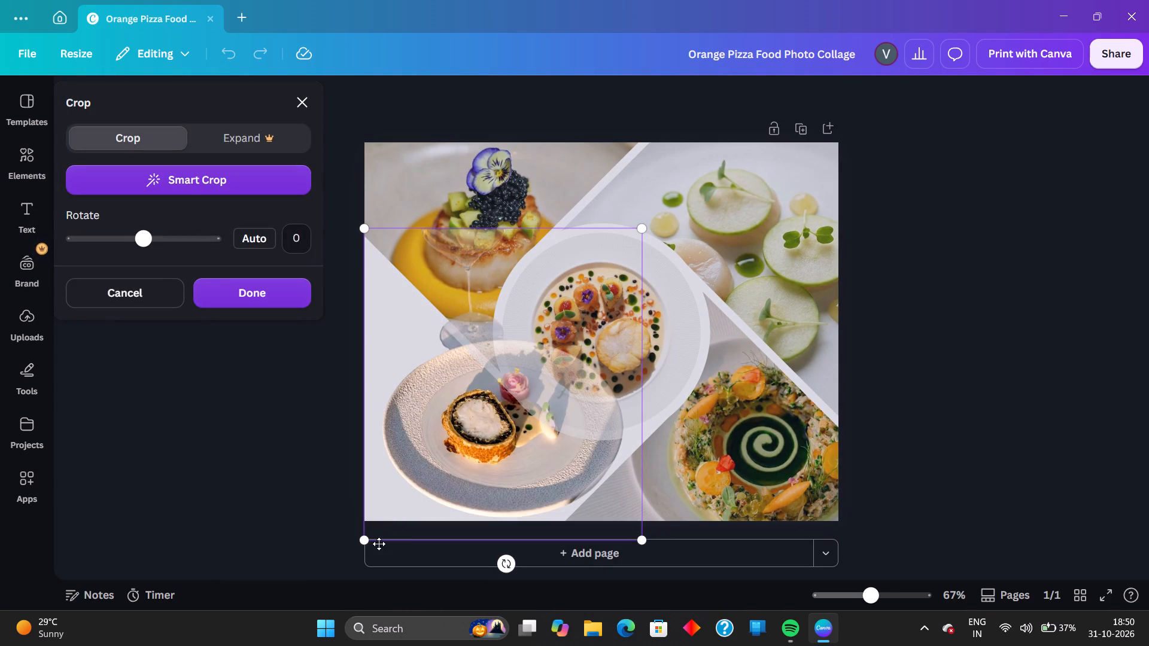
left_click_drag(362, 538, 325, 609)
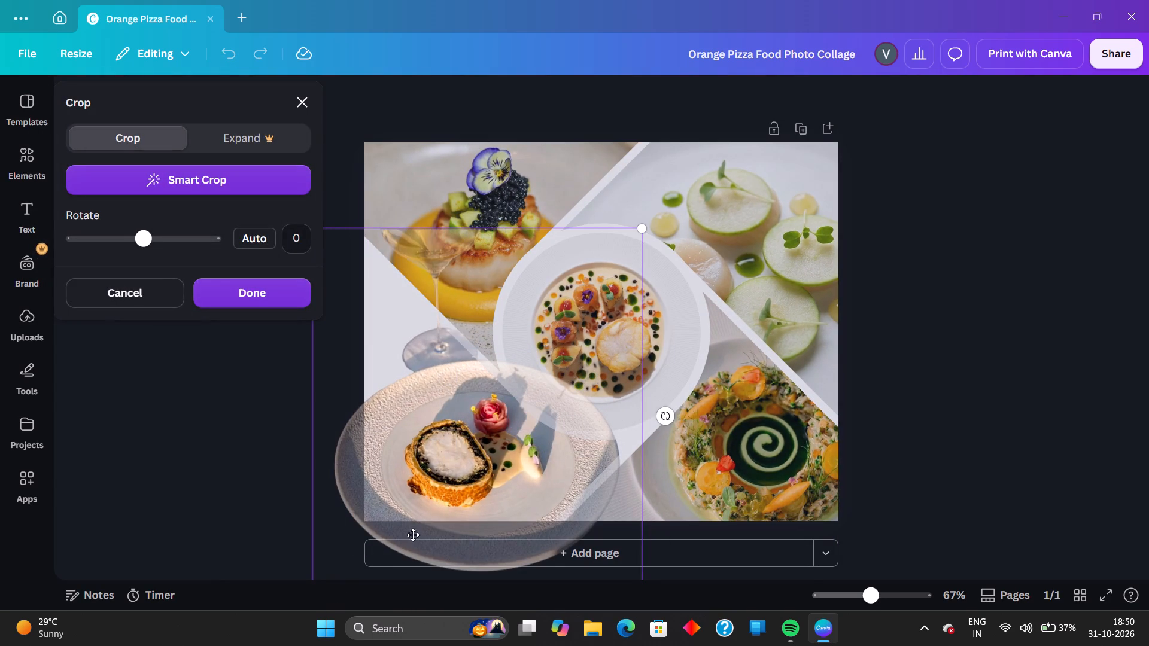
left_click_drag(441, 513, 396, 527)
left_click(999, 393)
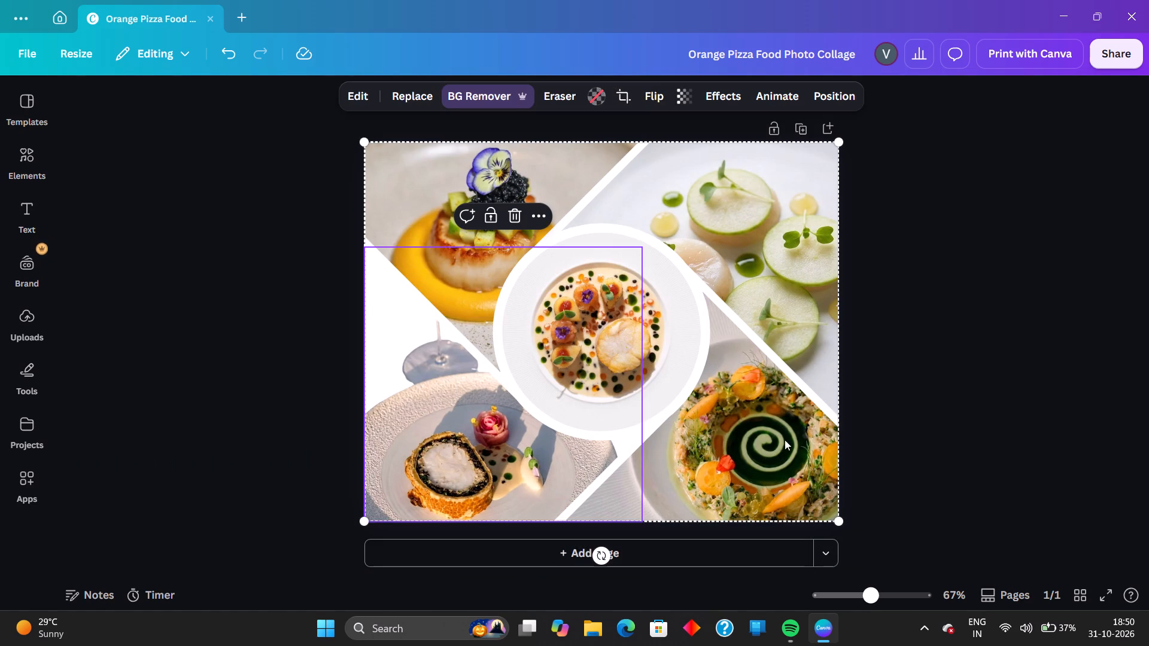
left_click(461, 371)
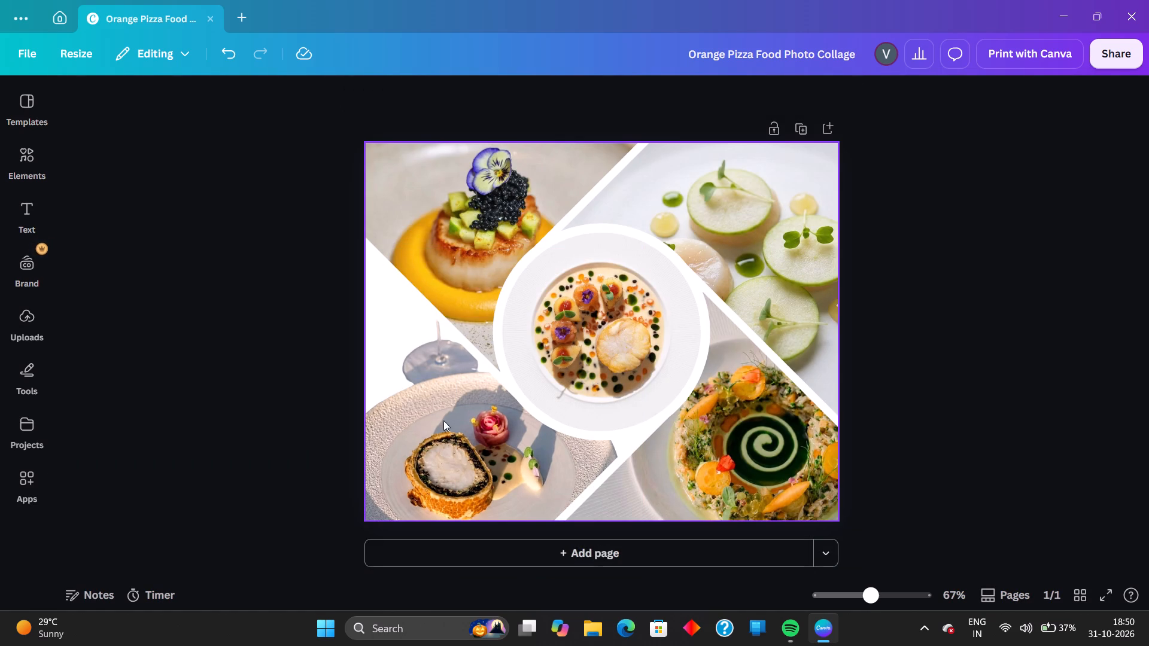
Restore the removed background across the whole lower-left pastry photo with the Pixel Eraser's Restore brush at size 100.
left_click(439, 429)
left_click(474, 84)
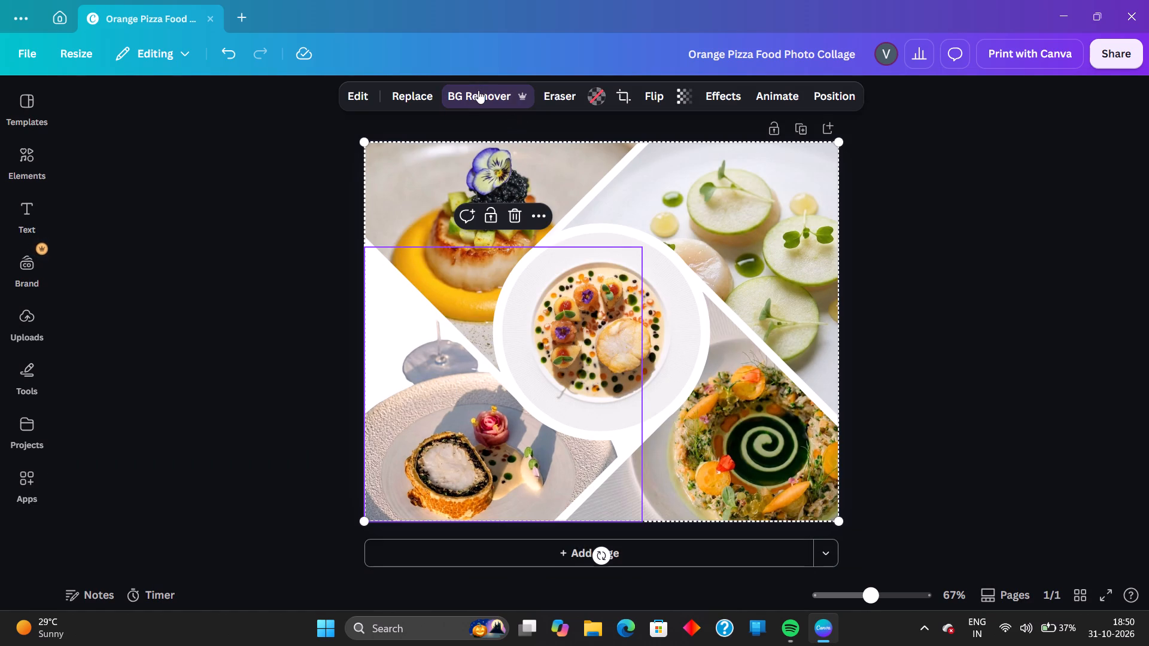
left_click(478, 92)
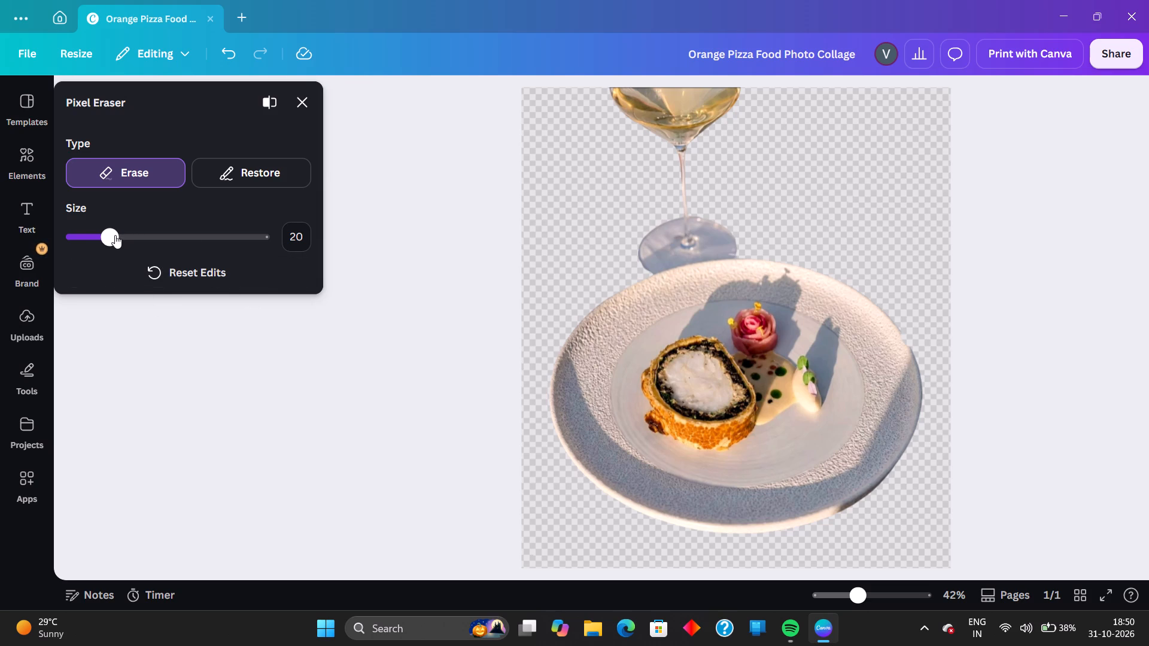
left_click(215, 173)
left_click_drag(105, 234, 276, 243)
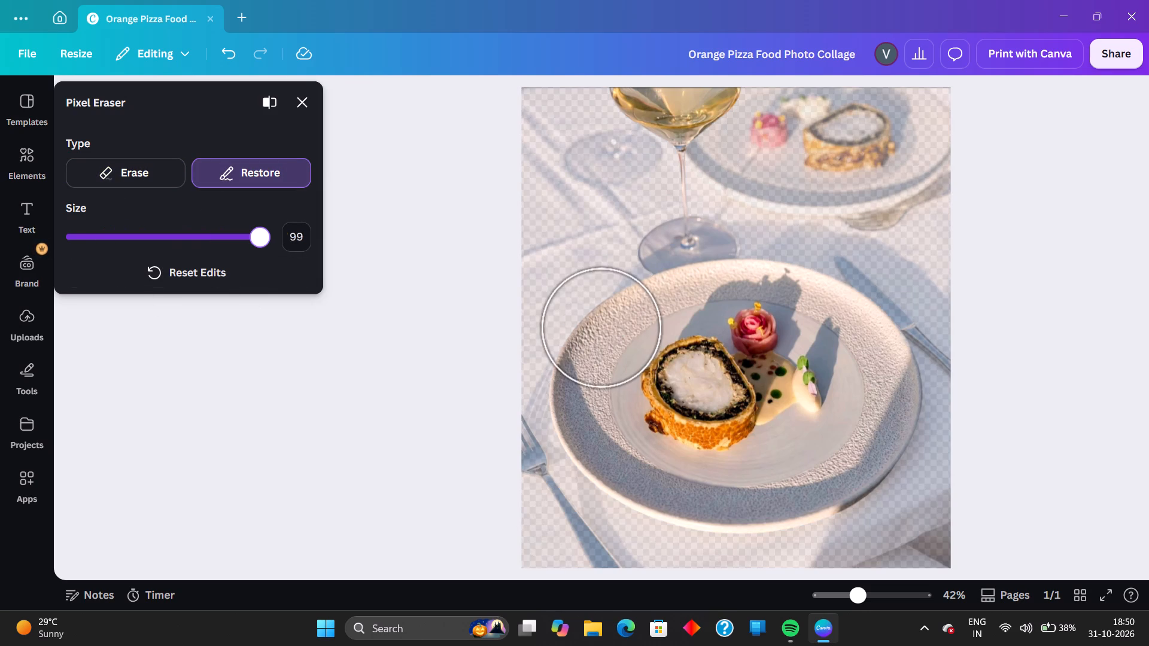
left_click_drag(276, 243, 280, 243)
left_click_drag(694, 245, 579, 109)
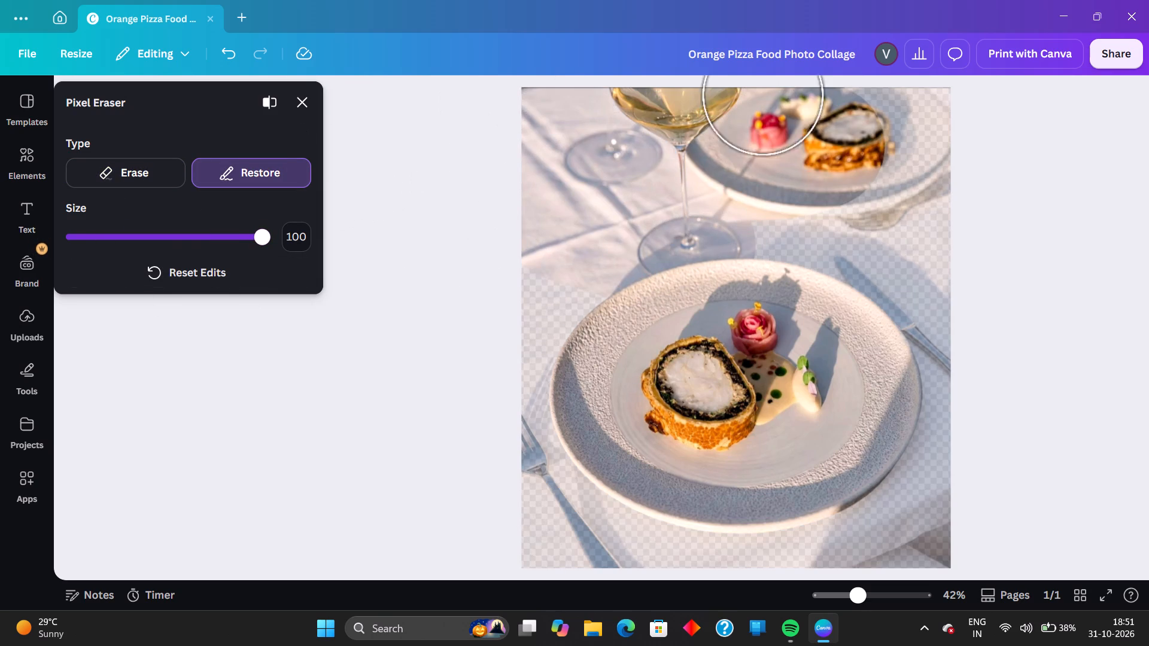
left_click_drag(579, 109, 751, 538)
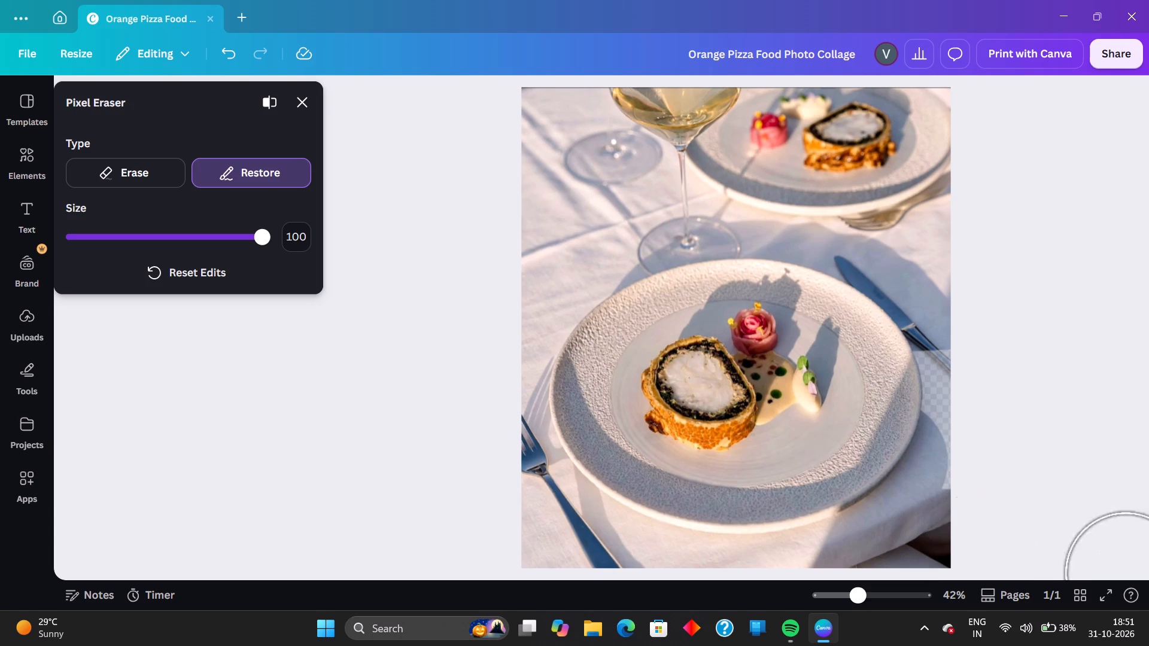
left_click_drag(751, 538, 335, 97)
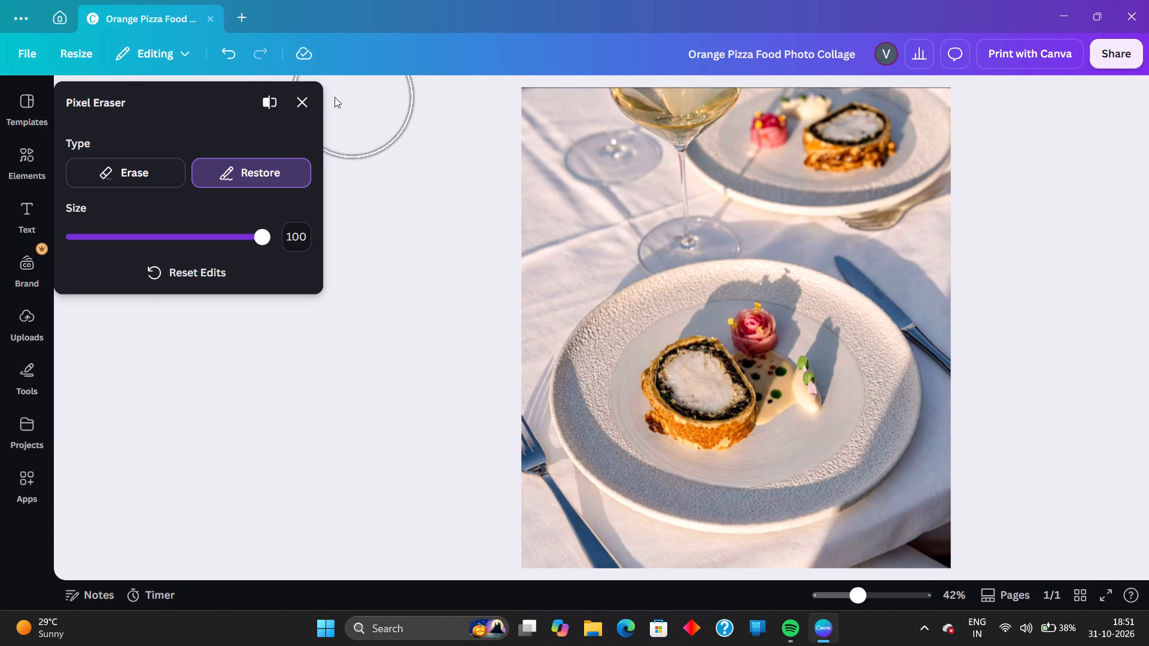
left_click_drag(335, 97, 876, 43)
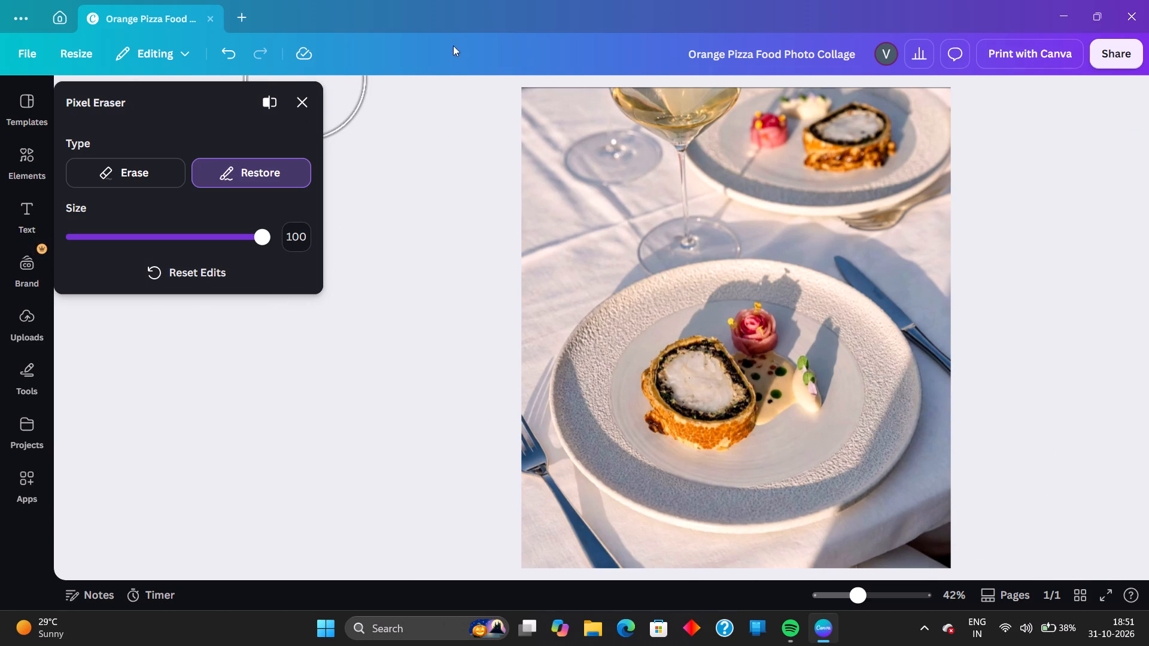
left_click(297, 98)
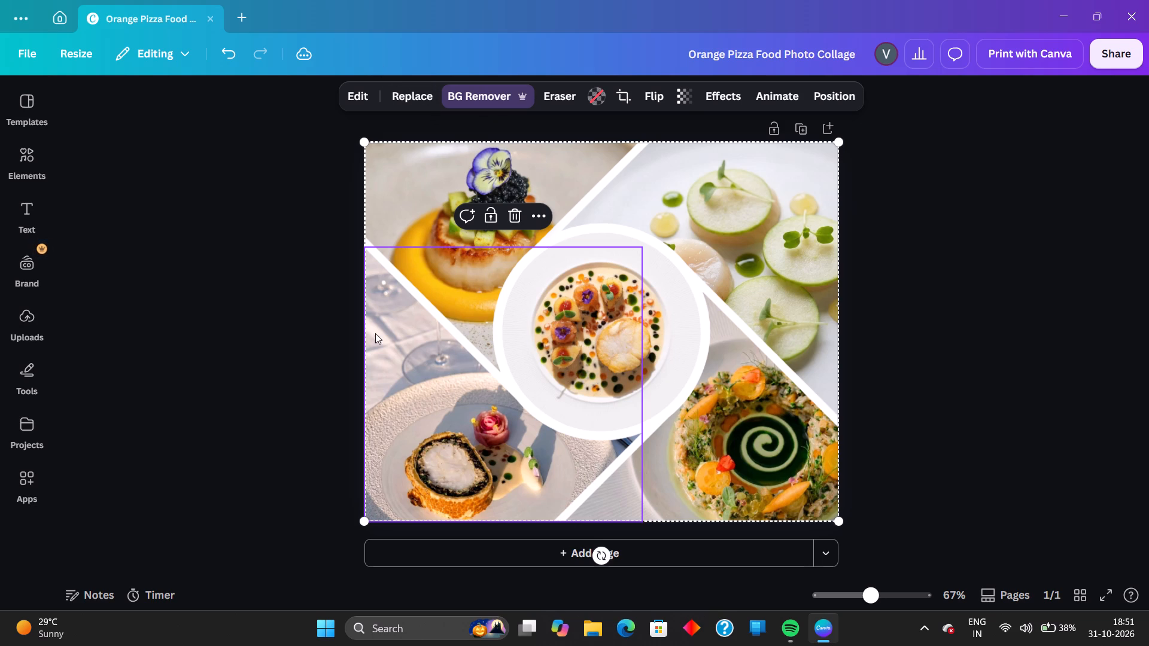
Crop the lower-left pastry photo, enlarging it from its upper-right corner and shifting it left and slightly down within the frame.
left_click(630, 96)
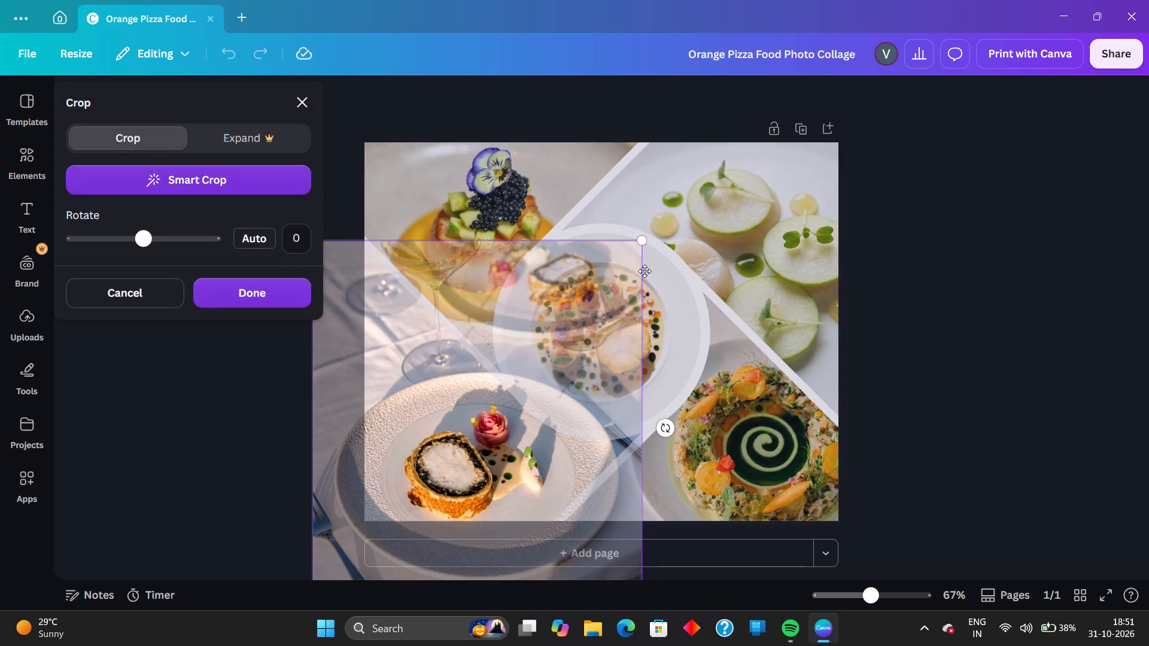
left_click_drag(648, 245, 794, 154)
left_click_drag(528, 330, 521, 339)
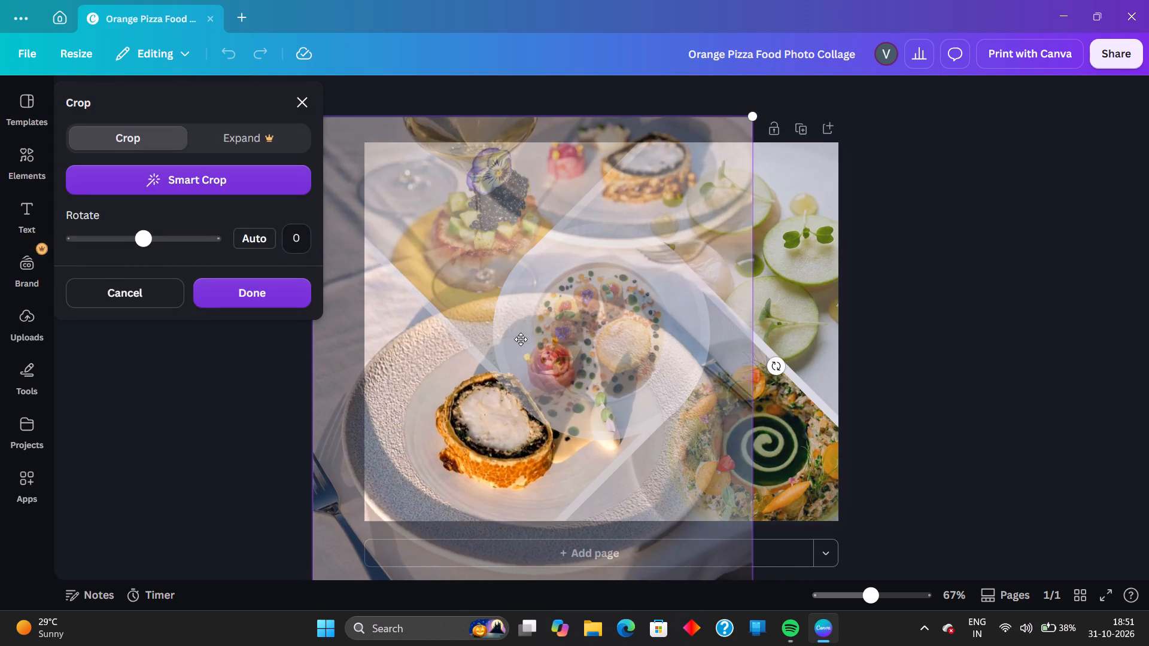
left_click_drag(521, 339, 437, 361)
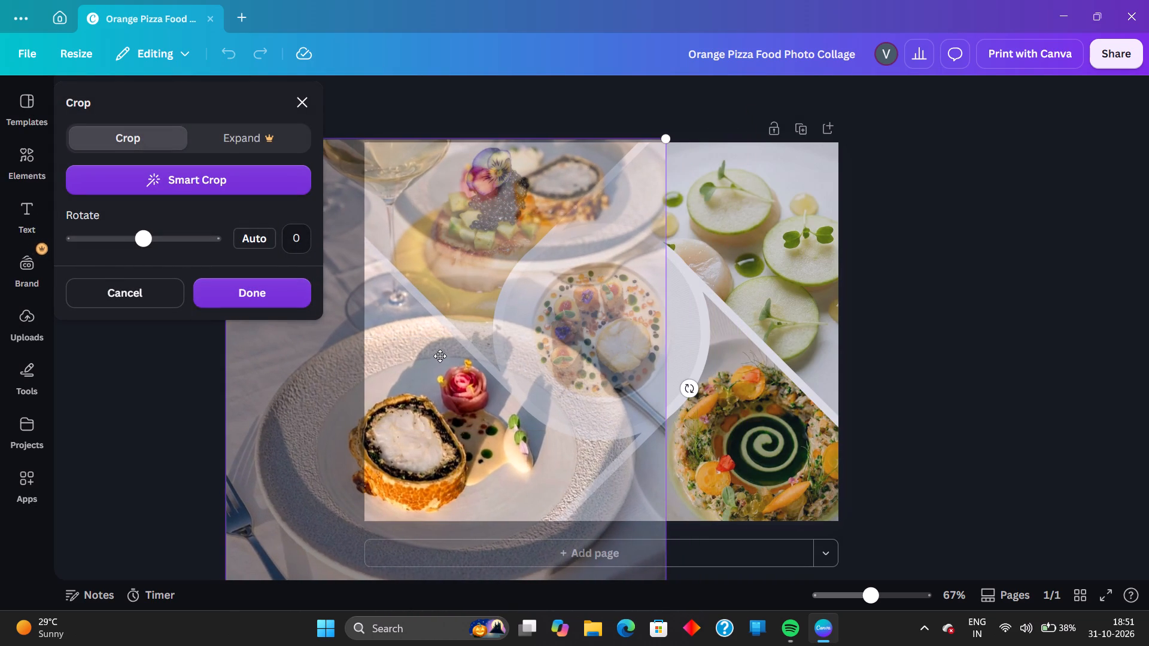
left_click(895, 346)
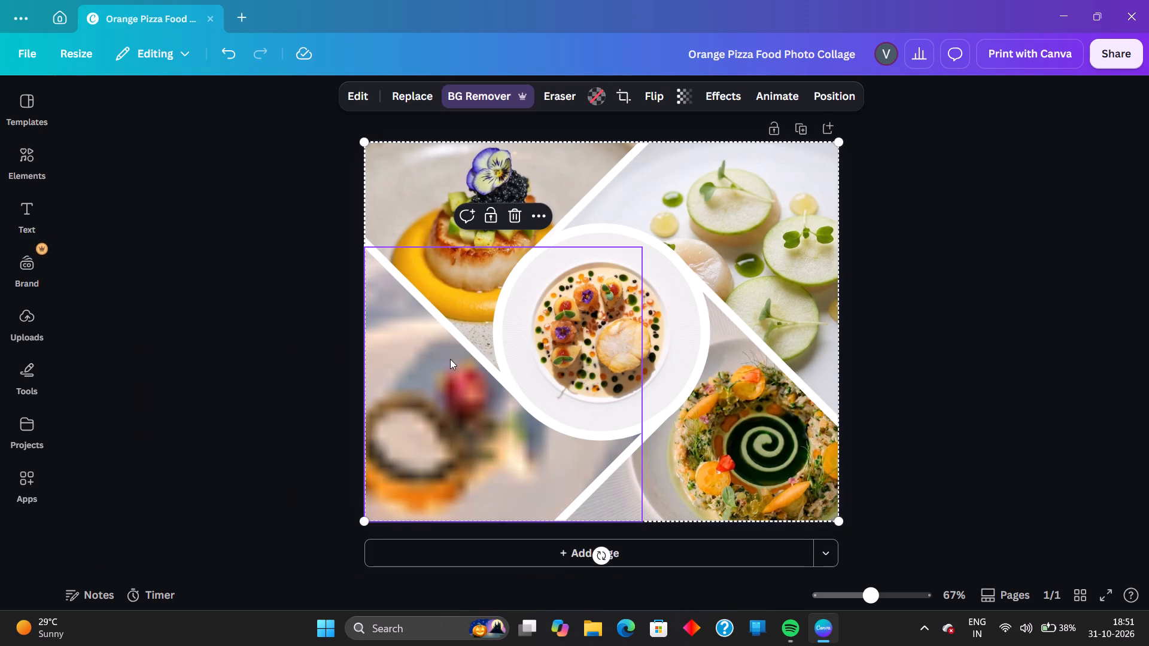
Recrop the lower-left photo, shifting it slightly right and down so the whole pastry slice sits inside the frame.
left_click(627, 96)
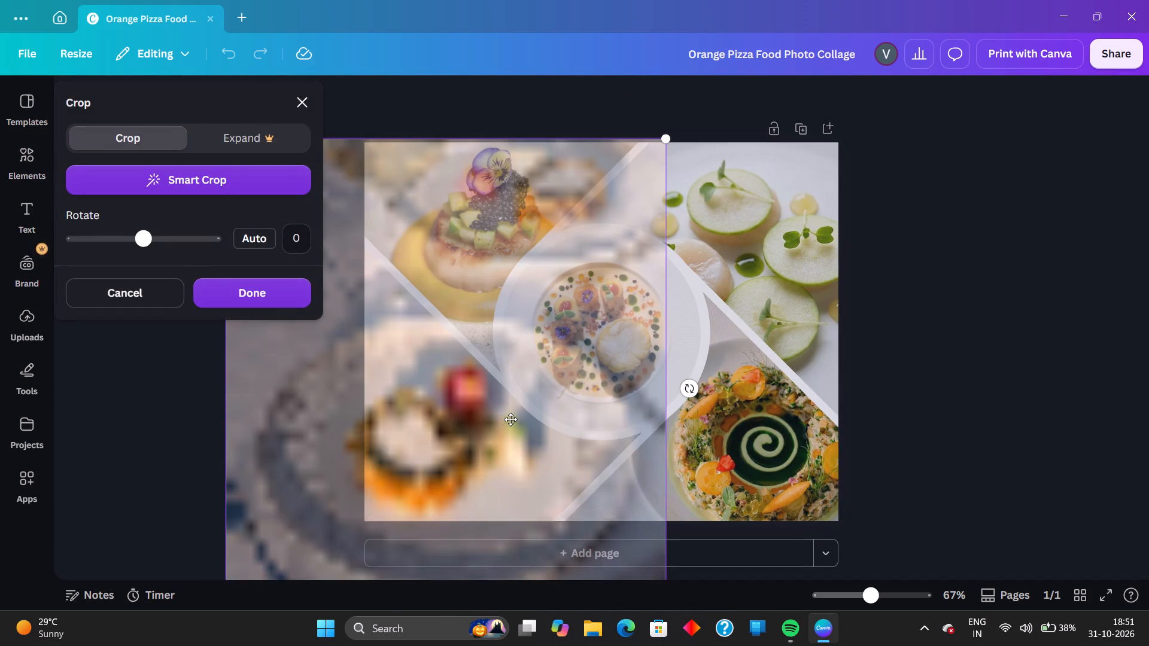
left_click_drag(512, 420, 520, 431)
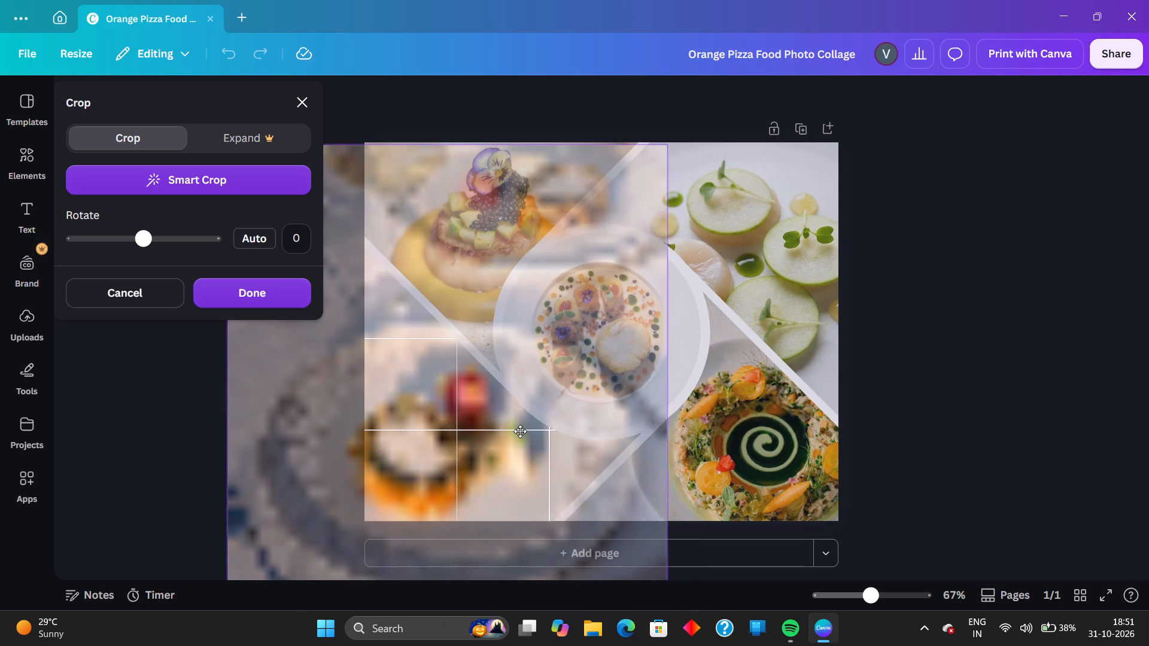
left_click_drag(520, 431, 518, 434)
left_click_drag(540, 432, 554, 434)
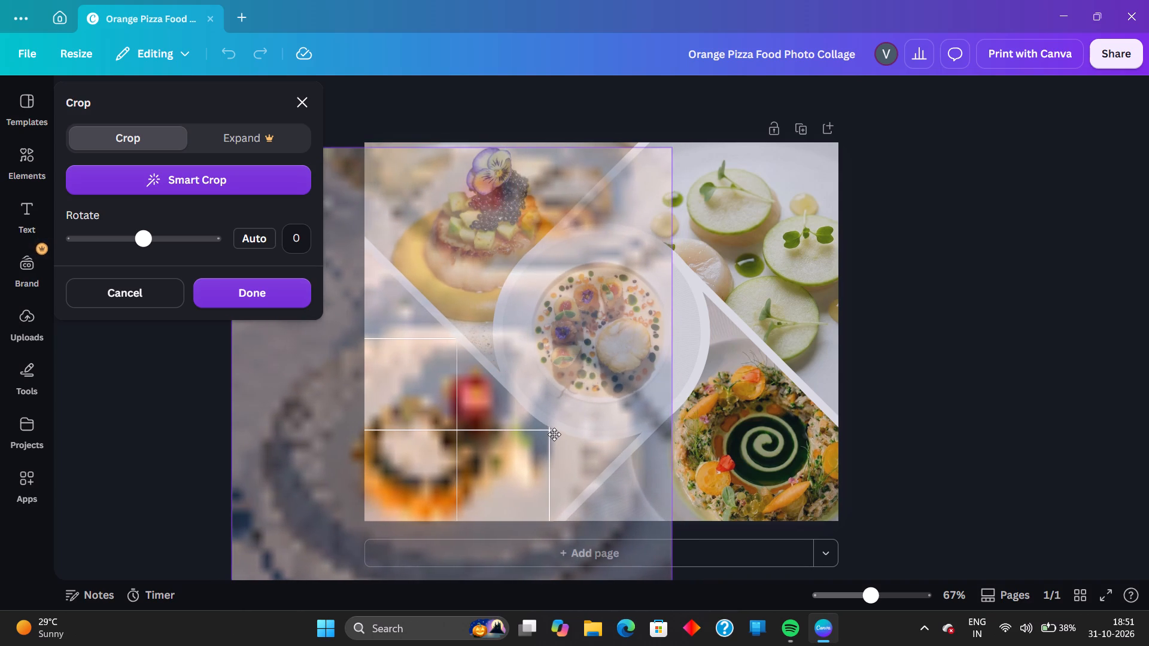
left_click_drag(554, 434, 566, 434)
left_click(922, 336)
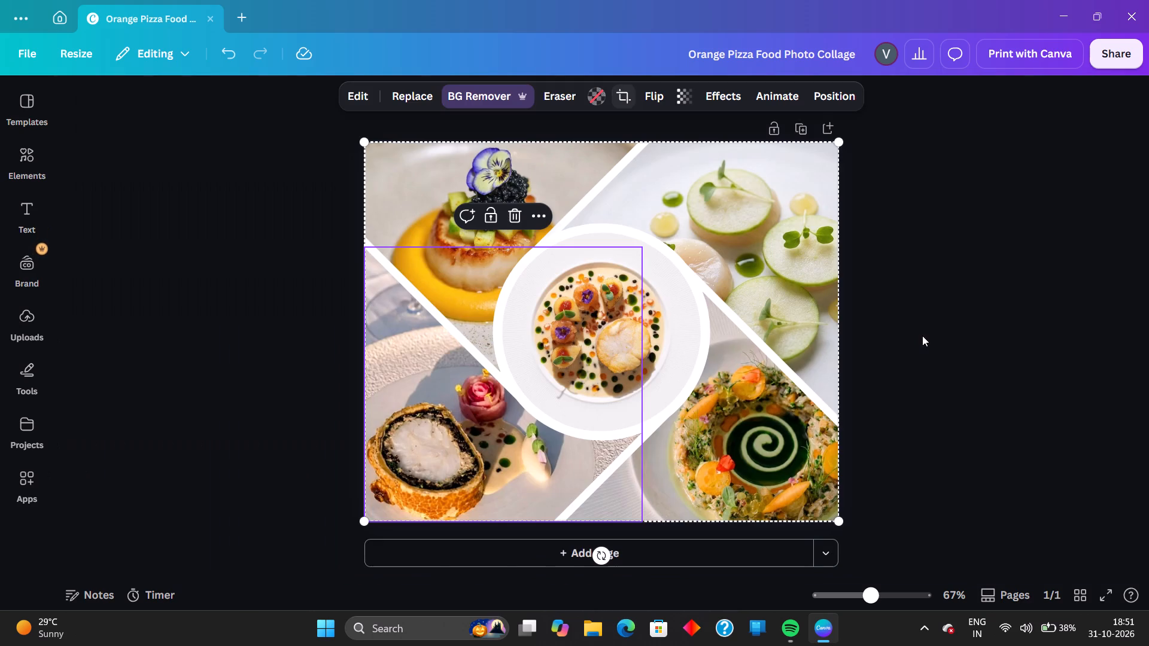
left_click(881, 352)
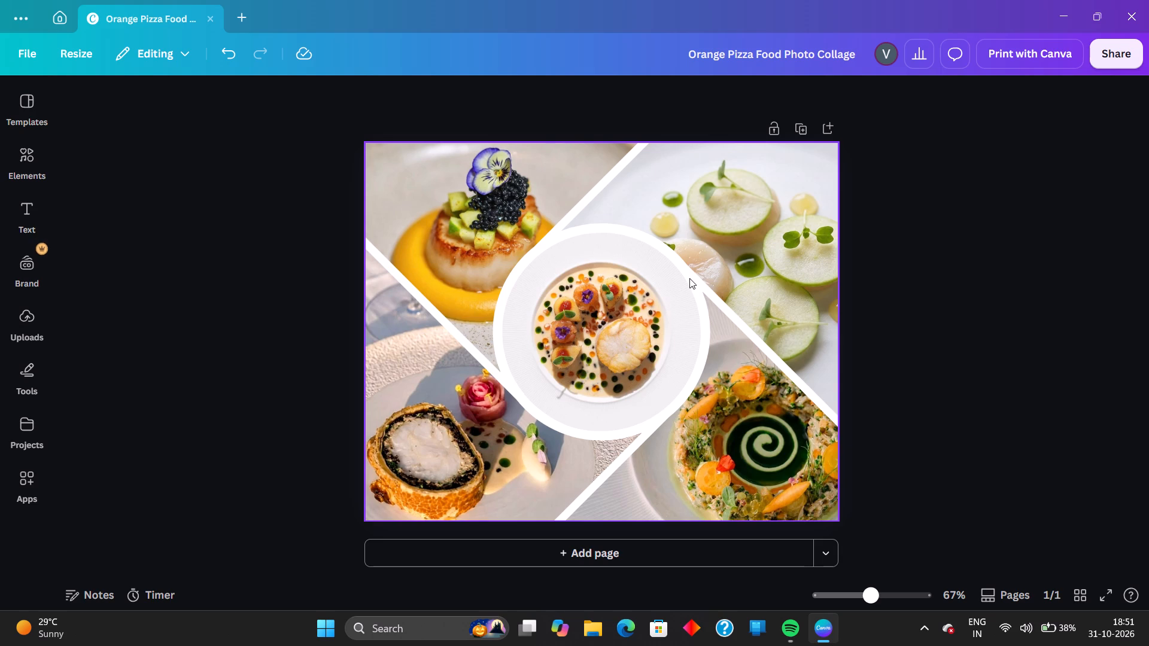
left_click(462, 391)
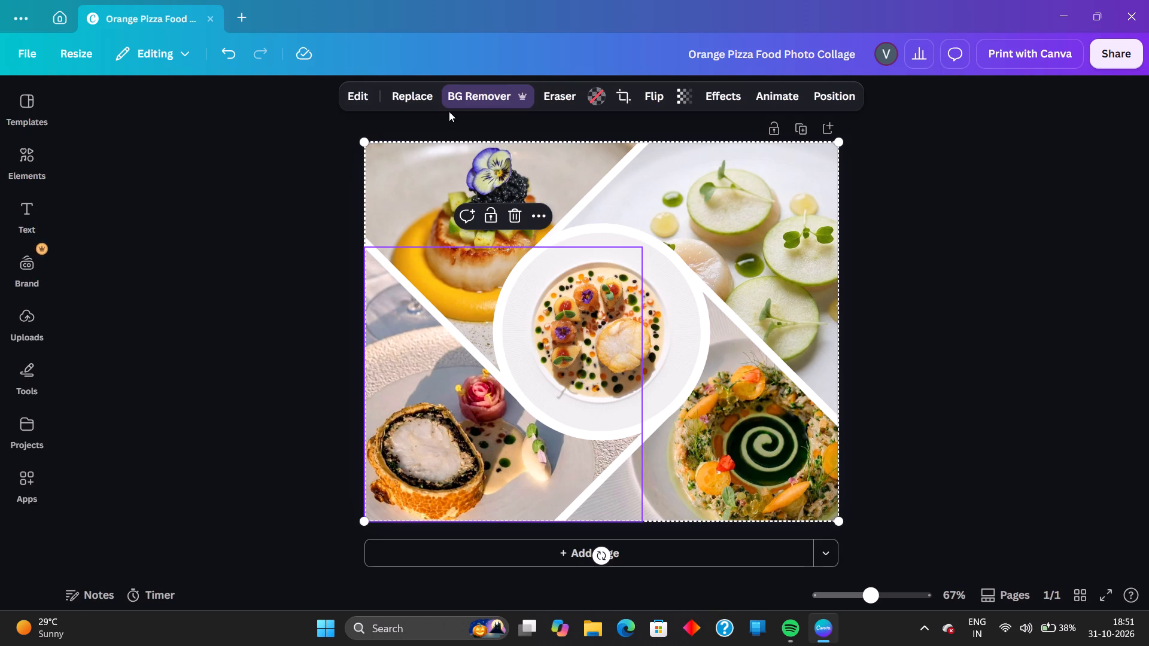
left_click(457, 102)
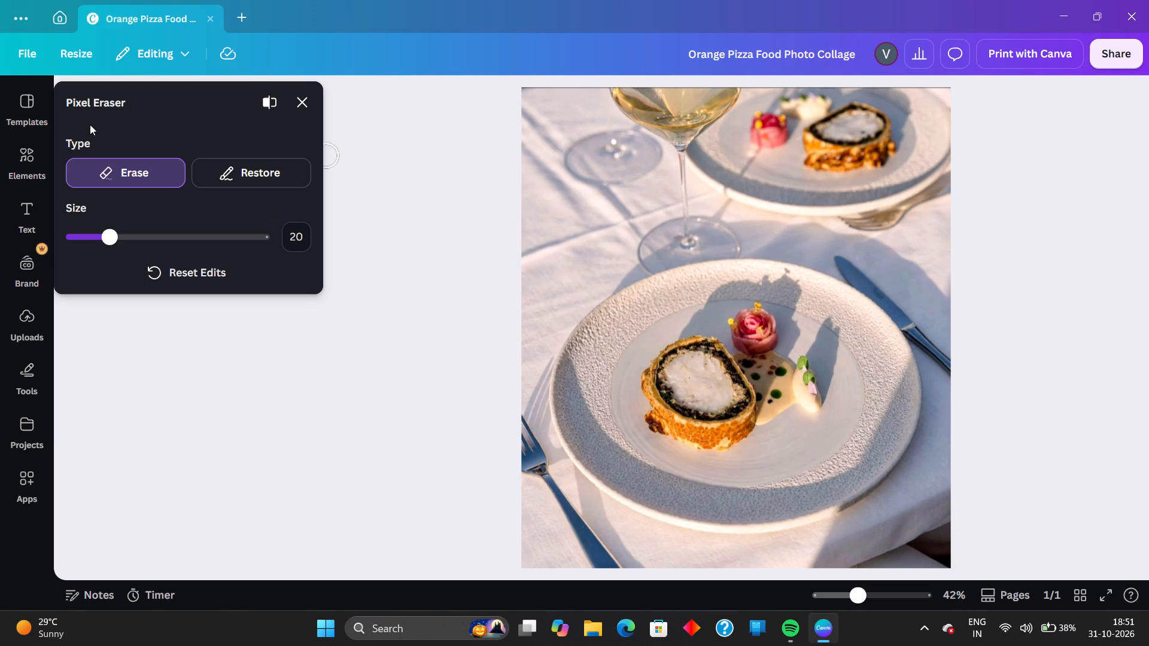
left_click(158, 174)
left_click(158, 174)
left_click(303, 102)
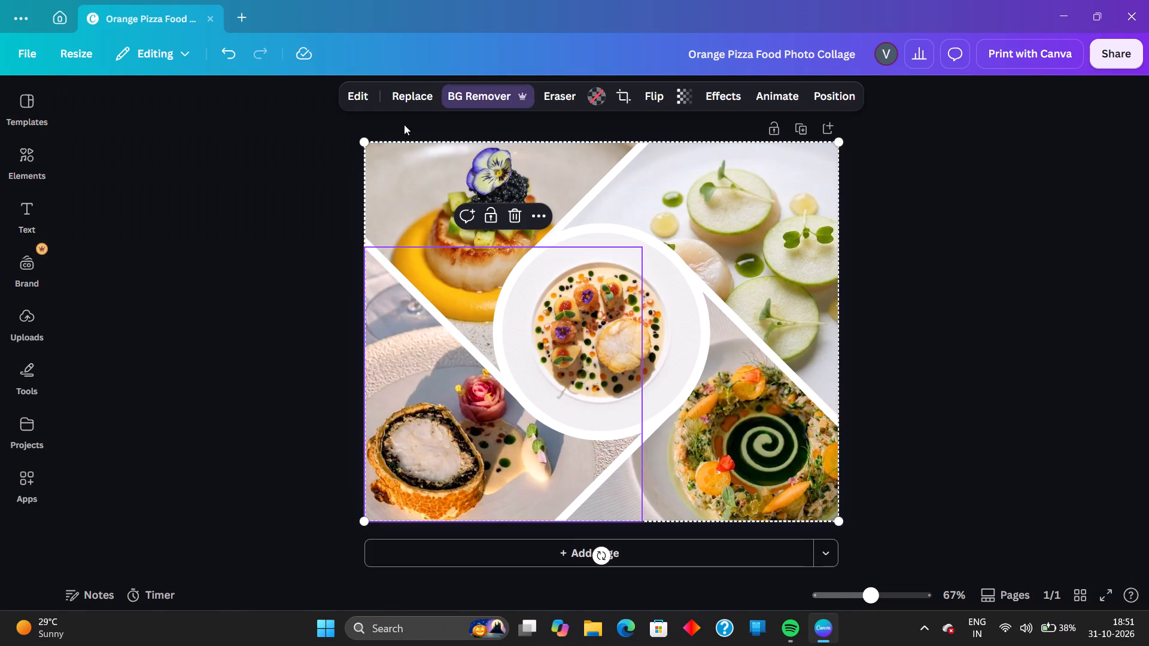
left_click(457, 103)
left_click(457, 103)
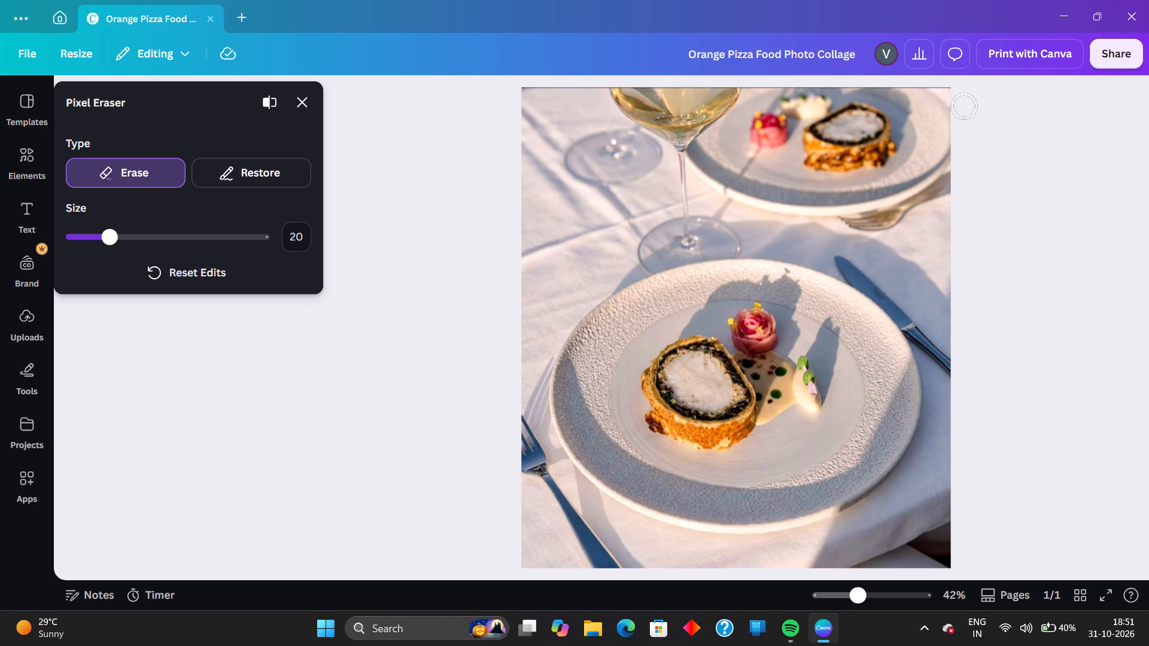
Close the Canva window.
left_click(1146, 0)
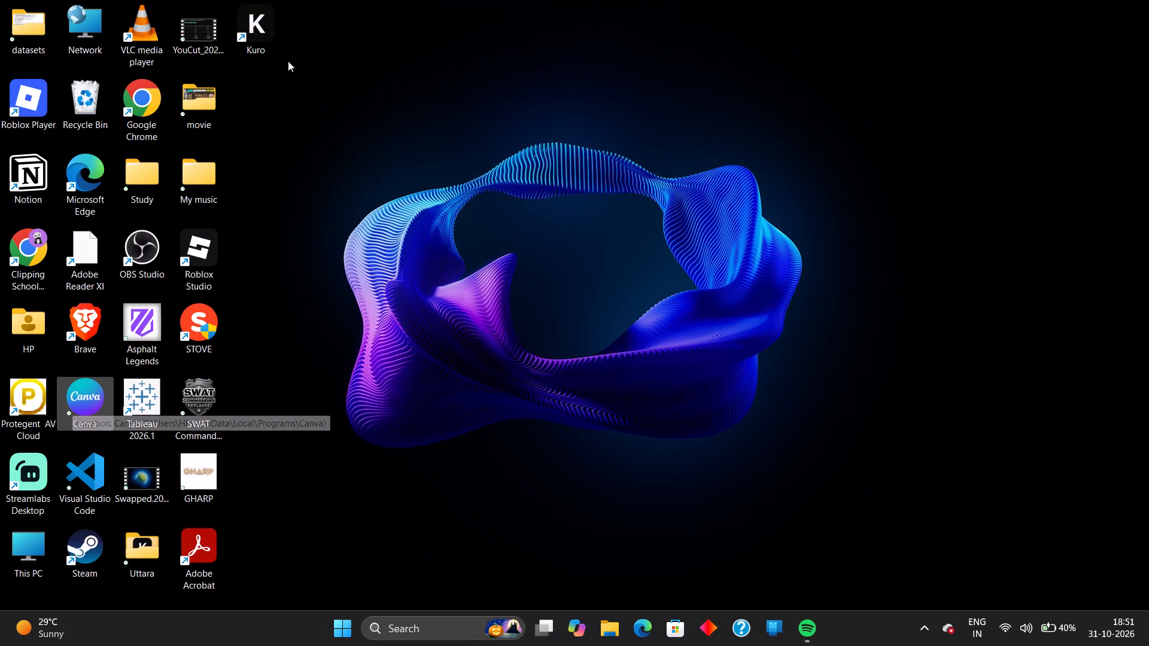
Launch Kuro from the desktop.
double_click(268, 26)
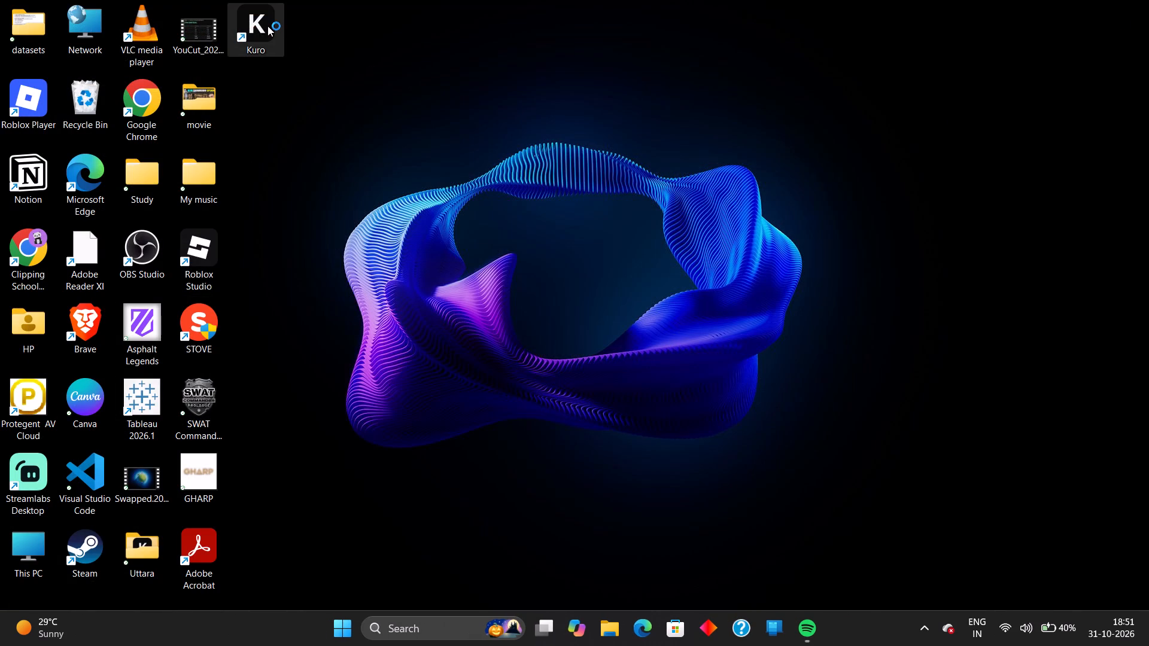
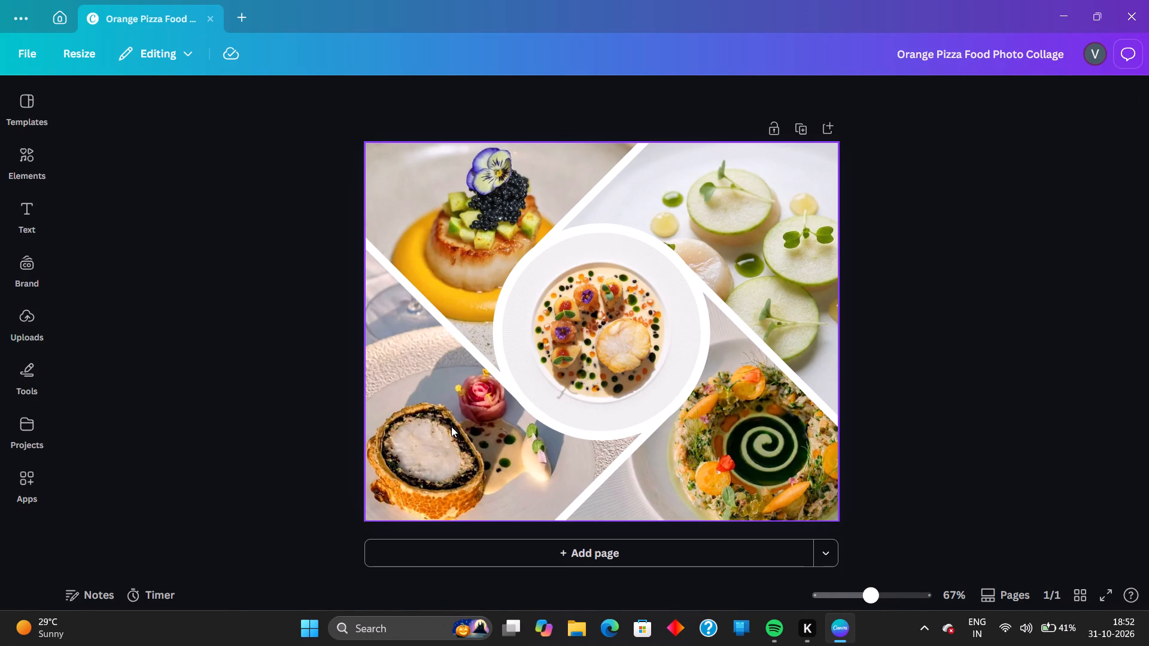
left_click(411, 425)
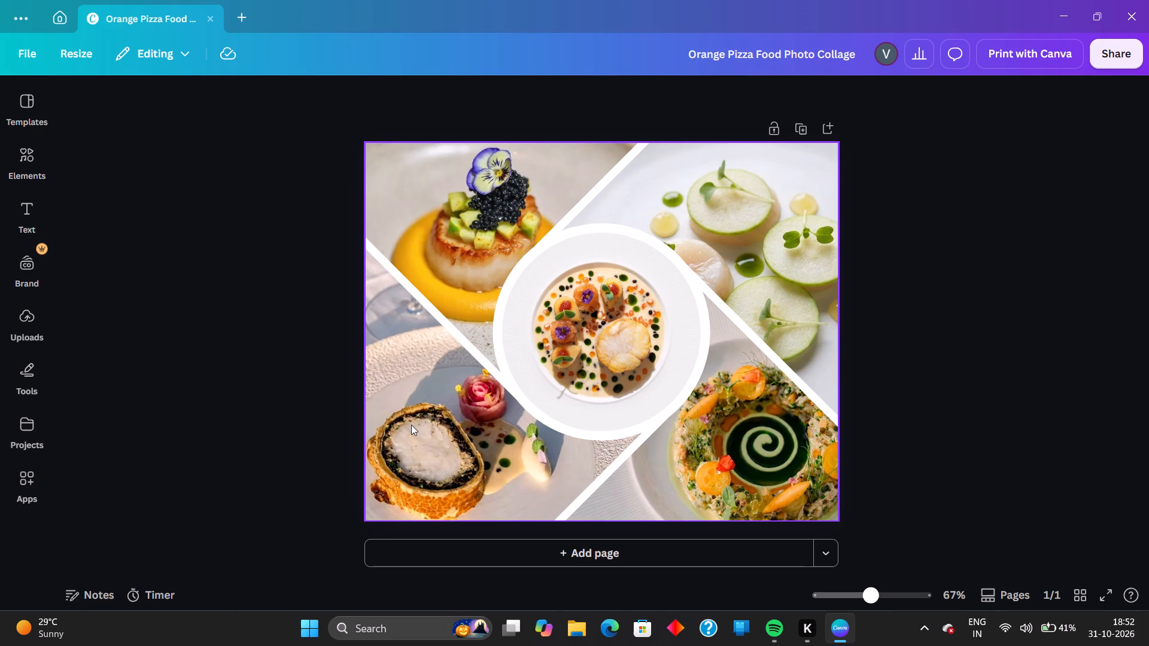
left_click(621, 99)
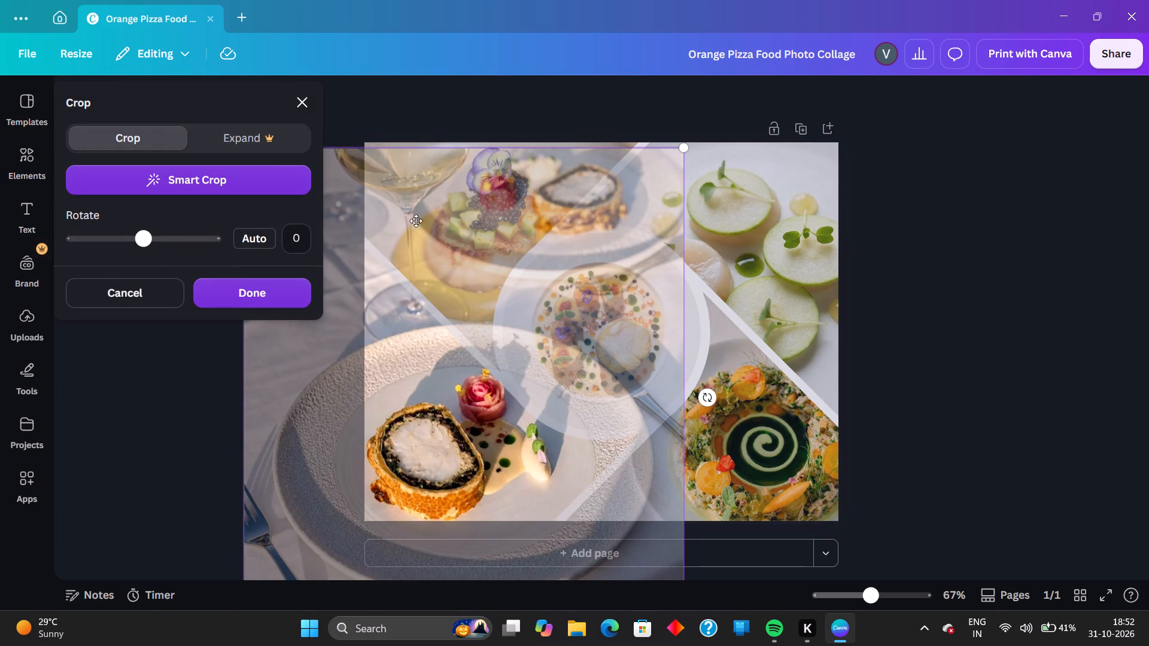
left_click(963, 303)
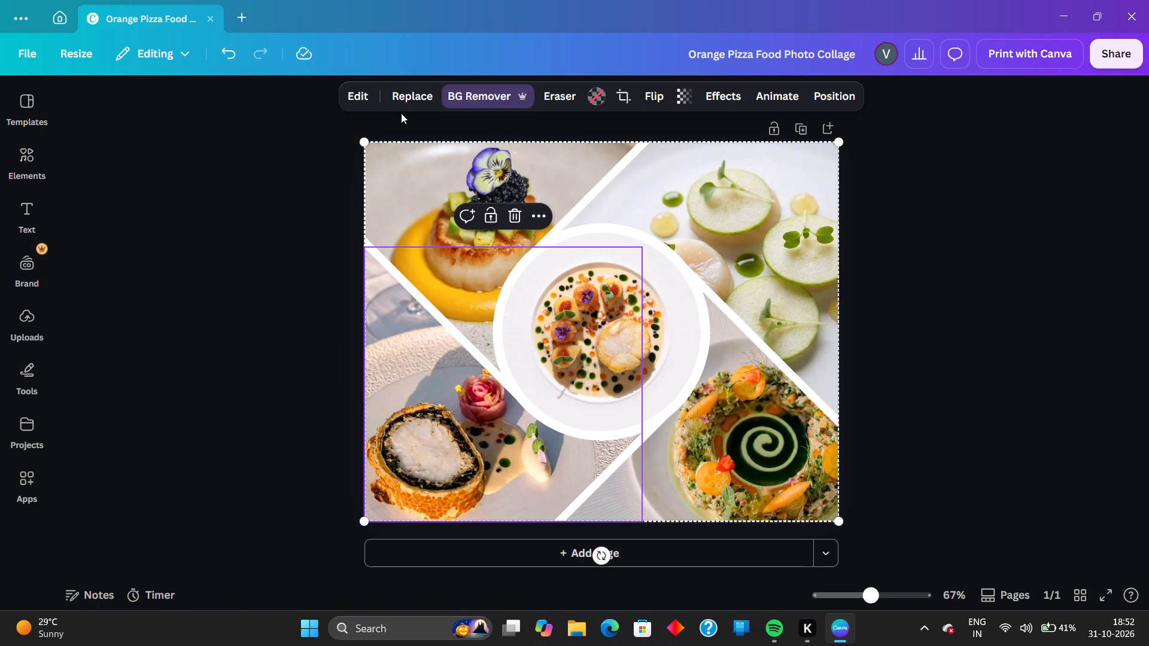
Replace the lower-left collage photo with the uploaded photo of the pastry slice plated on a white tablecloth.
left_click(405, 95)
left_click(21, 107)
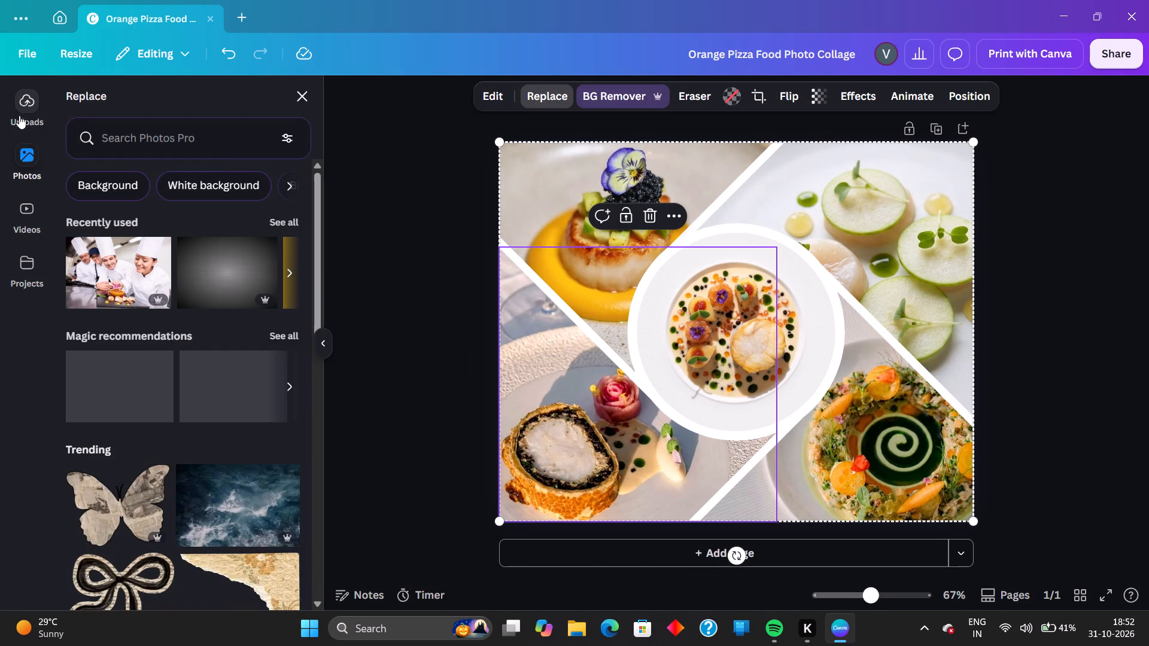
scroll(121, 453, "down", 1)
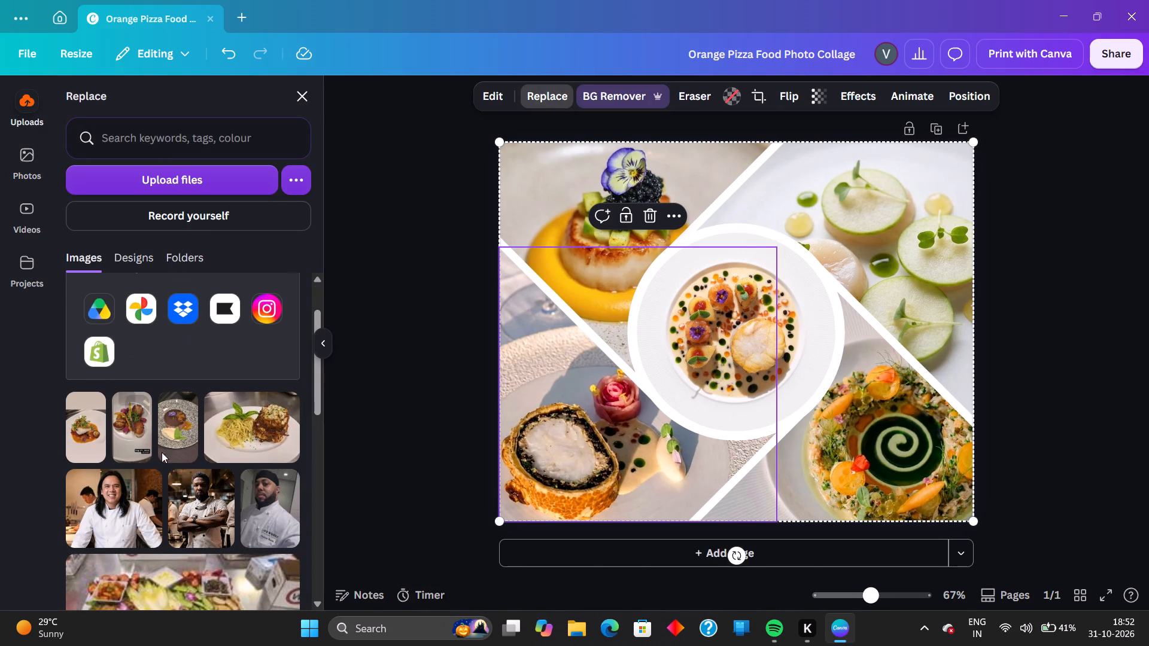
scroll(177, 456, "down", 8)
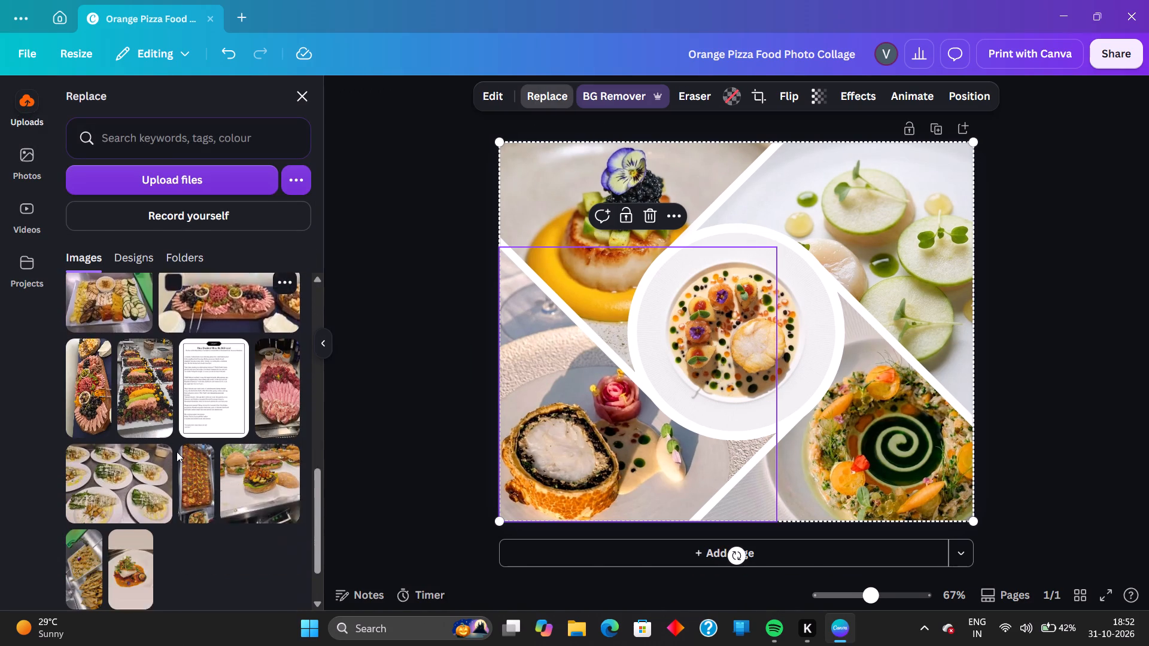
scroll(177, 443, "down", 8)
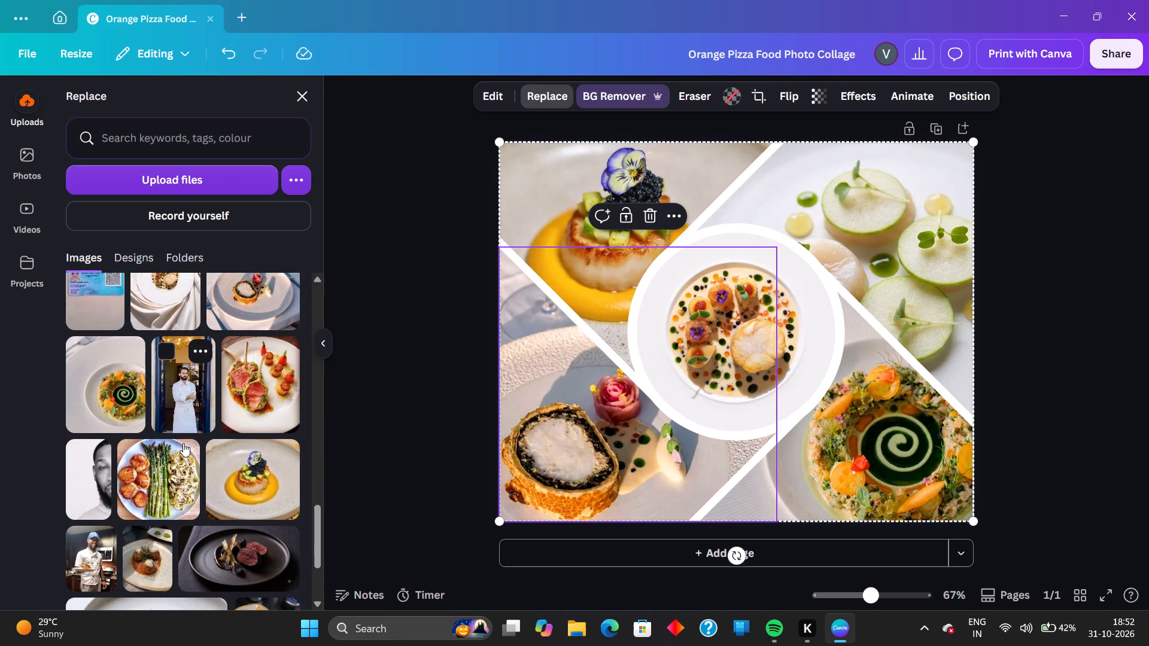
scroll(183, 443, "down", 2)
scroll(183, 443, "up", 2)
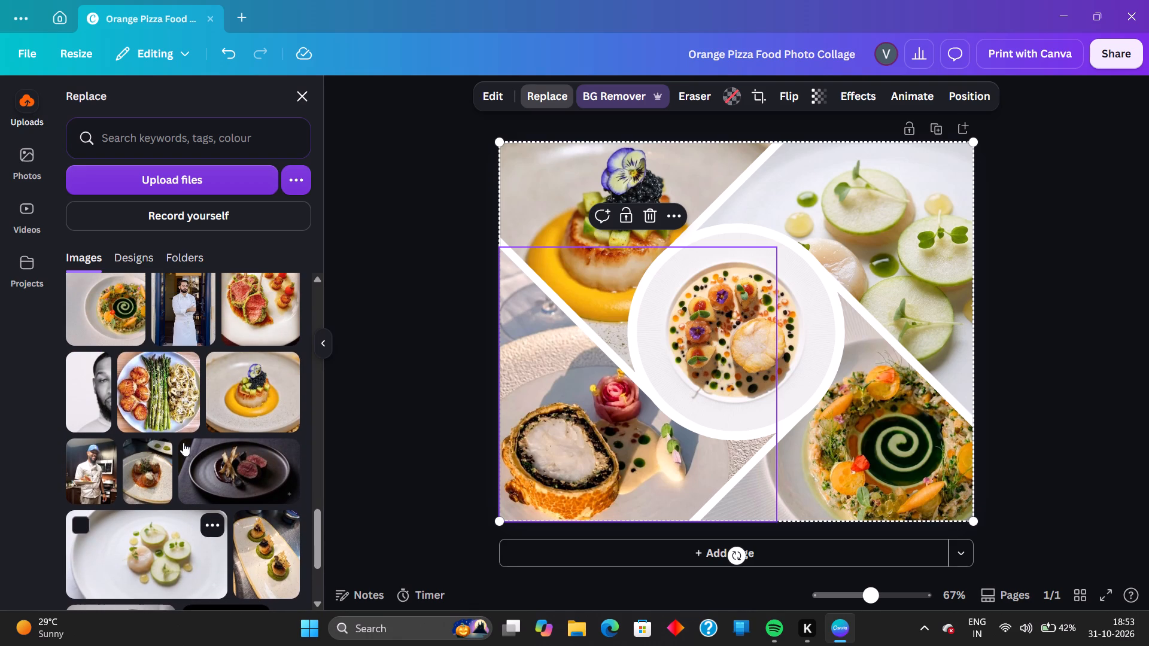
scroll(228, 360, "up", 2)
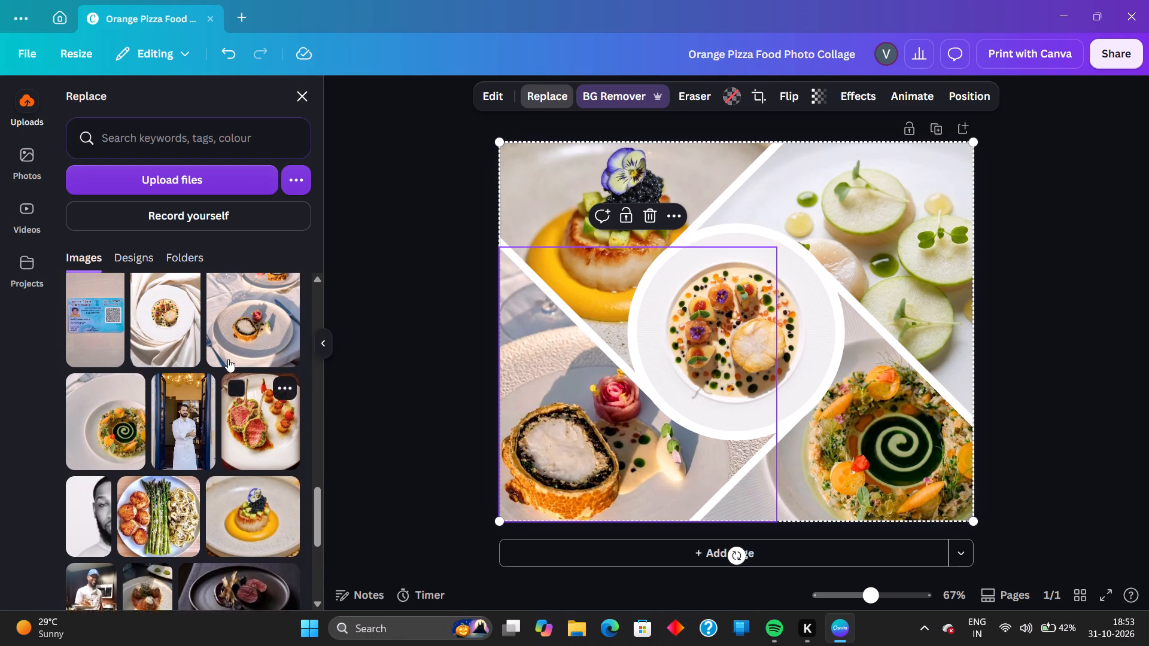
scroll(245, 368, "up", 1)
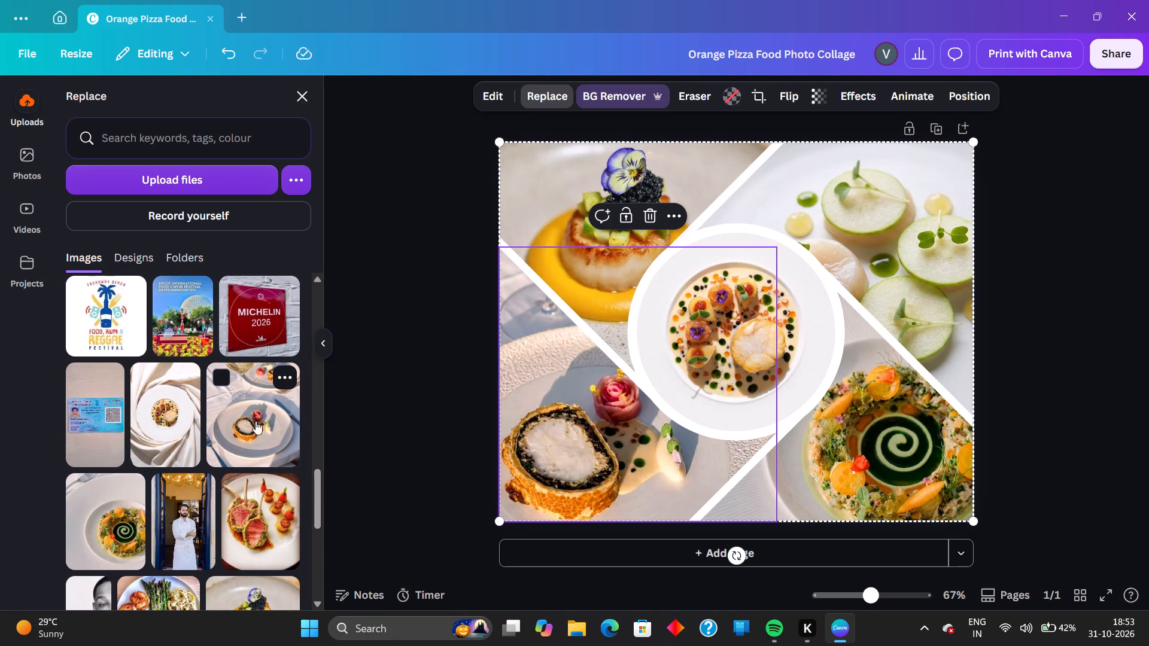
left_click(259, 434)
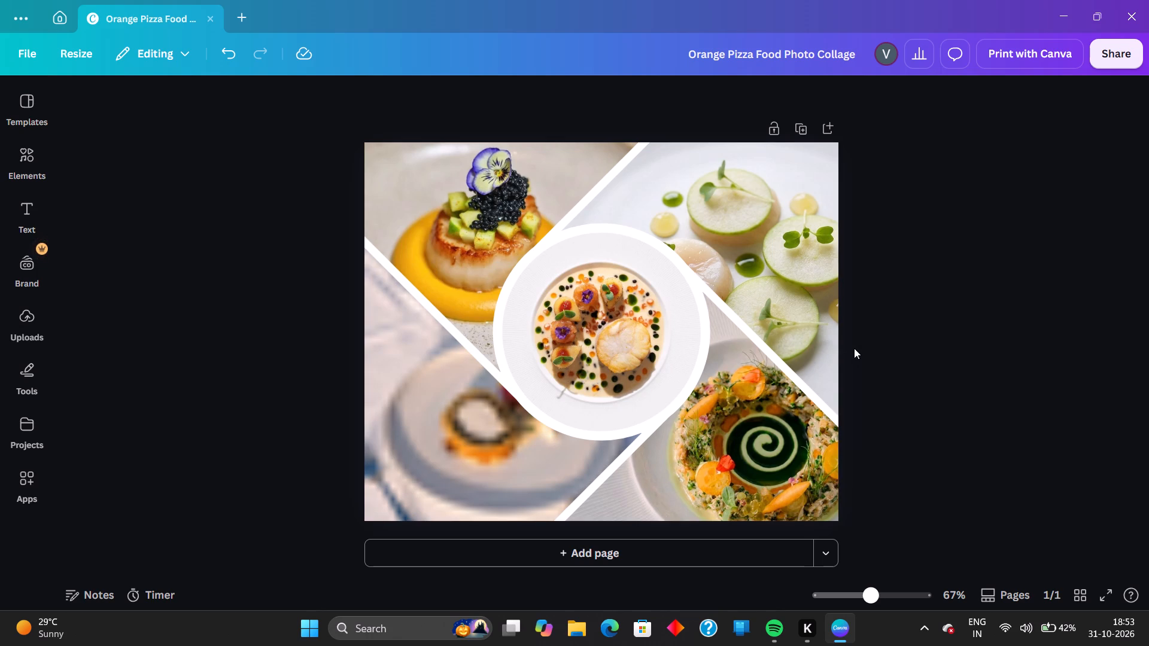
Reset the background remover and pixel eraser edits on the lower-left pastry photo.
left_click(438, 392)
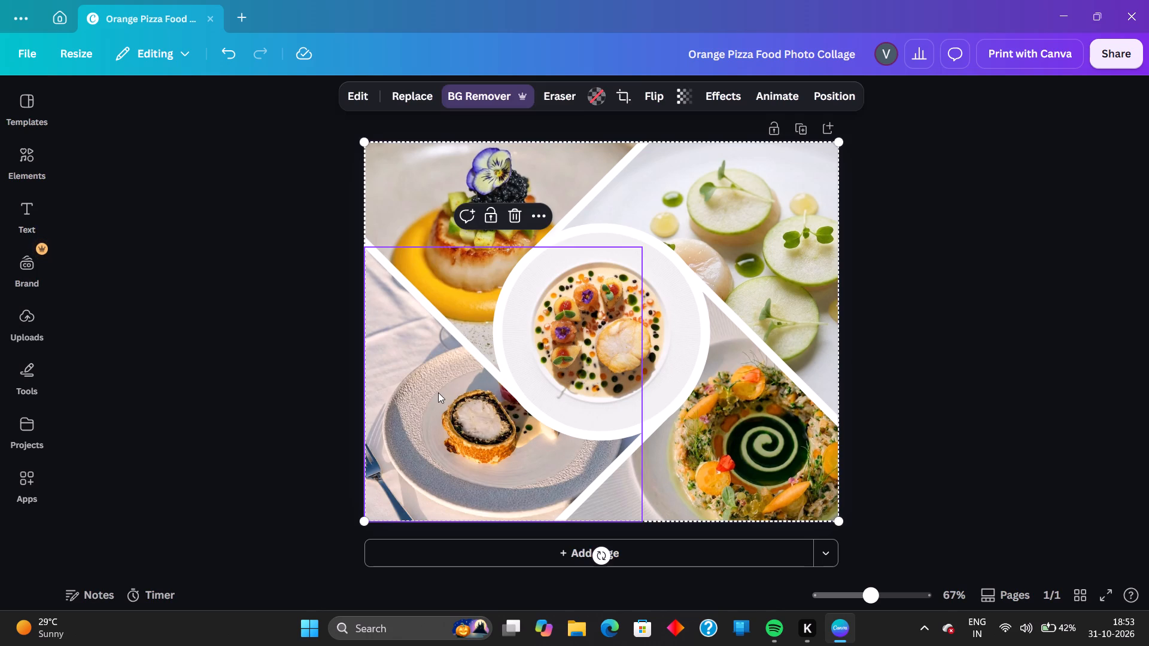
left_click(483, 101)
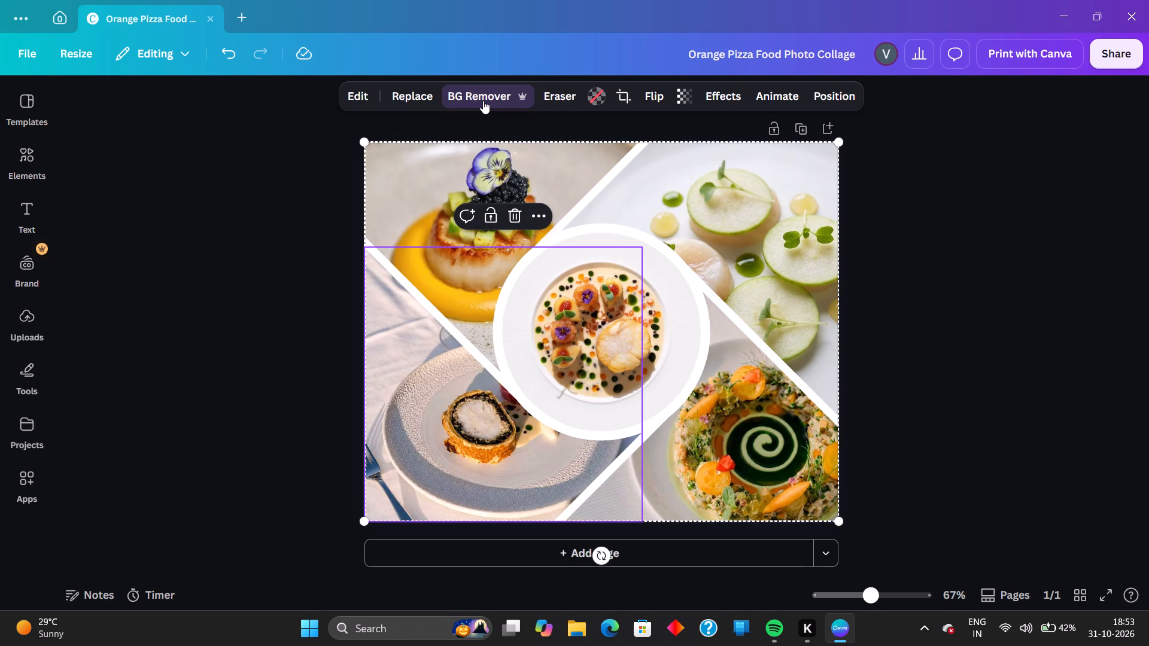
left_click(518, 97)
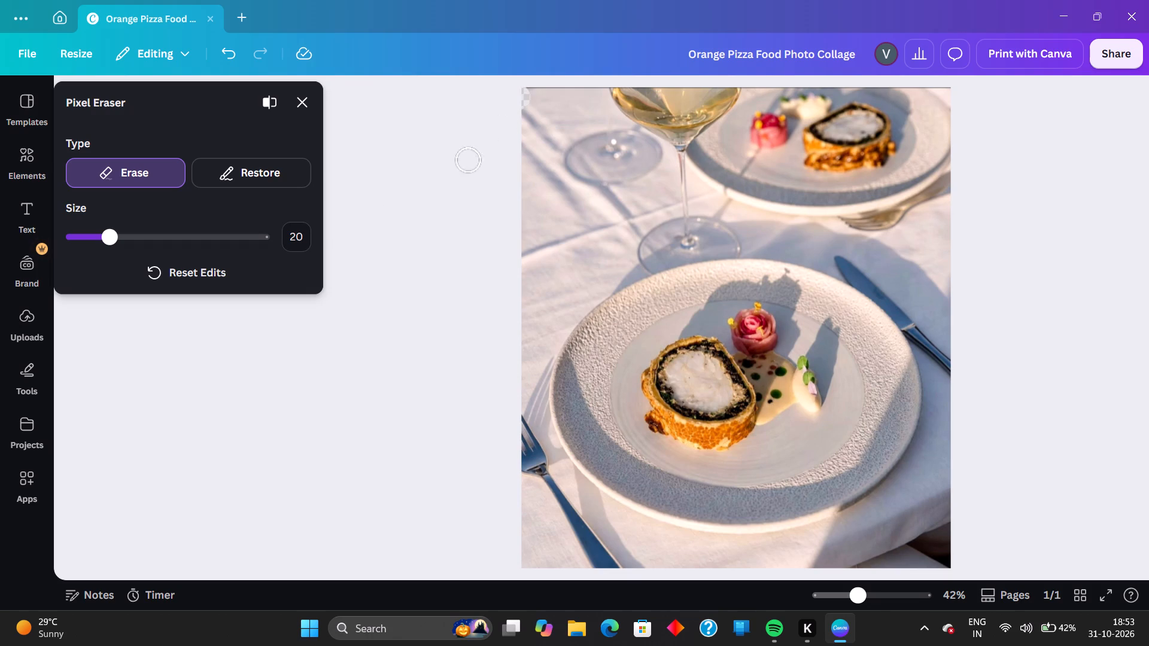
left_click(150, 276)
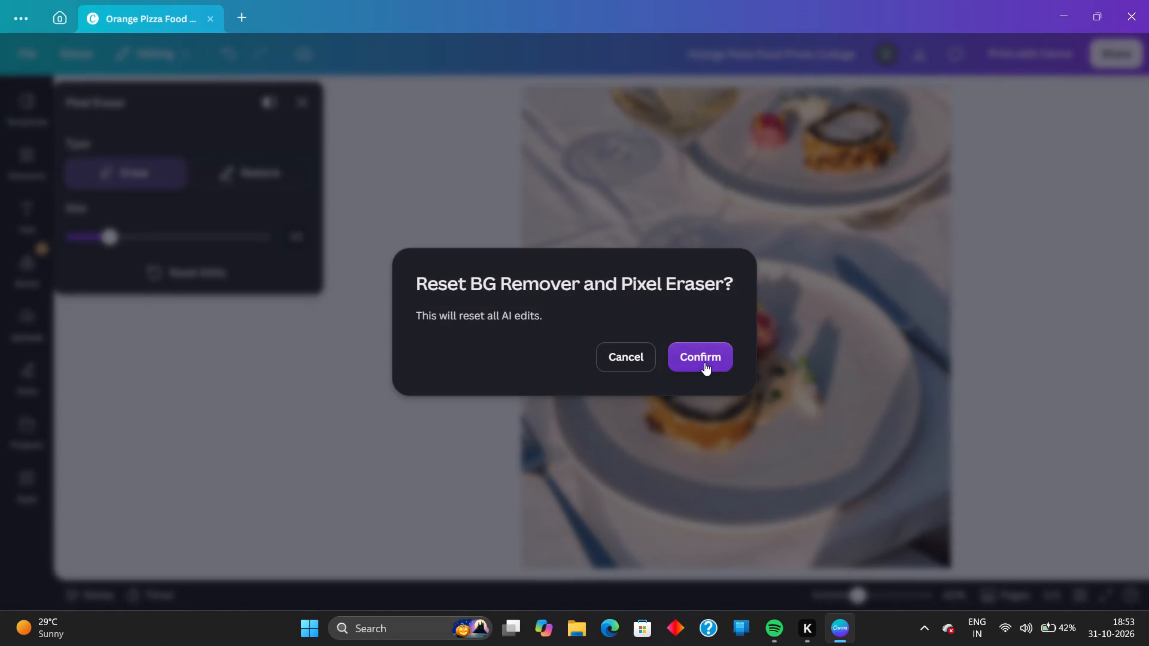
left_click(704, 362)
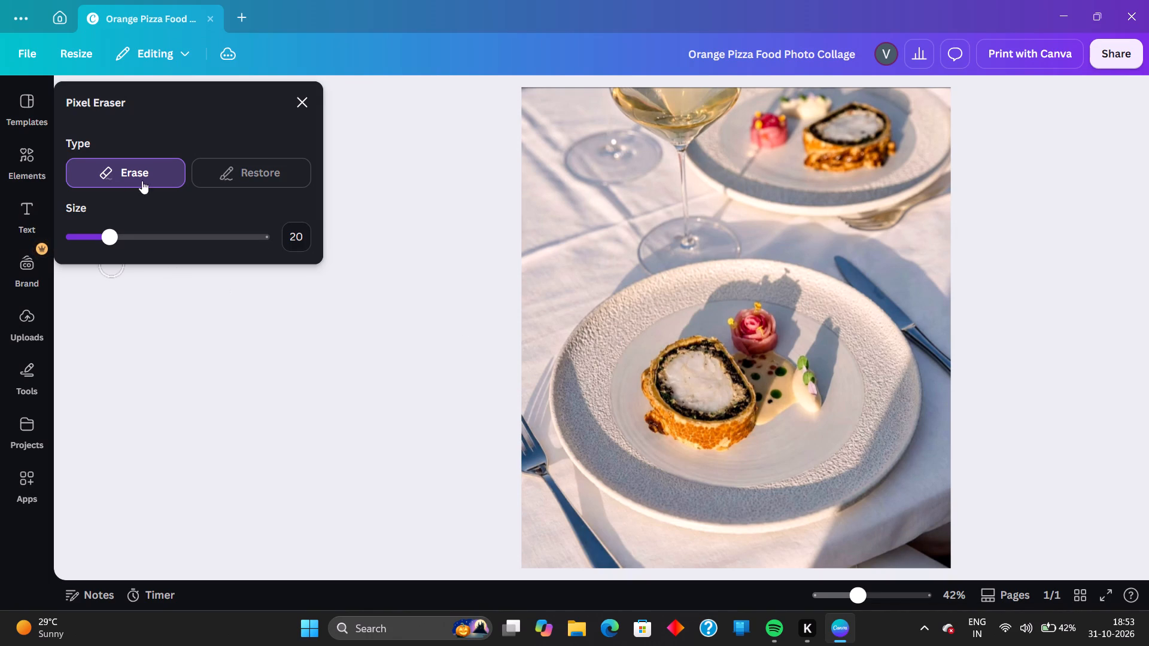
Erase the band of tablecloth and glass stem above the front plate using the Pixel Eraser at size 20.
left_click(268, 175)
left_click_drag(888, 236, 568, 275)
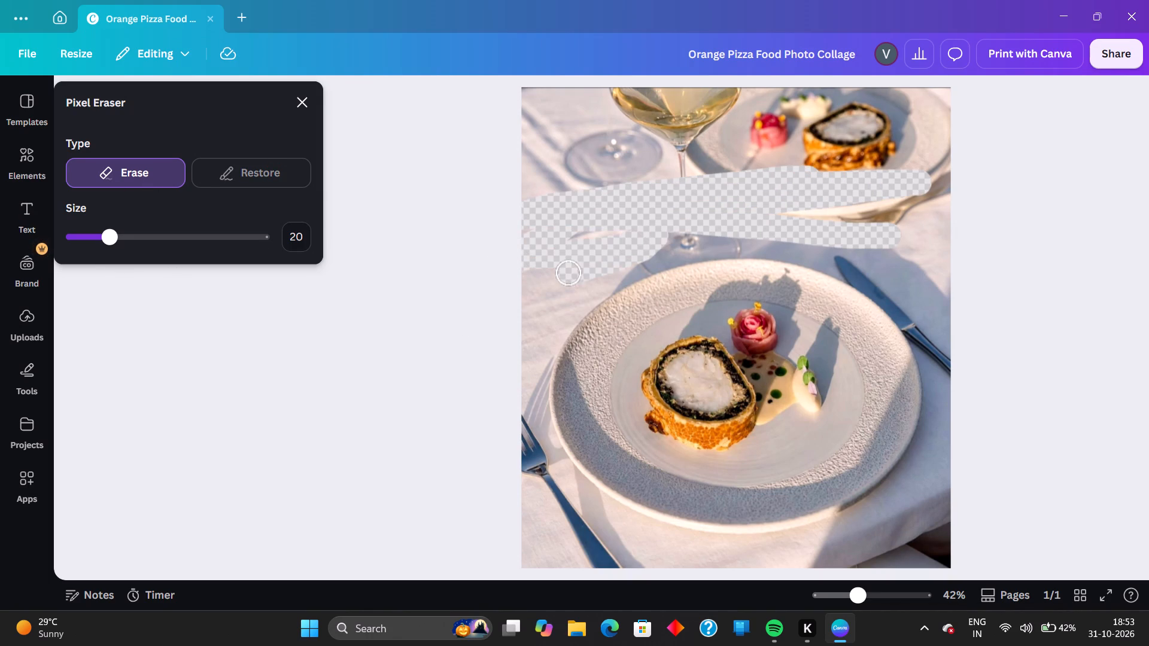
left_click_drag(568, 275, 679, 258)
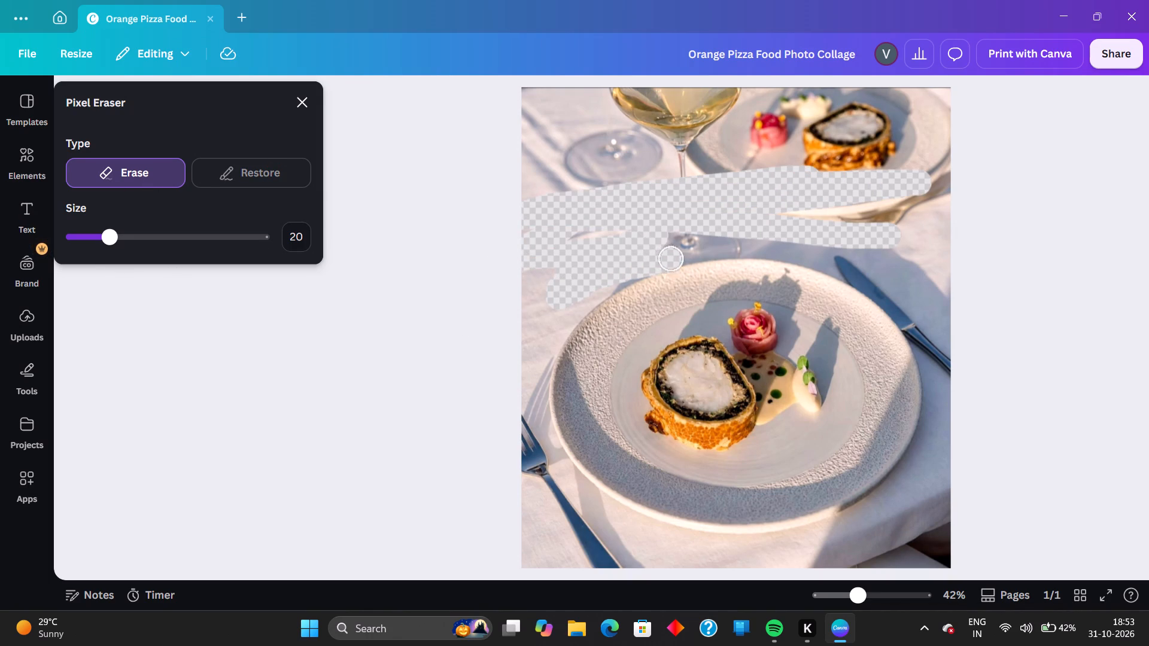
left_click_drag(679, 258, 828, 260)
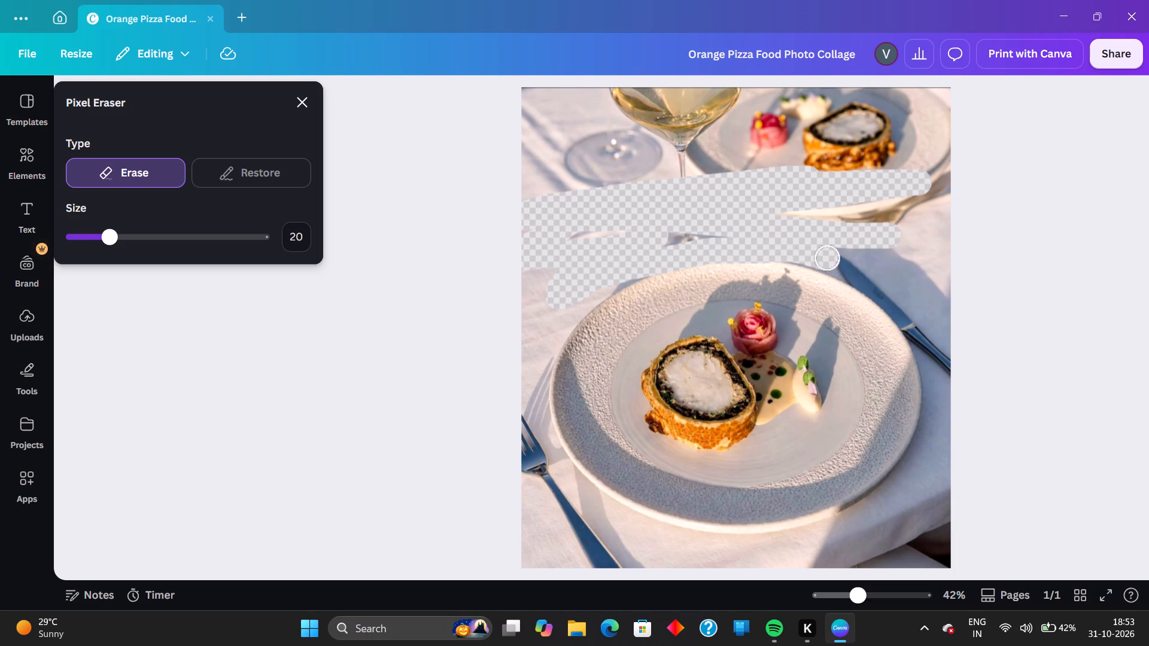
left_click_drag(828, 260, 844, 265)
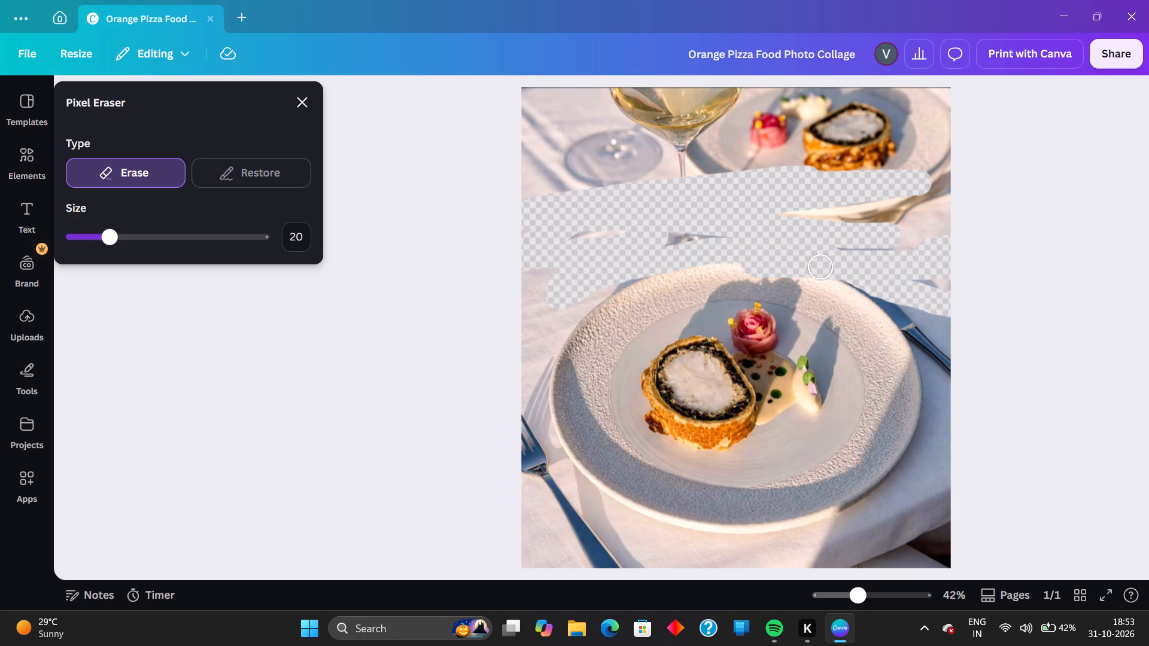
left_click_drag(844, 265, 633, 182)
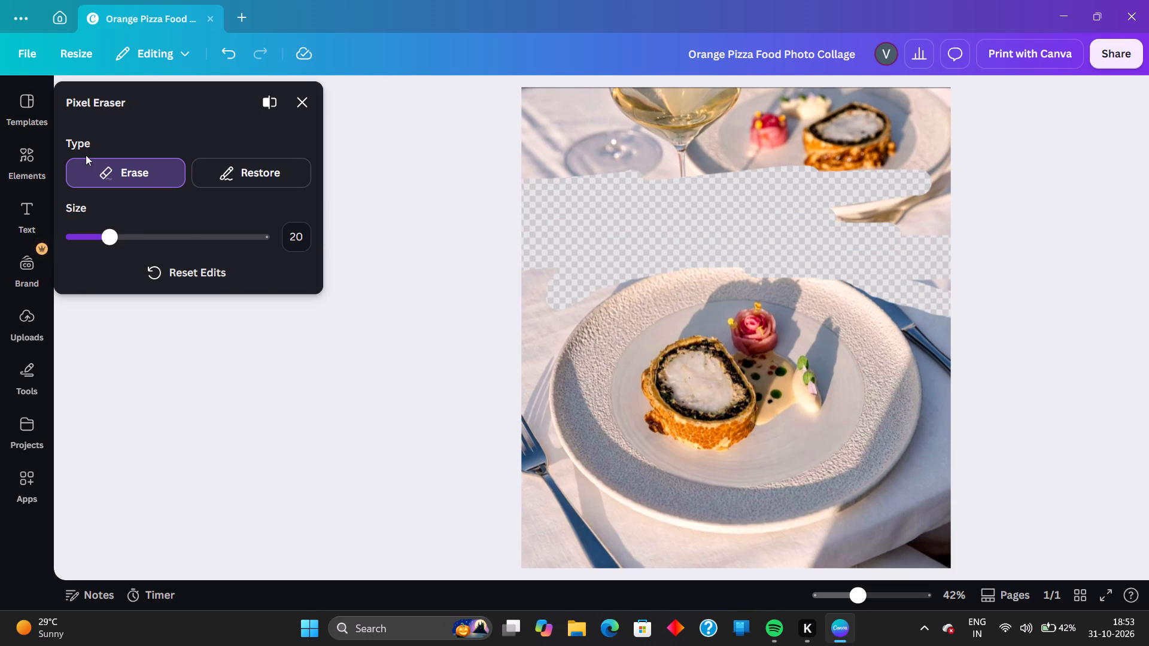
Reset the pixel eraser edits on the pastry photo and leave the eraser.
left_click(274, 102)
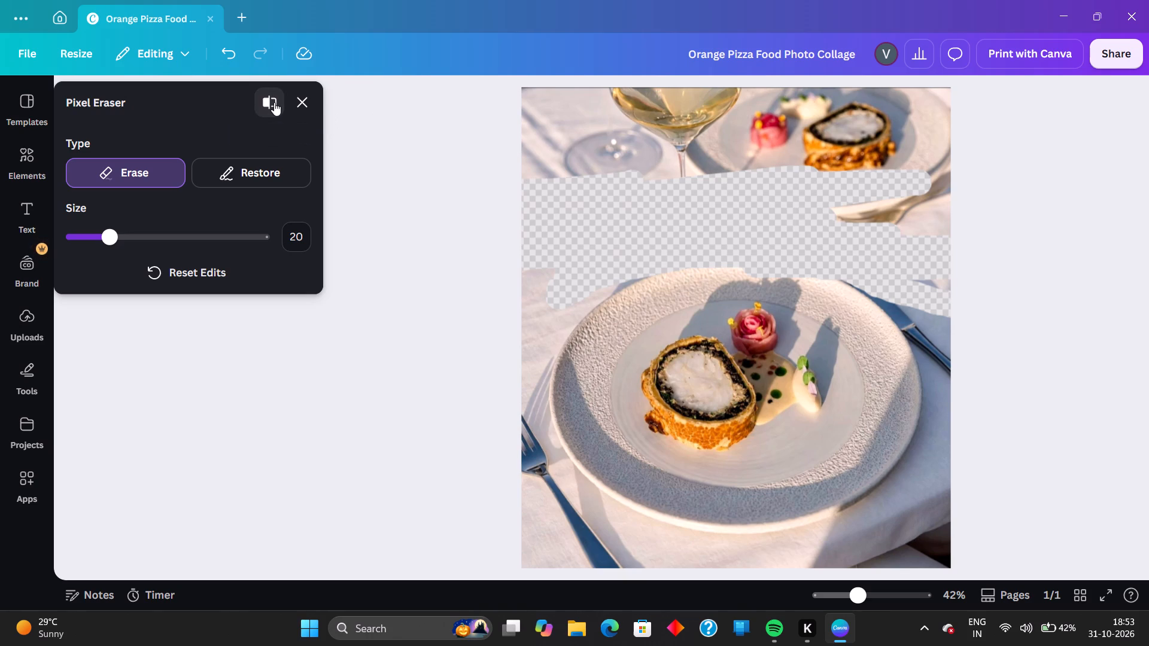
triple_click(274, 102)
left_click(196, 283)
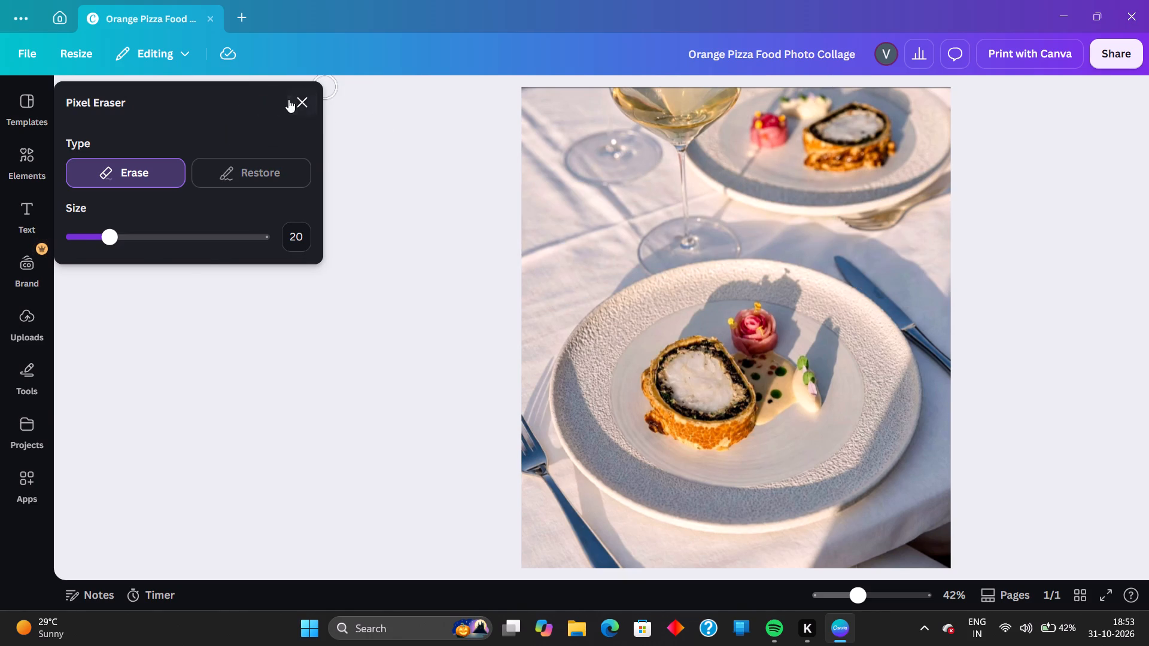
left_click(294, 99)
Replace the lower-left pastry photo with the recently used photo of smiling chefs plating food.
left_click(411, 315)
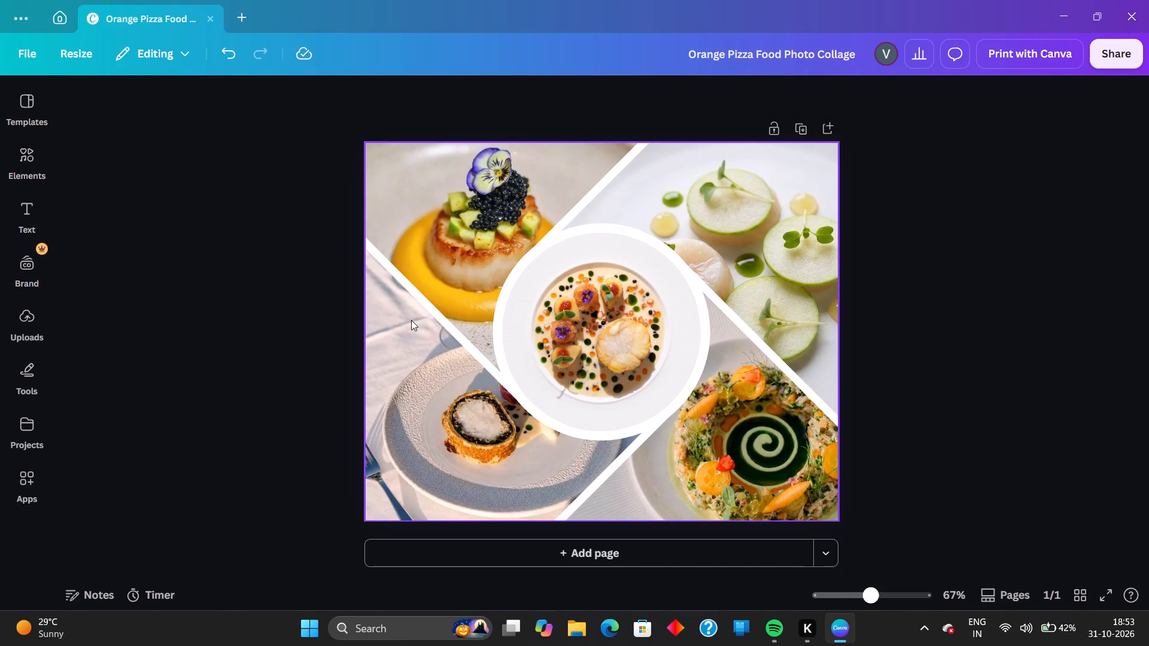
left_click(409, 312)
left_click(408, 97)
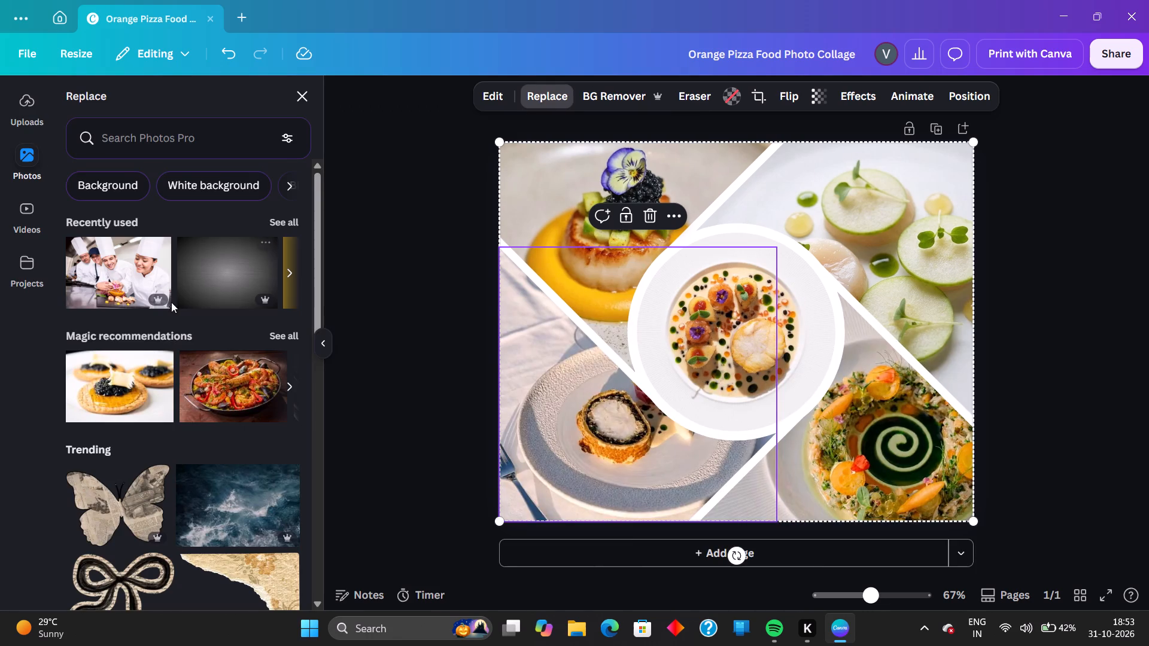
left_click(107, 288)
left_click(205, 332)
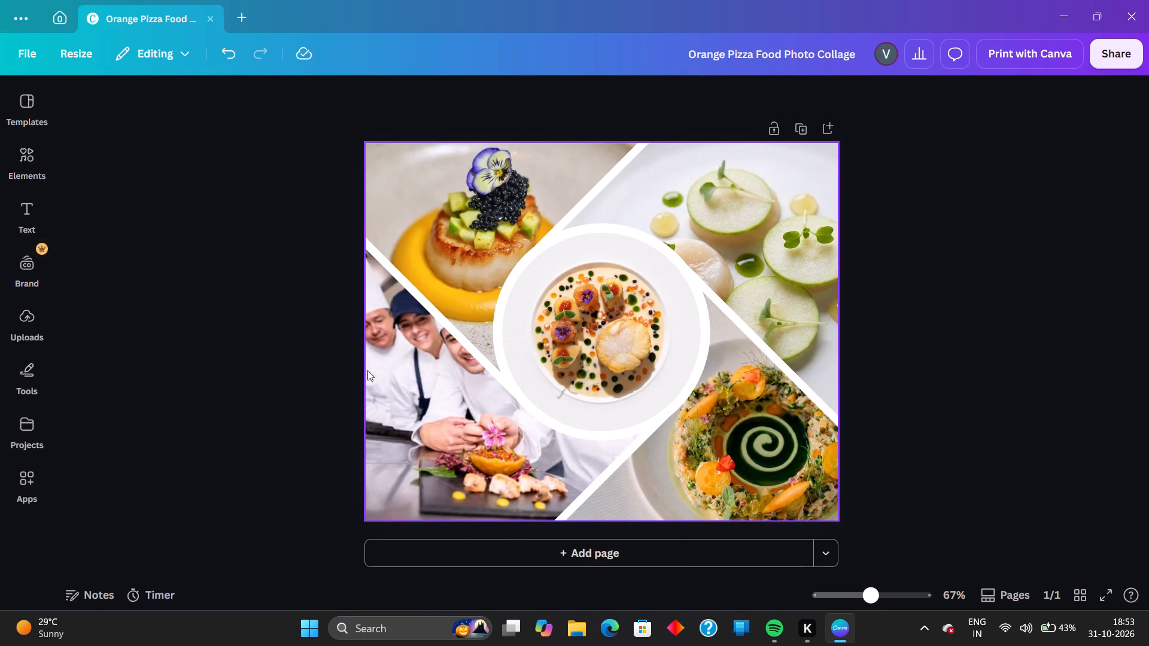
Remove the background from the lower-left chefs photo.
left_click(367, 370)
left_click(463, 90)
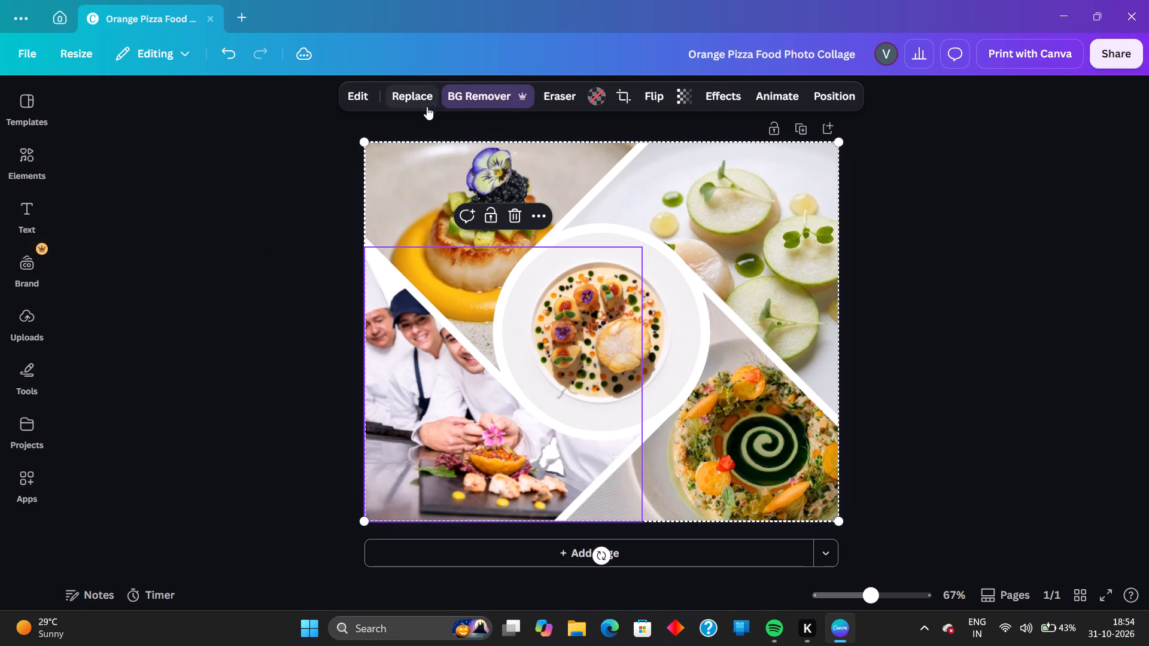
Replace the lower-left chefs photo with the uploaded photo of the plated pastry slice on a tablecloth.
left_click(403, 102)
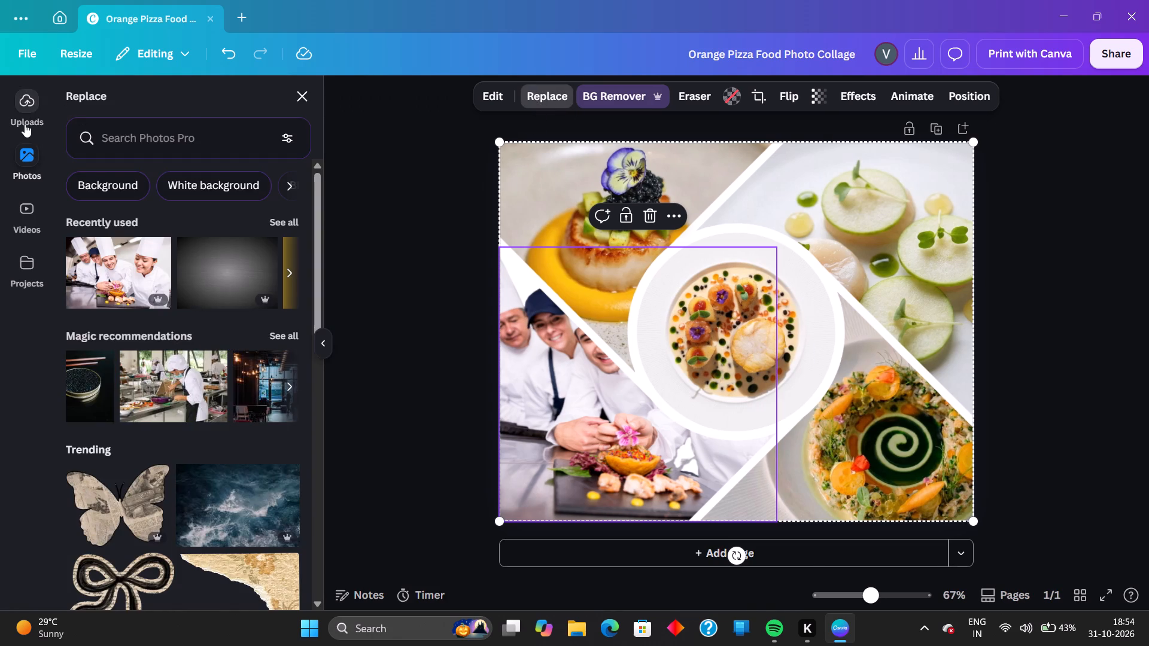
left_click(25, 124)
scroll(202, 443, "down", 1)
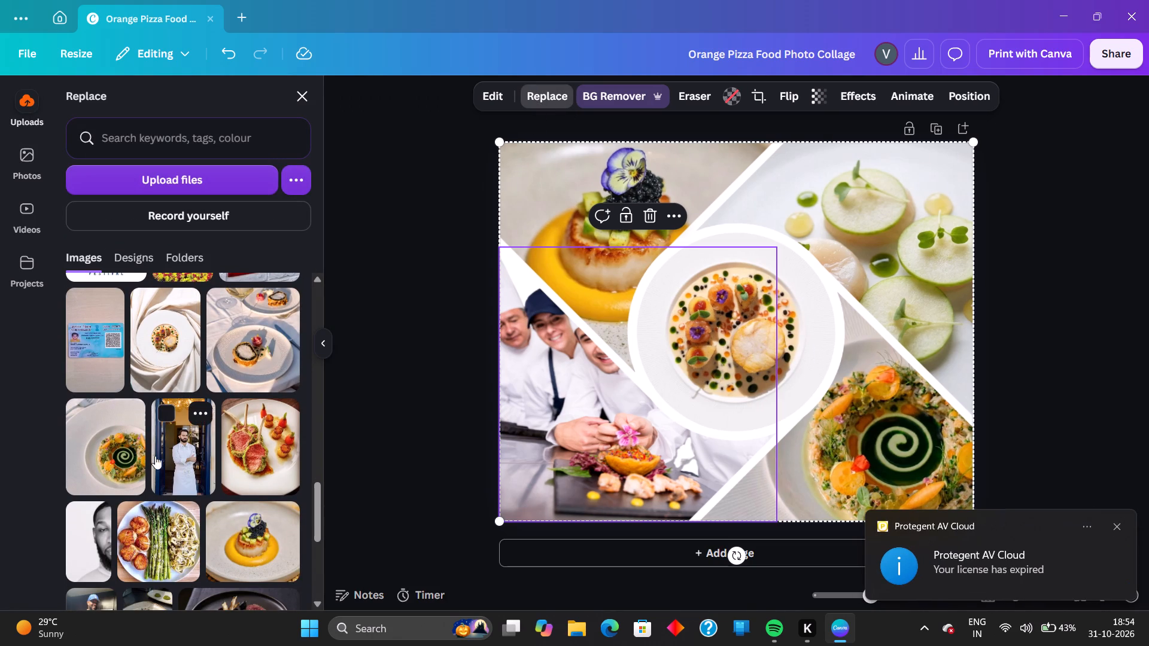
scroll(172, 448, "down", 3)
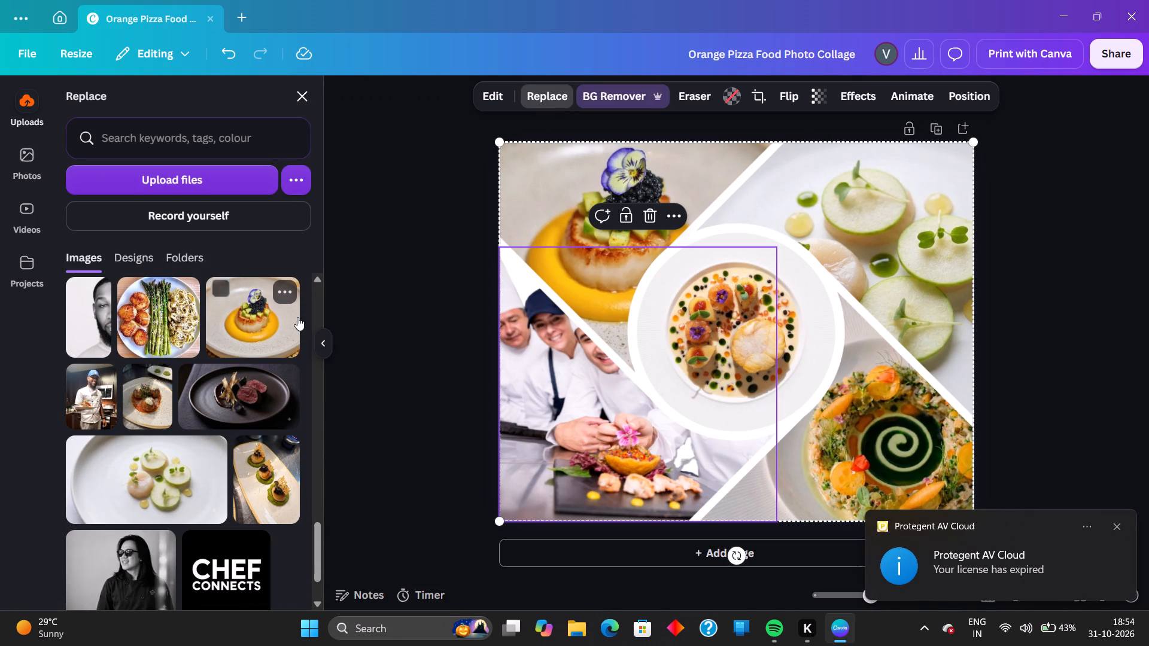
scroll(297, 316, "up", 2)
scroll(207, 419, "up", 2)
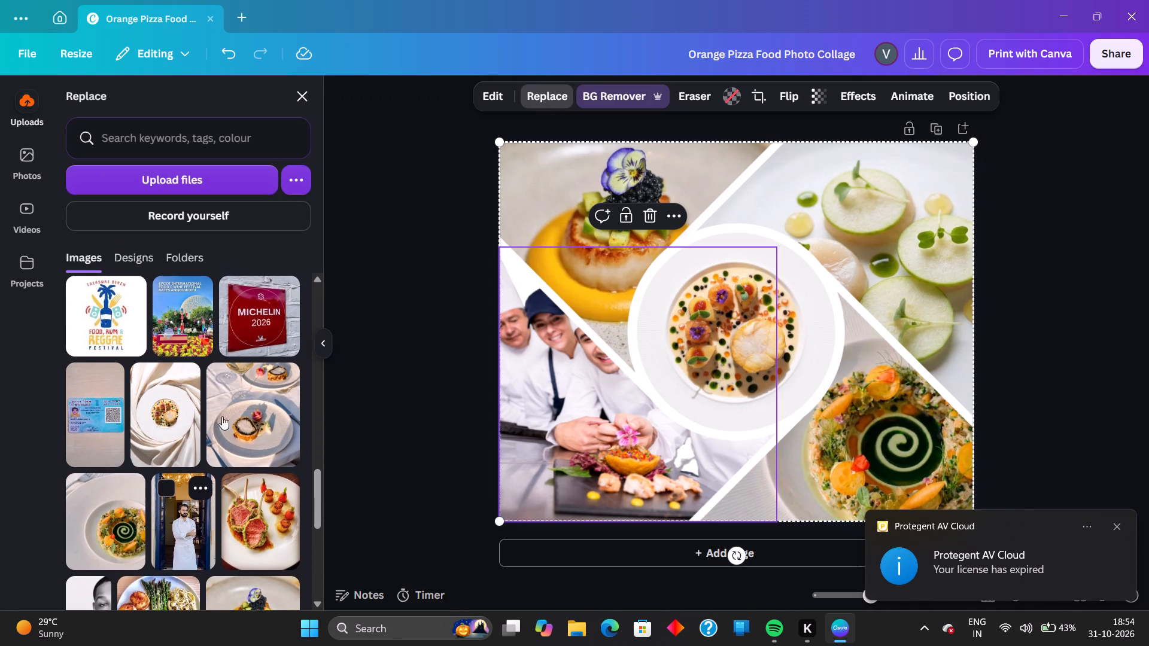
left_click(241, 422)
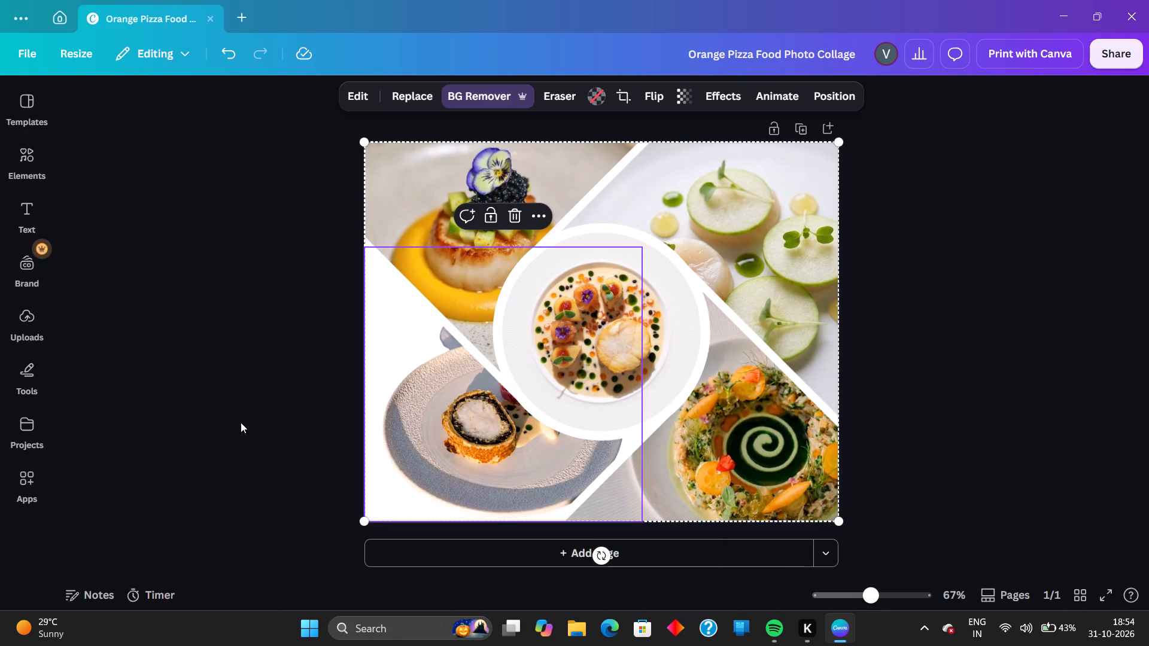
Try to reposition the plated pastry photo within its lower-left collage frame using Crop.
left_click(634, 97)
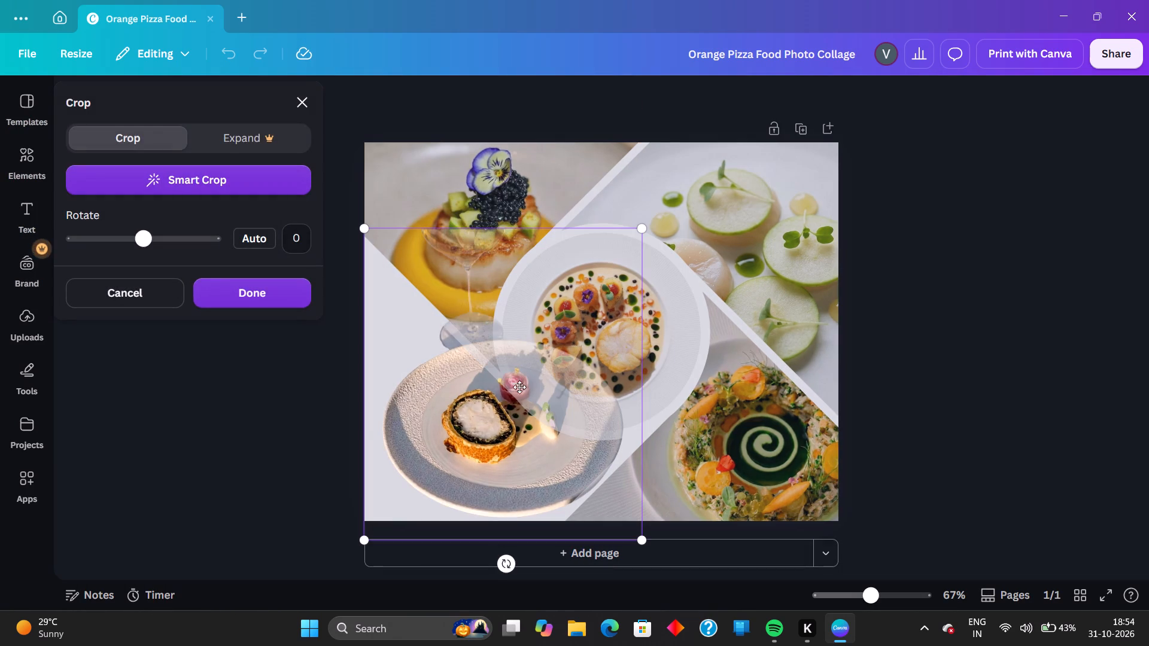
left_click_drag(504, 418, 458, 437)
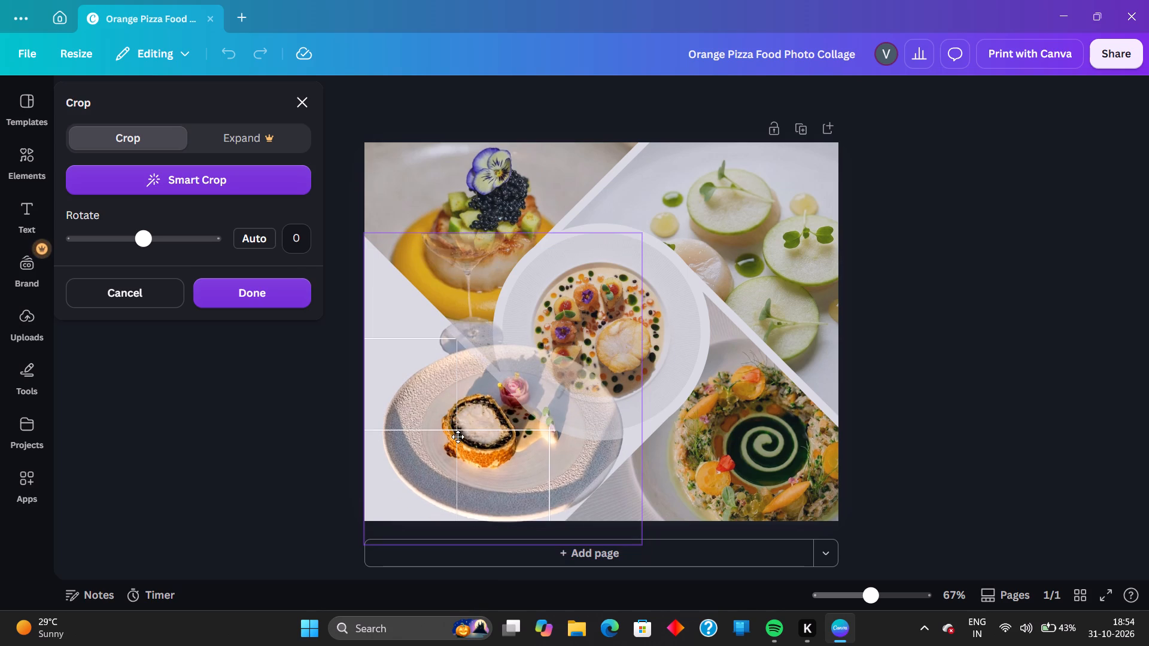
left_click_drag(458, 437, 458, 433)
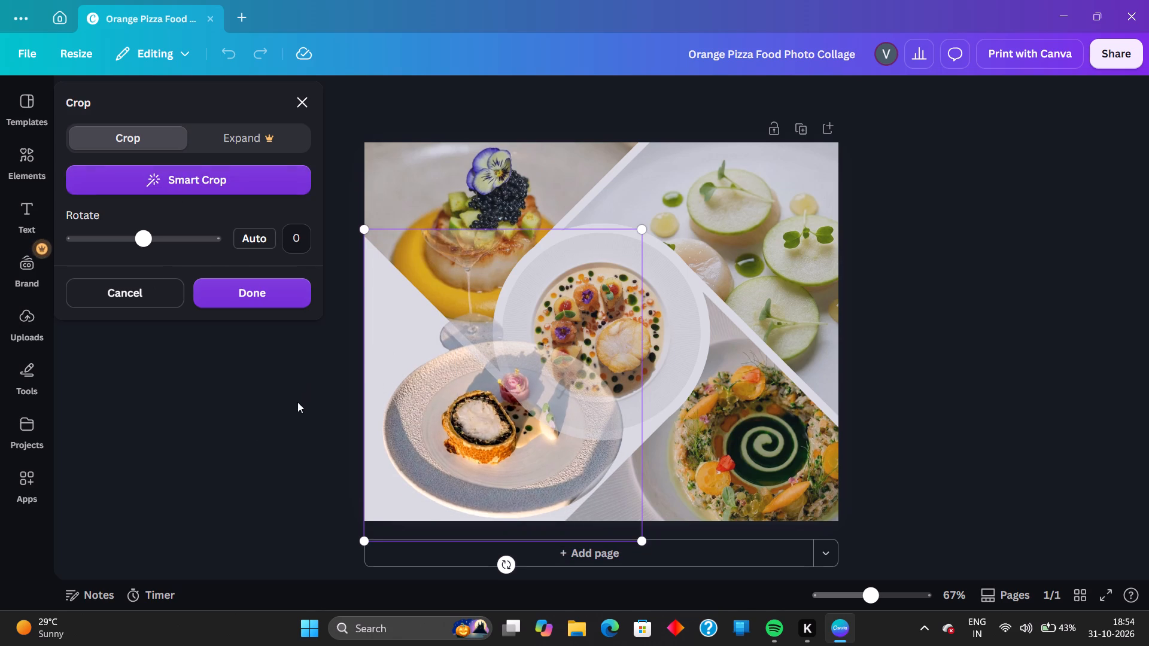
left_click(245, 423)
Erase the wine glass and its base above the plate in the pastry photo with the pixel eraser at size 20.
left_click(464, 91)
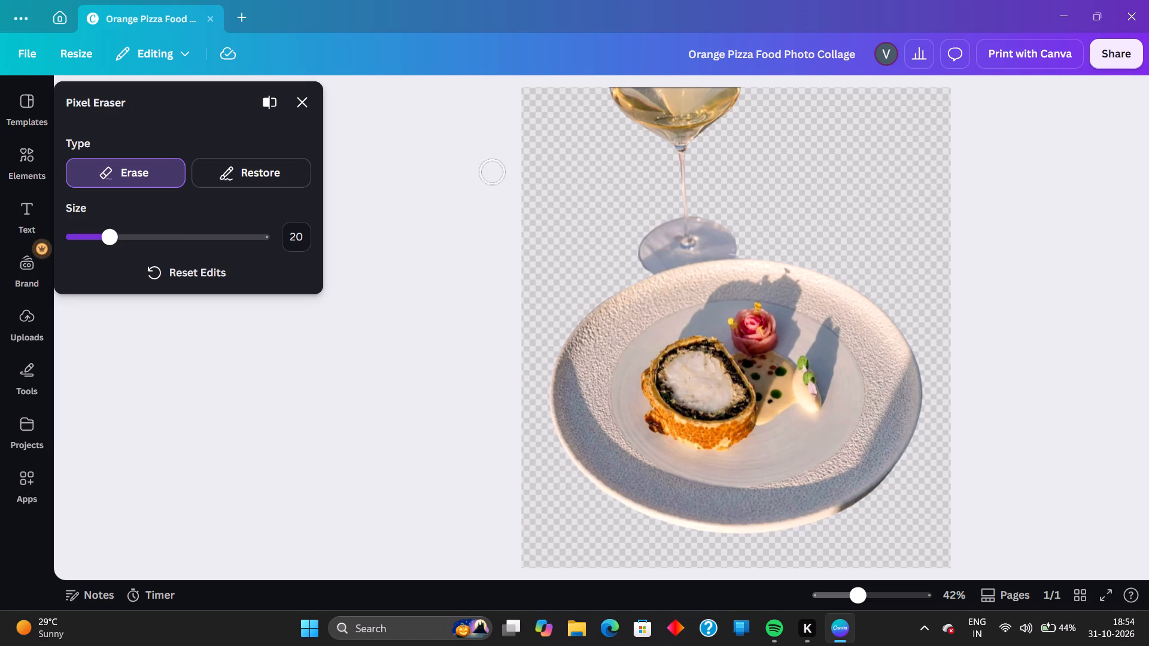
left_click_drag(691, 130, 692, 100)
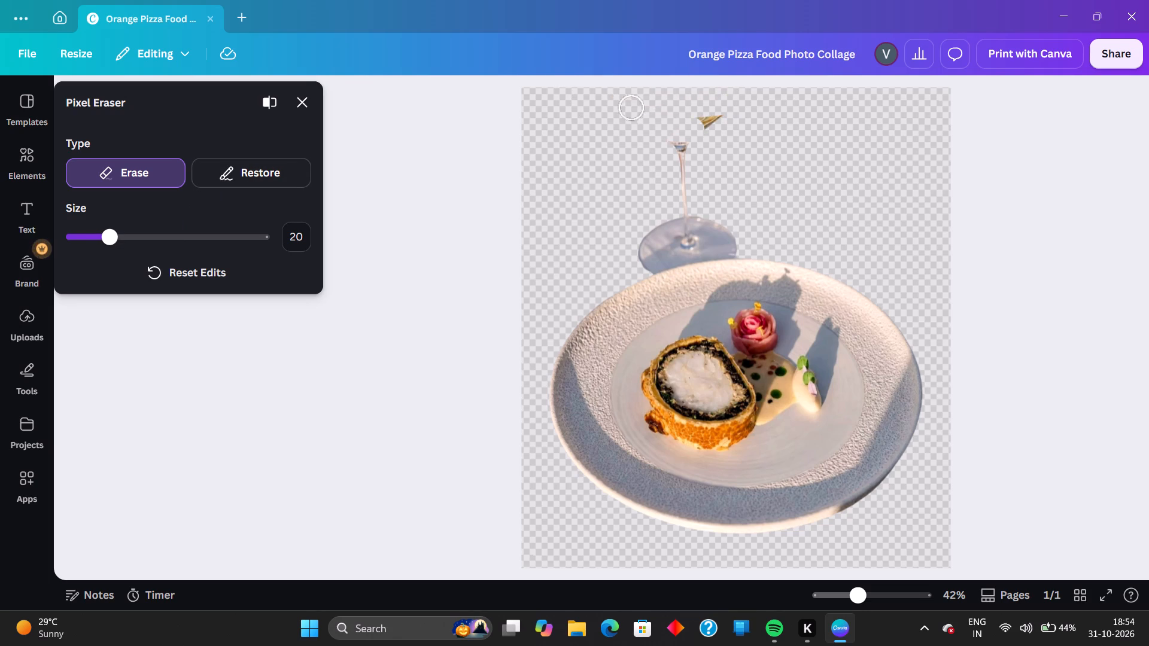
left_click_drag(692, 100, 808, 175)
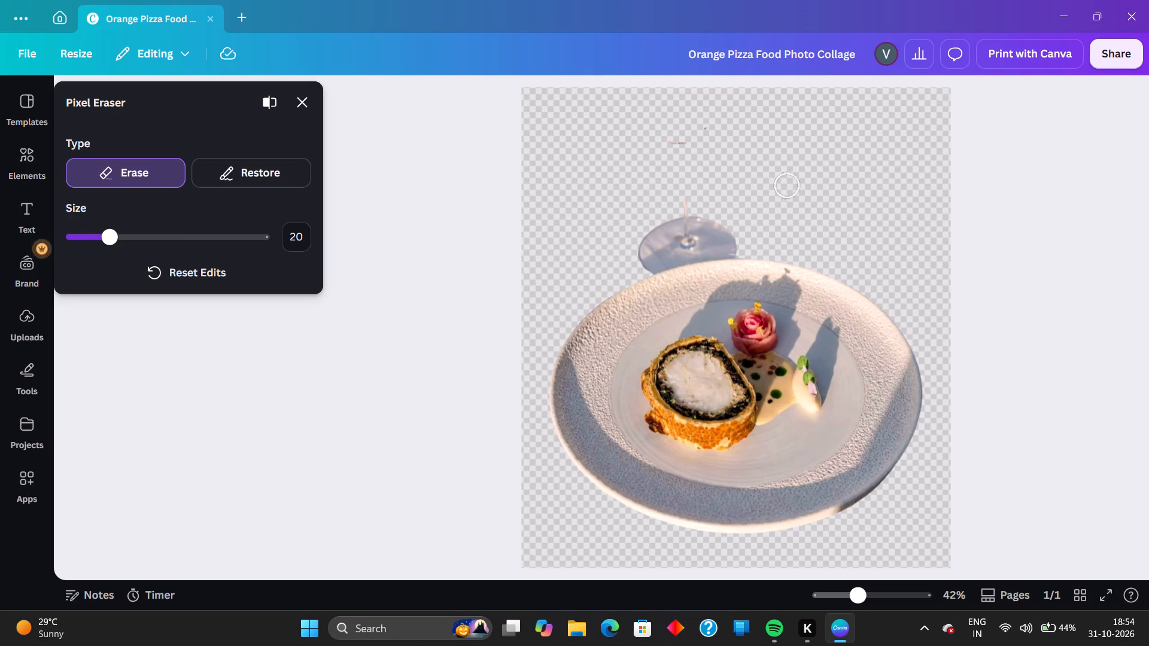
left_click_drag(808, 175, 681, 233)
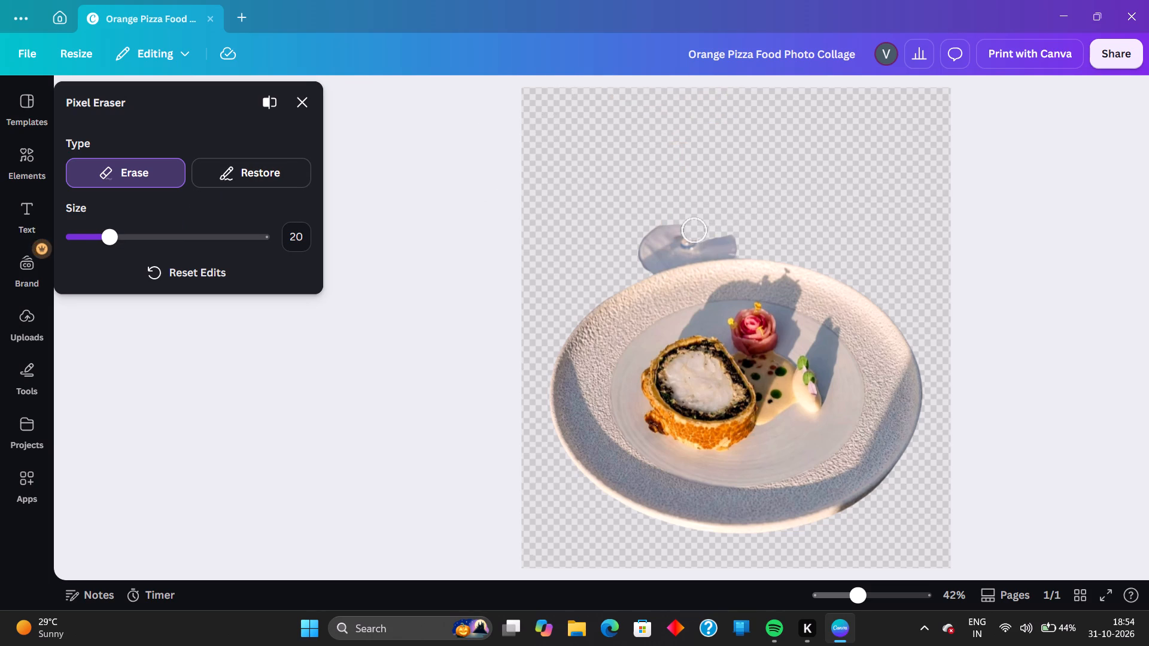
left_click_drag(681, 233, 734, 240)
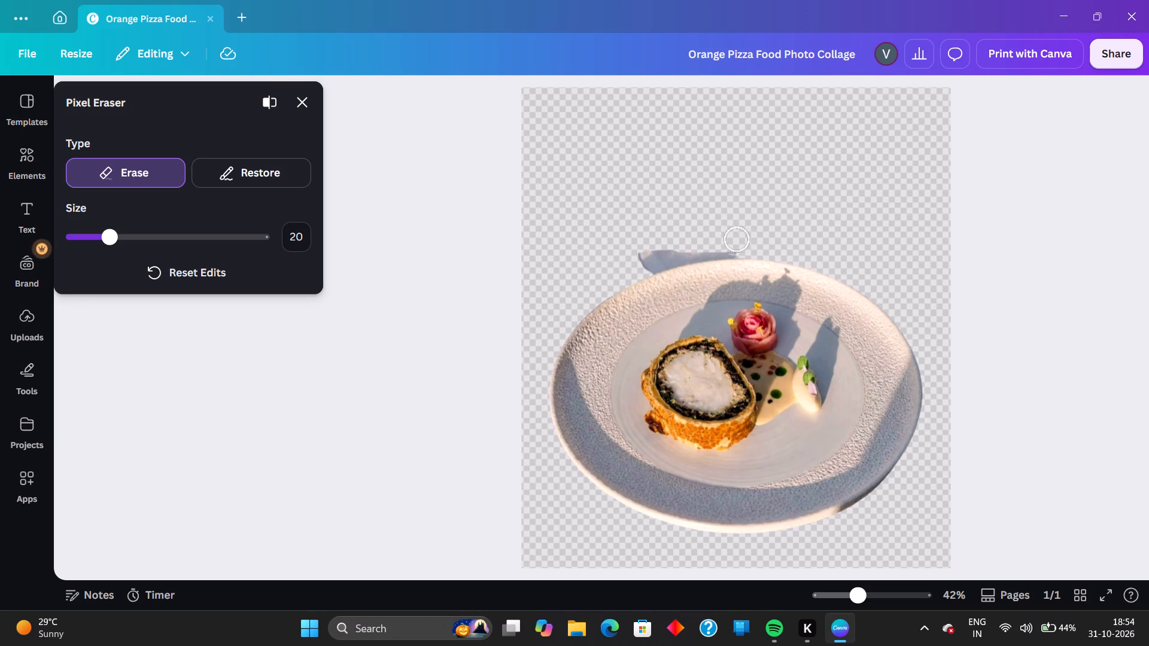
left_click_drag(734, 240, 691, 247)
left_click_drag(691, 247, 667, 253)
left_click_drag(667, 253, 641, 260)
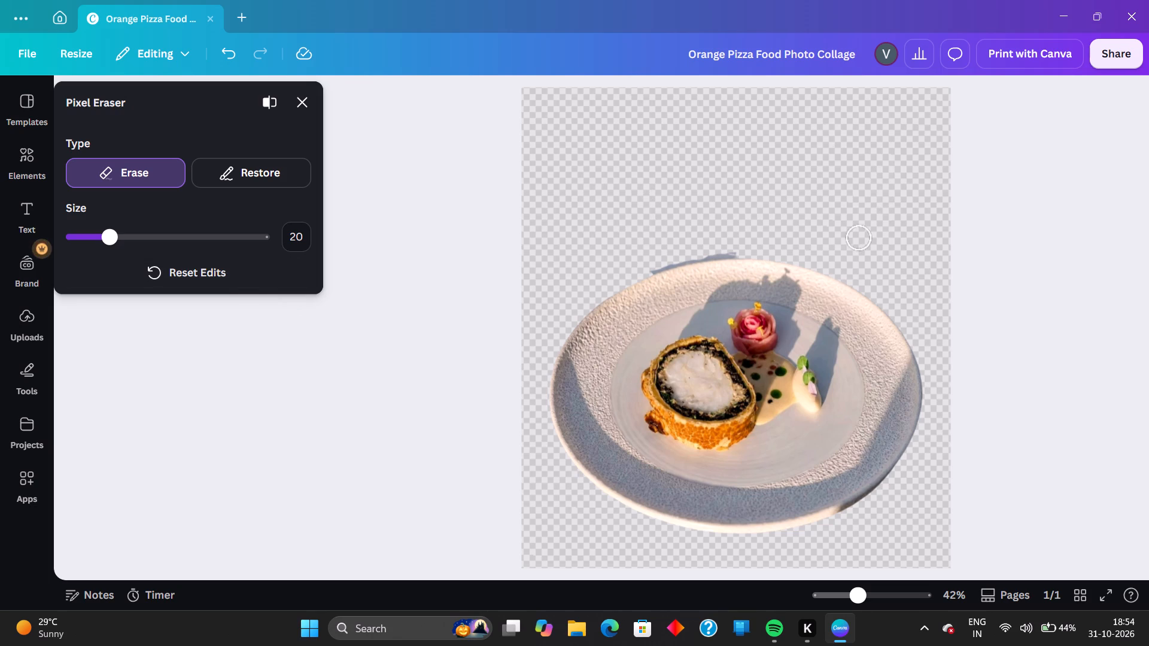
Erase the leftover shadow along the plate's upper rim in the pastry photo and leave the eraser.
left_click_drag(813, 245, 754, 242)
left_click_drag(754, 242, 724, 243)
left_click_drag(724, 243, 643, 257)
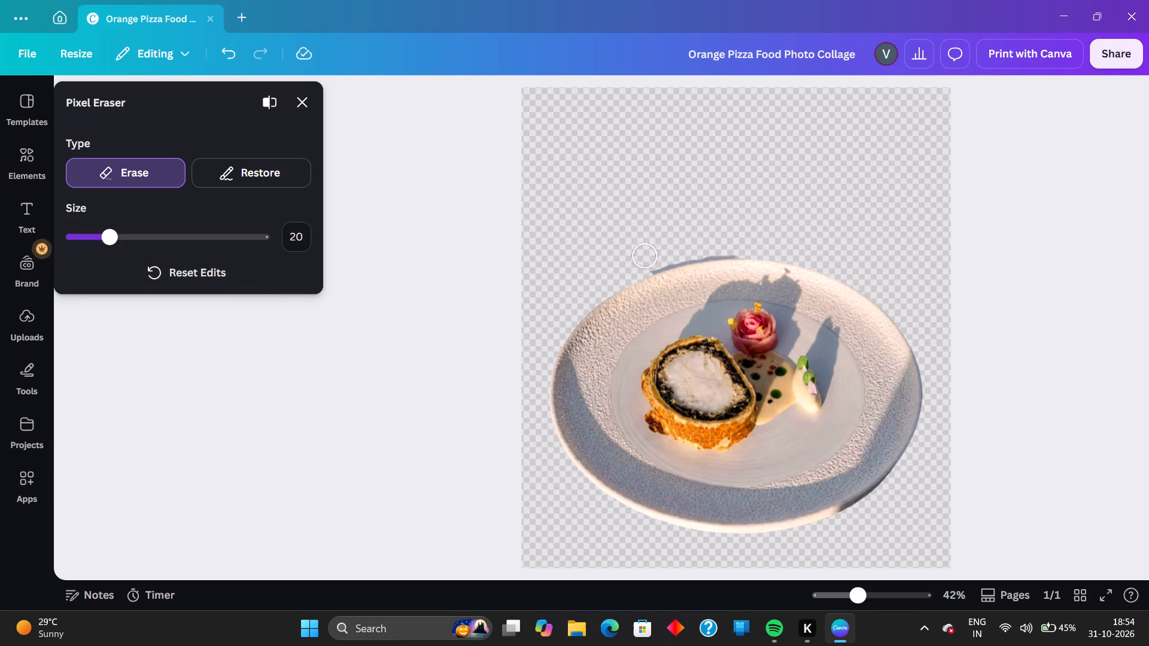
left_click_drag(643, 257, 670, 255)
left_click_drag(670, 255, 742, 249)
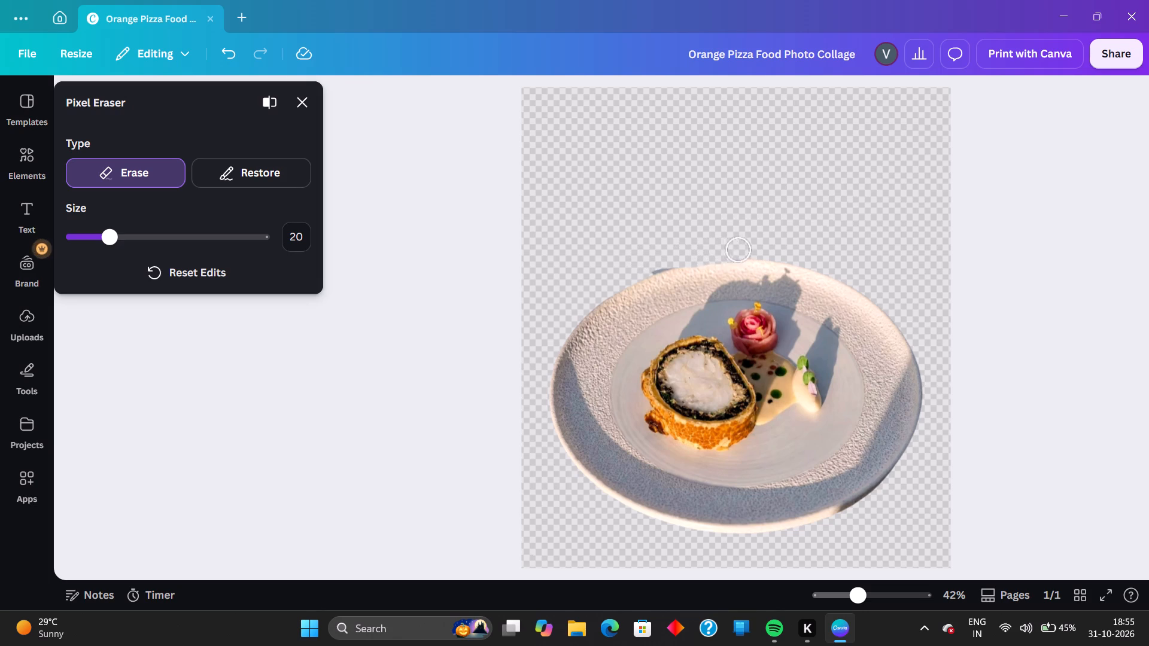
left_click_drag(742, 249, 706, 251)
left_click_drag(706, 251, 653, 262)
left_click_drag(653, 262, 653, 234)
left_click(712, 214)
left_click(306, 101)
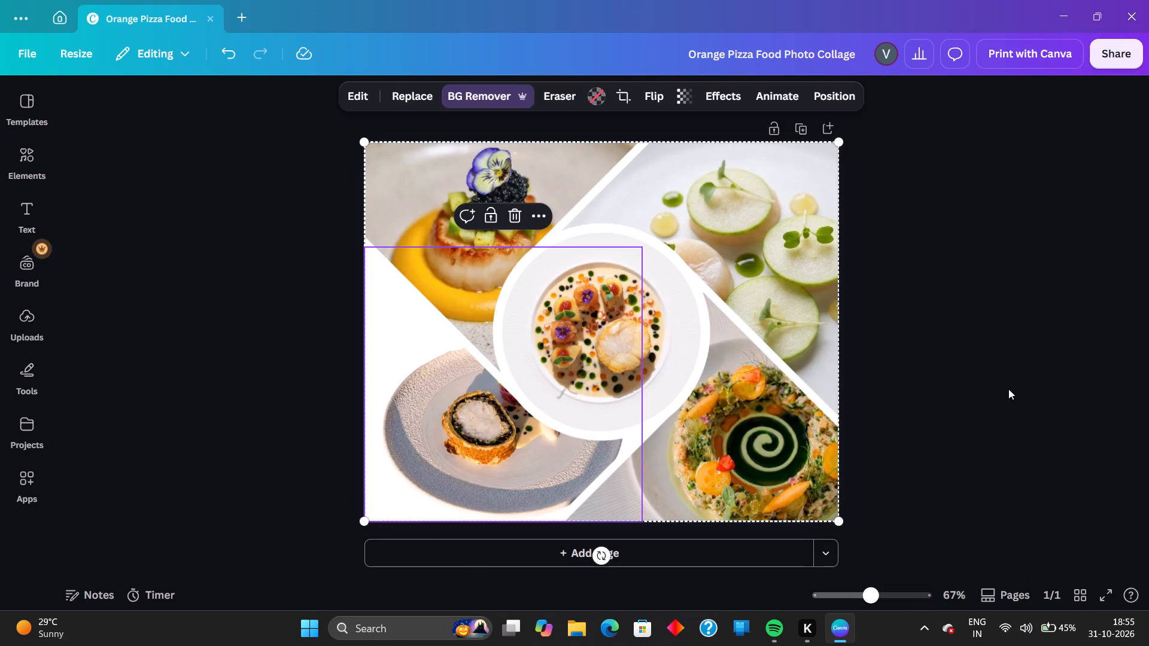
left_click(1008, 388)
Crop the lower-left pastry photo, enlarging it and shifting it so the plate fills more of its frame.
left_click(488, 446)
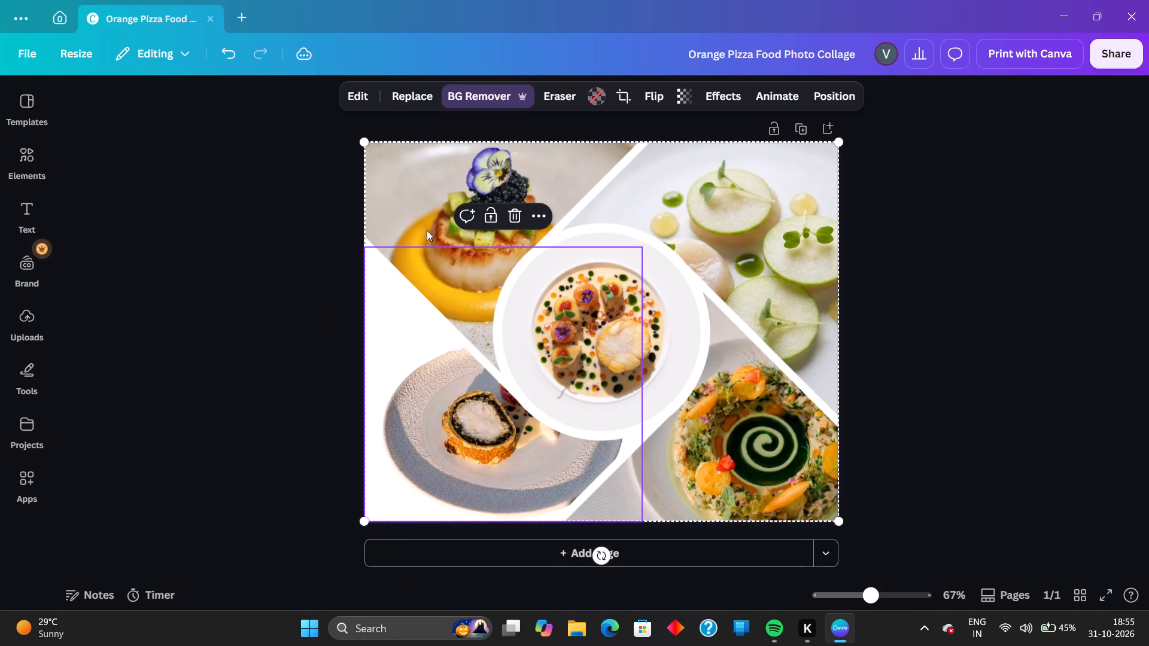
left_click(624, 90)
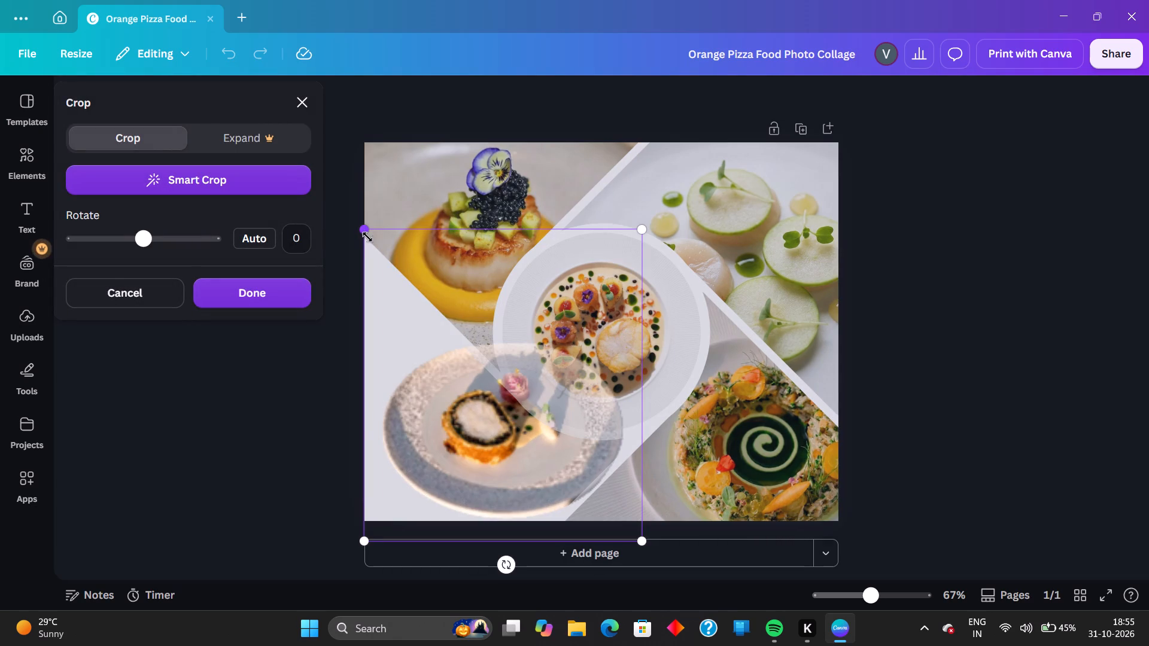
left_click_drag(367, 237, 436, 320)
left_click_drag(490, 379, 467, 398)
left_click_drag(645, 543, 712, 565)
left_click_drag(602, 480, 482, 480)
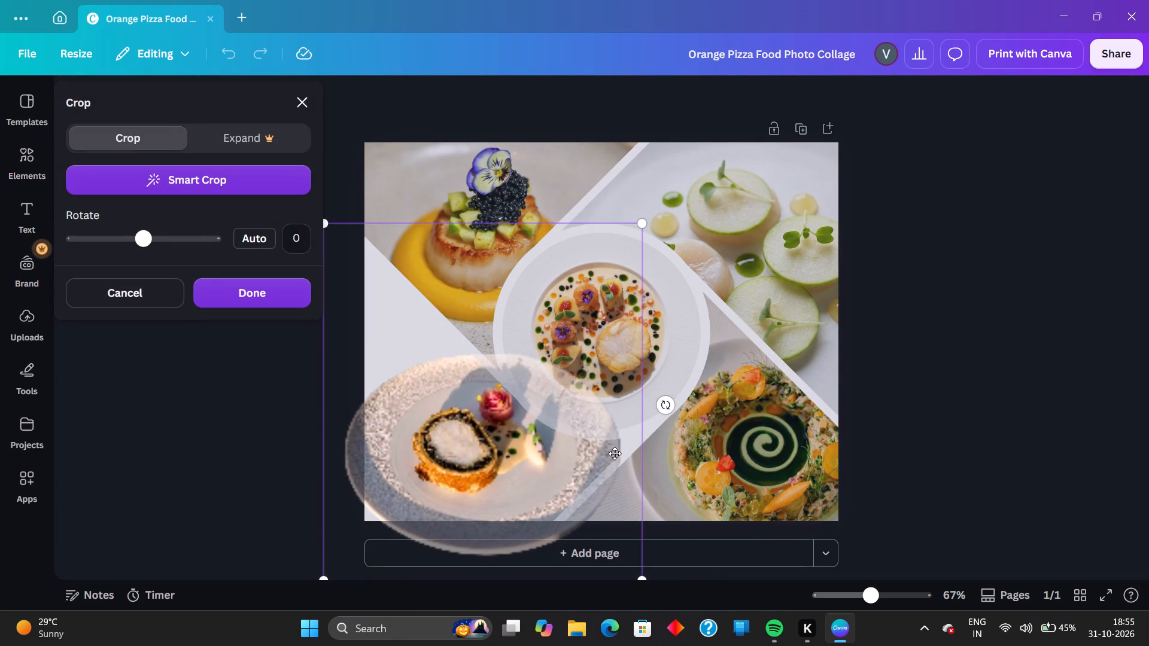
left_click(1058, 365)
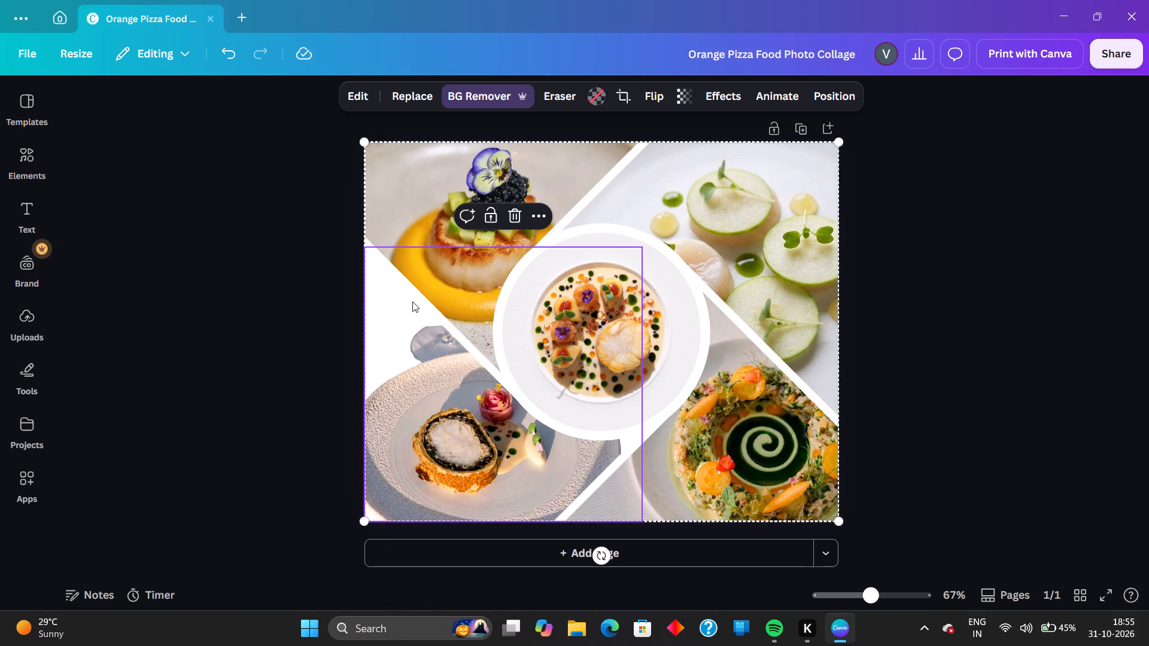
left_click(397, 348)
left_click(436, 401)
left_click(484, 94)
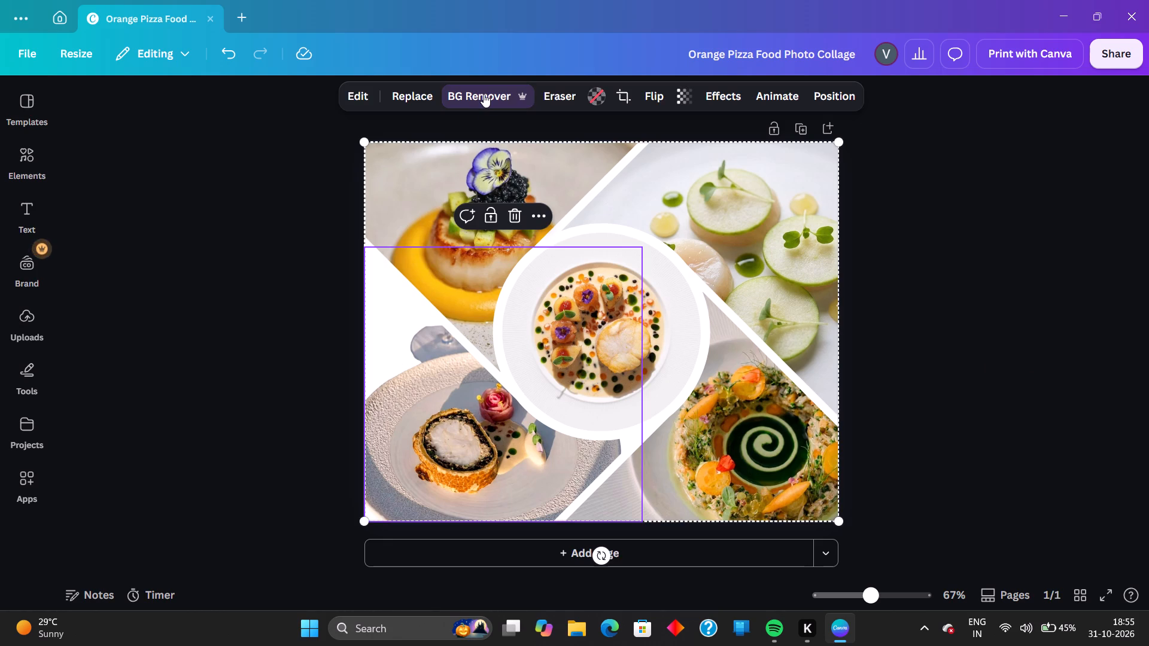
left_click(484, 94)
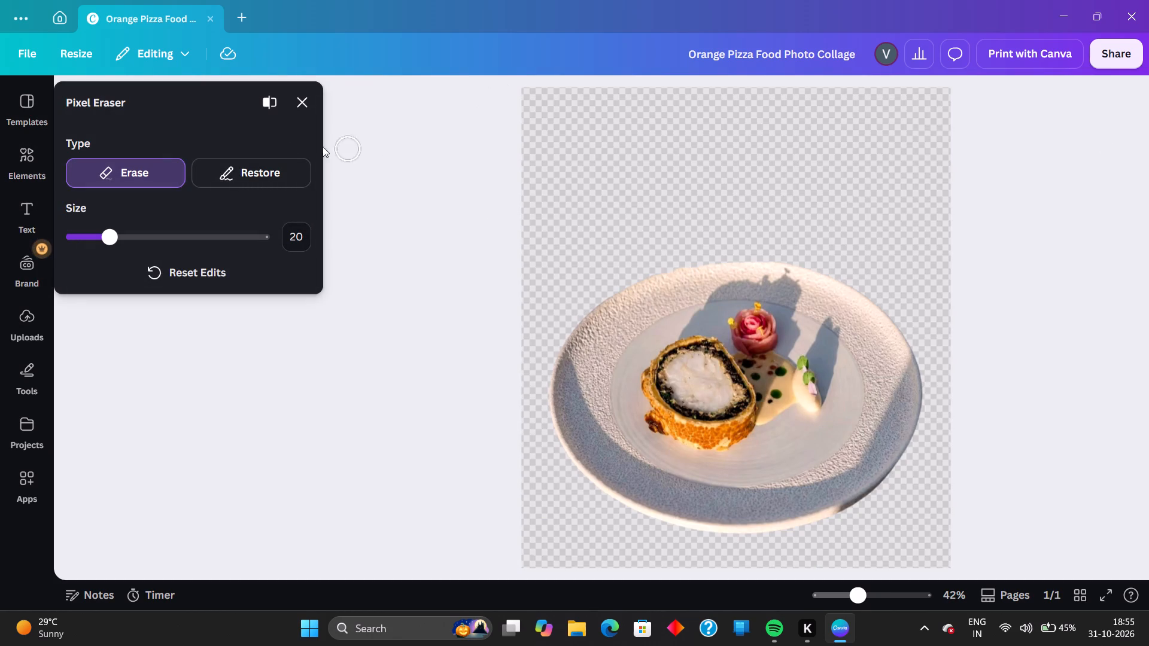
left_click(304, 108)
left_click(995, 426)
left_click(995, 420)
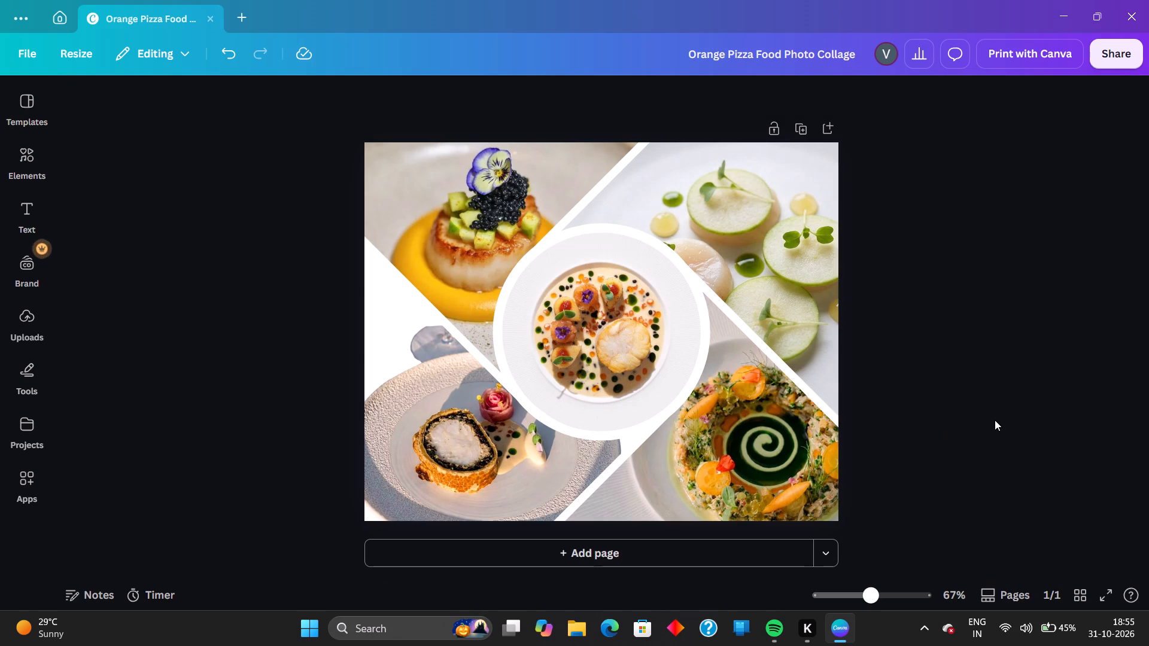
Move the whole collage slightly upward on the page.
left_click(417, 410)
left_click_drag(417, 410, 417, 399)
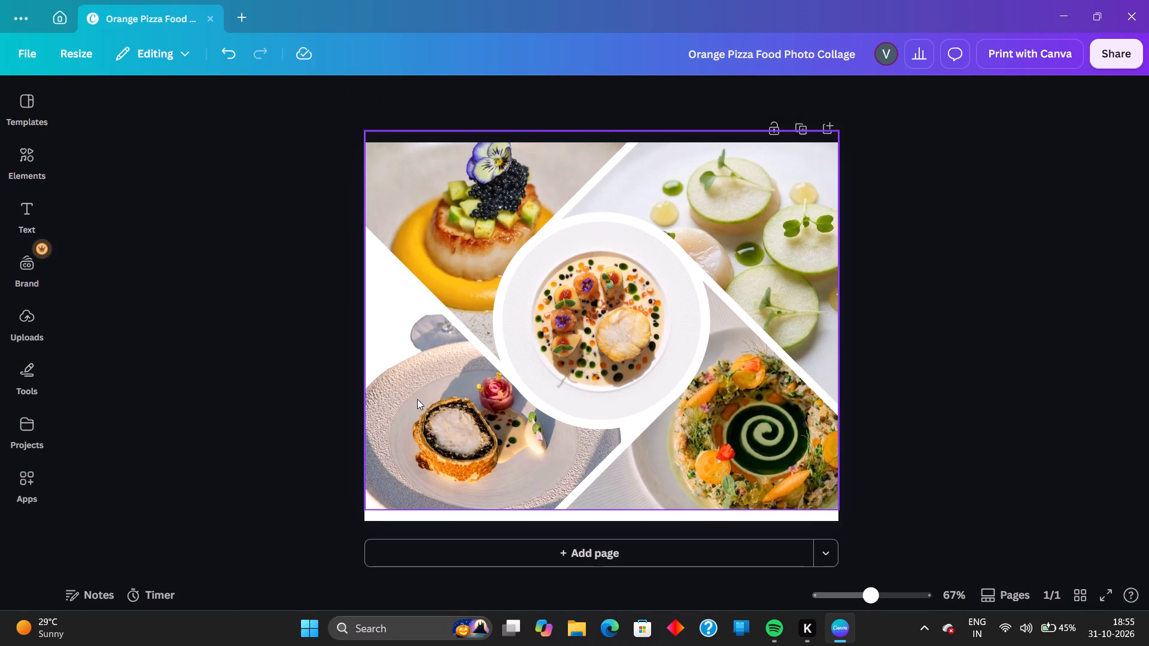
left_click(1070, 439)
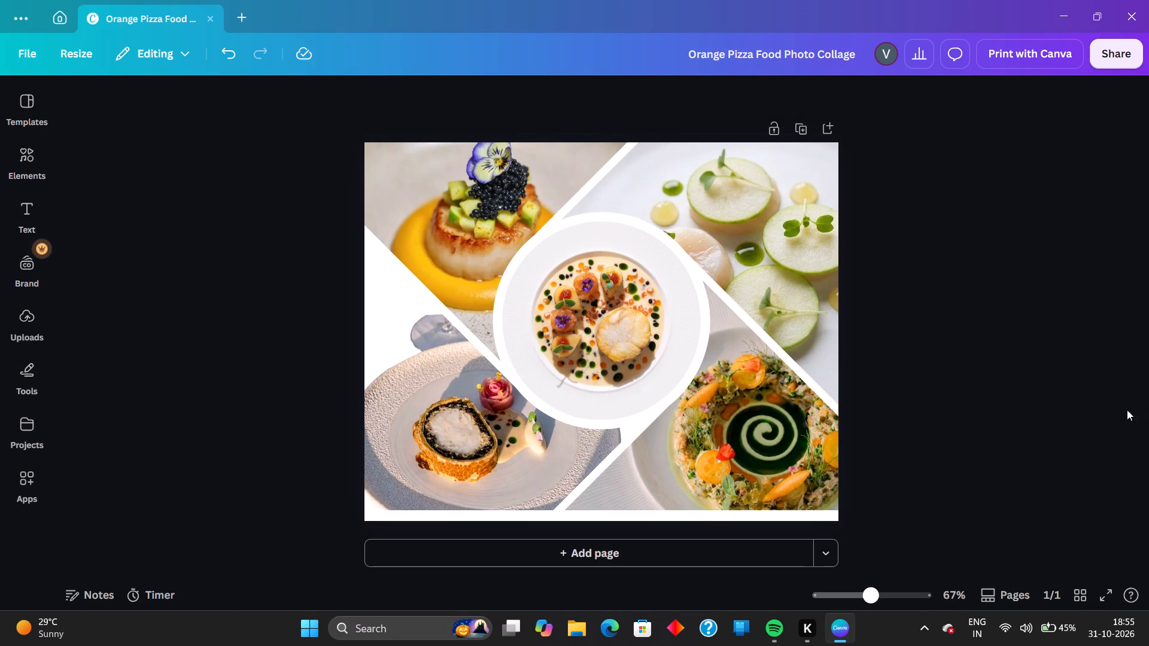
Enlarge the lower-left pastry photo further within its crop frame and shift it toward the collage's left edge.
left_click(449, 395)
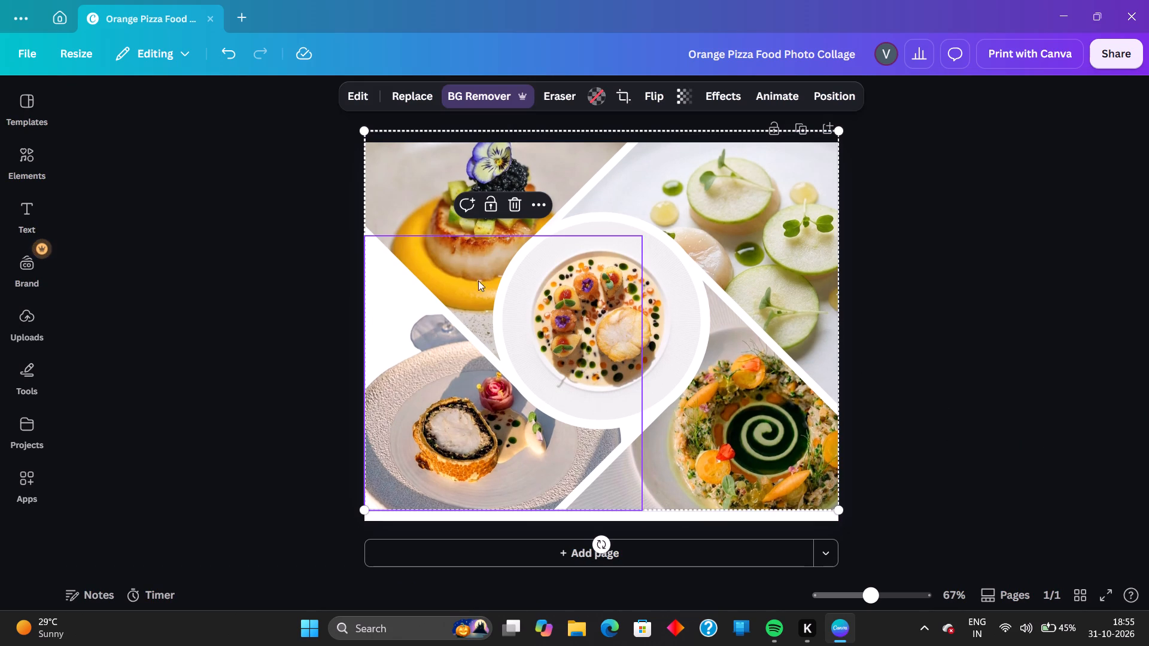
left_click(622, 96)
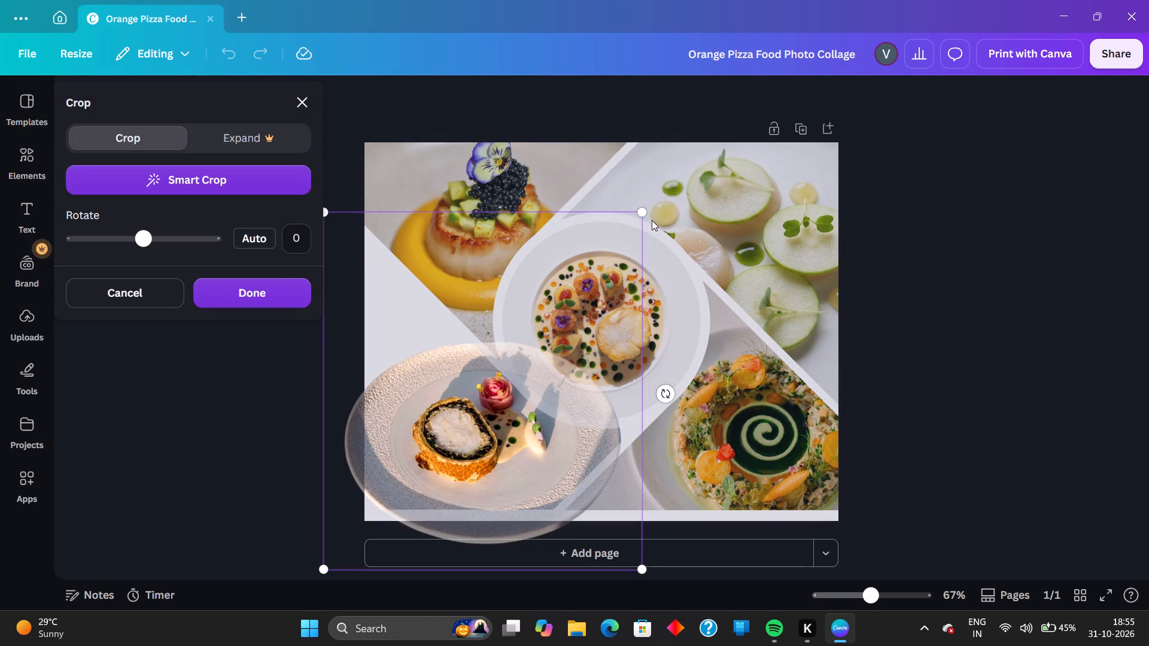
left_click_drag(646, 218, 719, 169)
left_click_drag(436, 447, 421, 463)
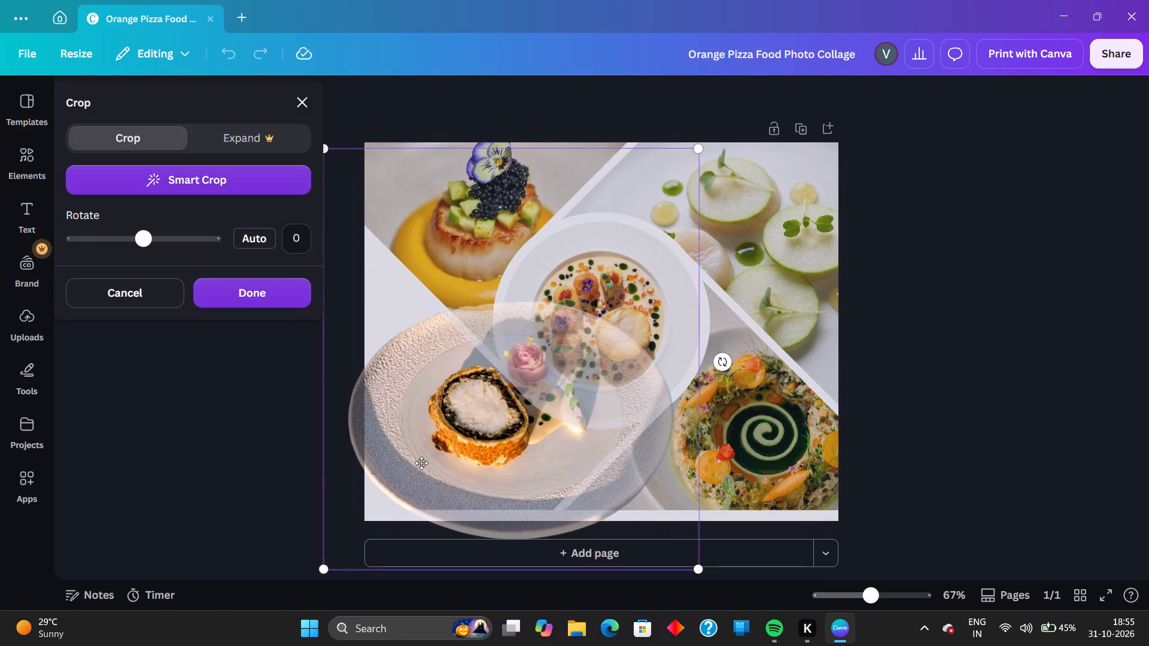
left_click_drag(421, 463, 341, 467)
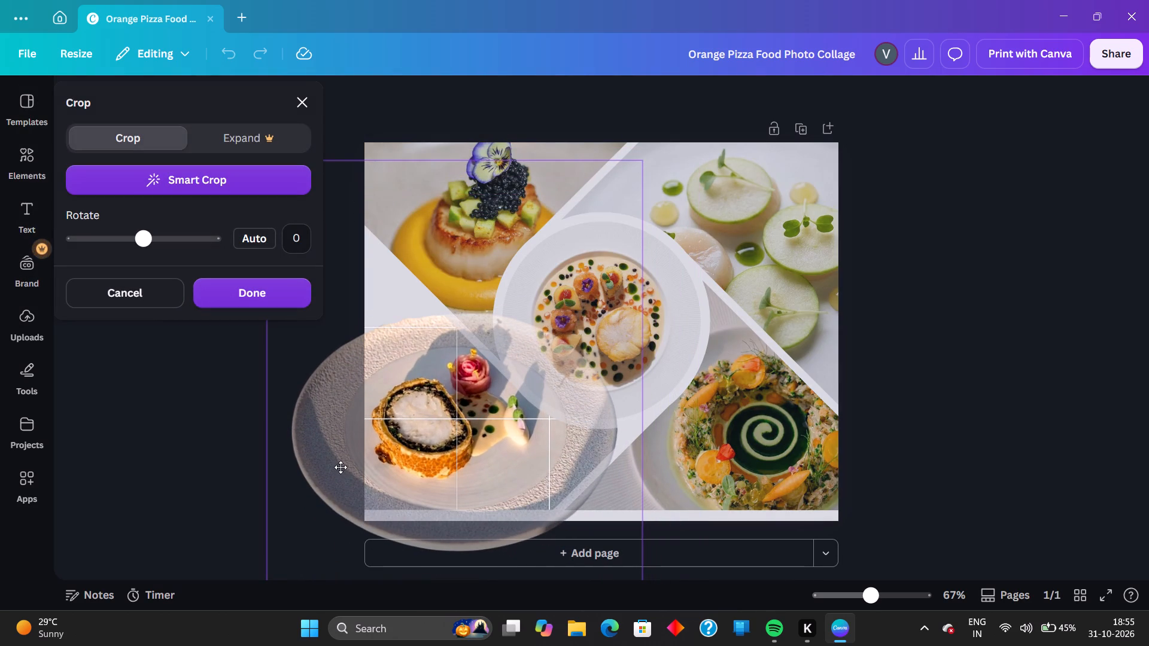
left_click_drag(341, 467, 338, 462)
left_click(895, 438)
left_click(901, 327)
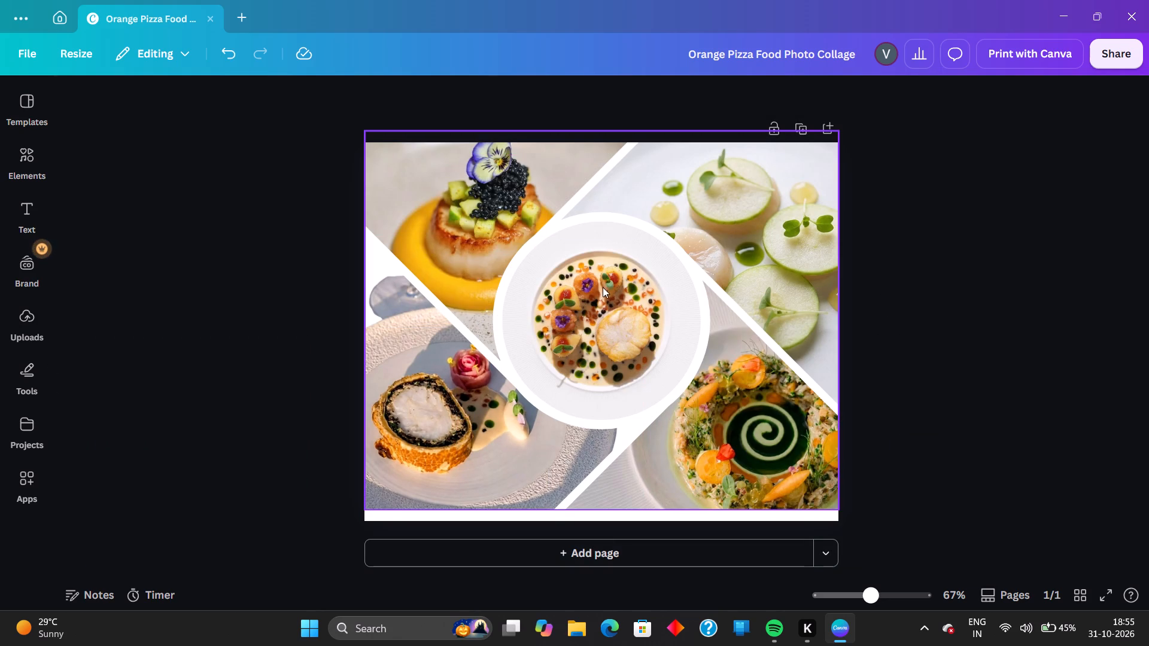
Enlarge the lower-left pastry photo within its crop frame and shift the plate slightly toward the collage's left edge.
left_click(423, 416)
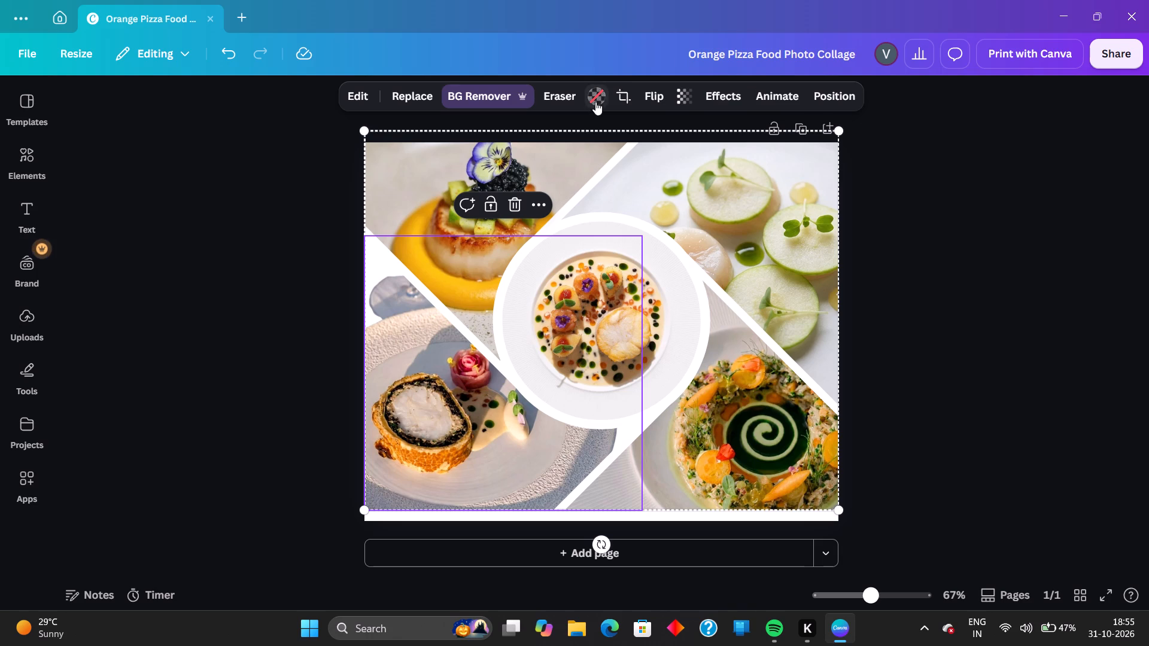
left_click(615, 93)
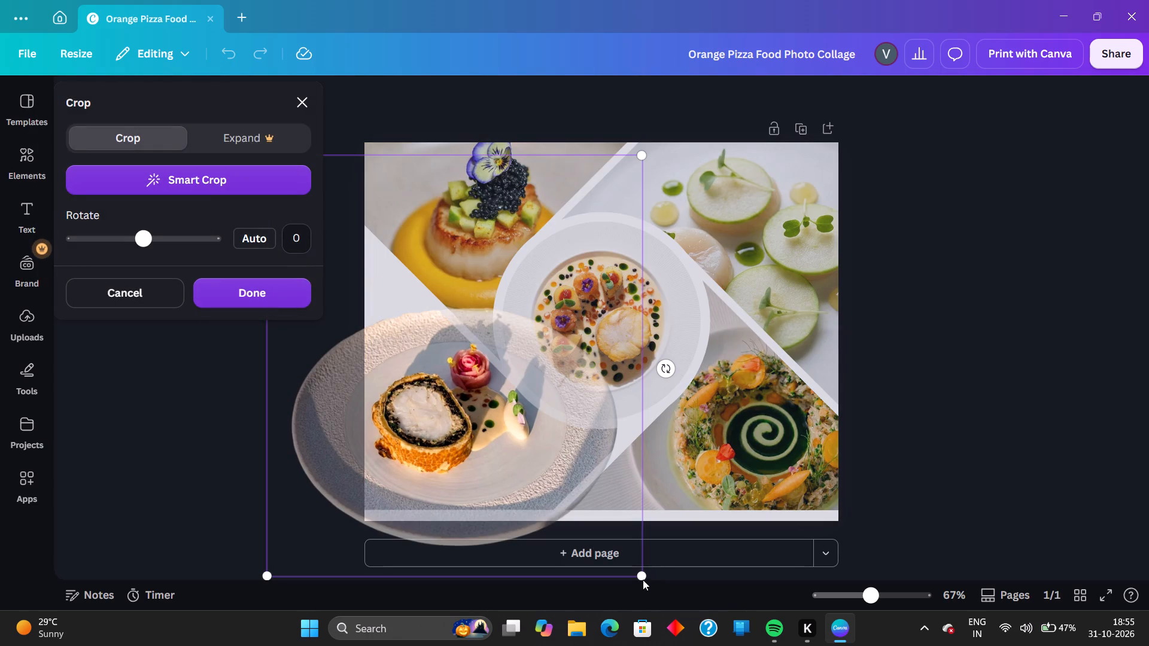
left_click_drag(642, 577, 680, 611)
left_click_drag(535, 498, 525, 498)
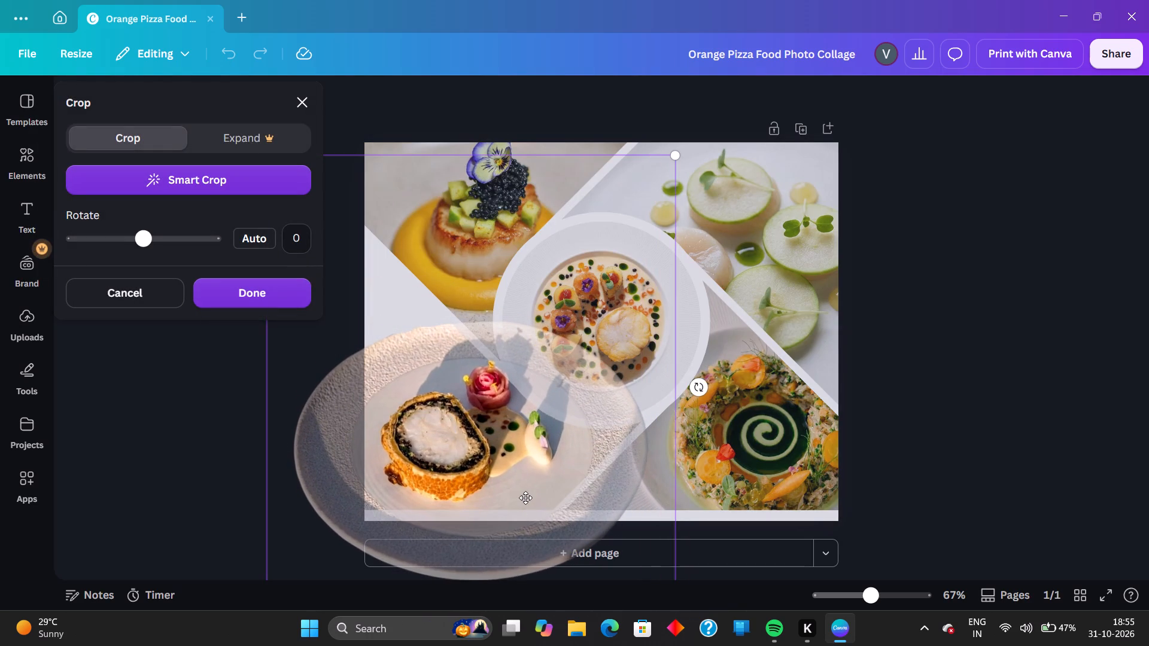
left_click_drag(525, 498, 510, 492)
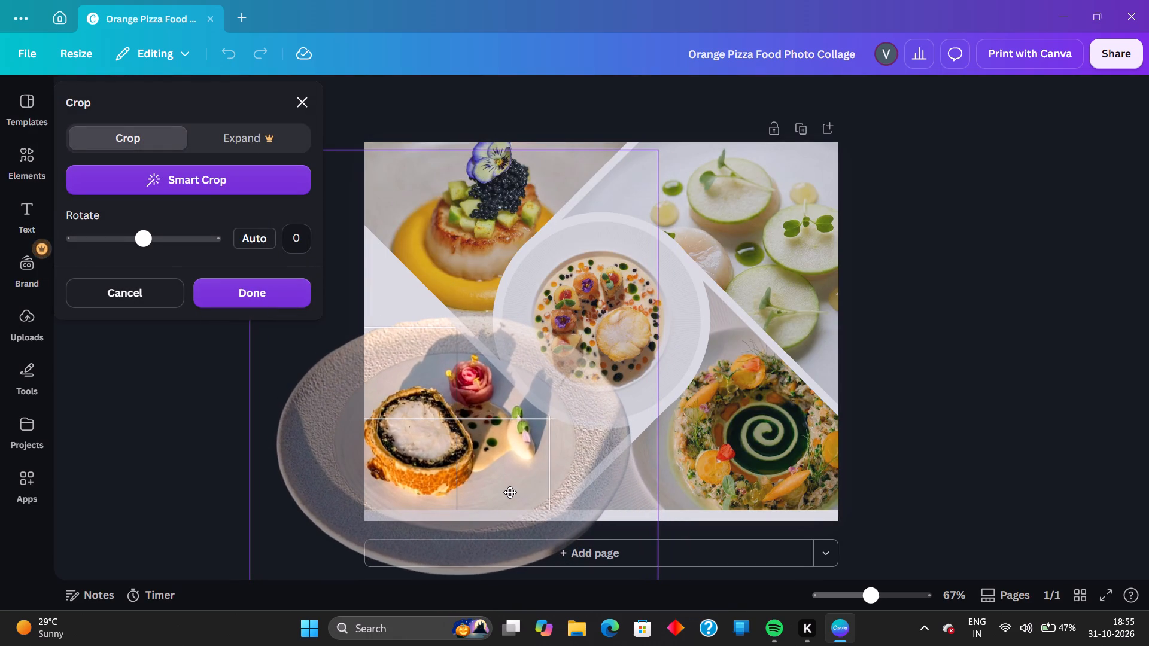
left_click_drag(510, 492, 513, 498)
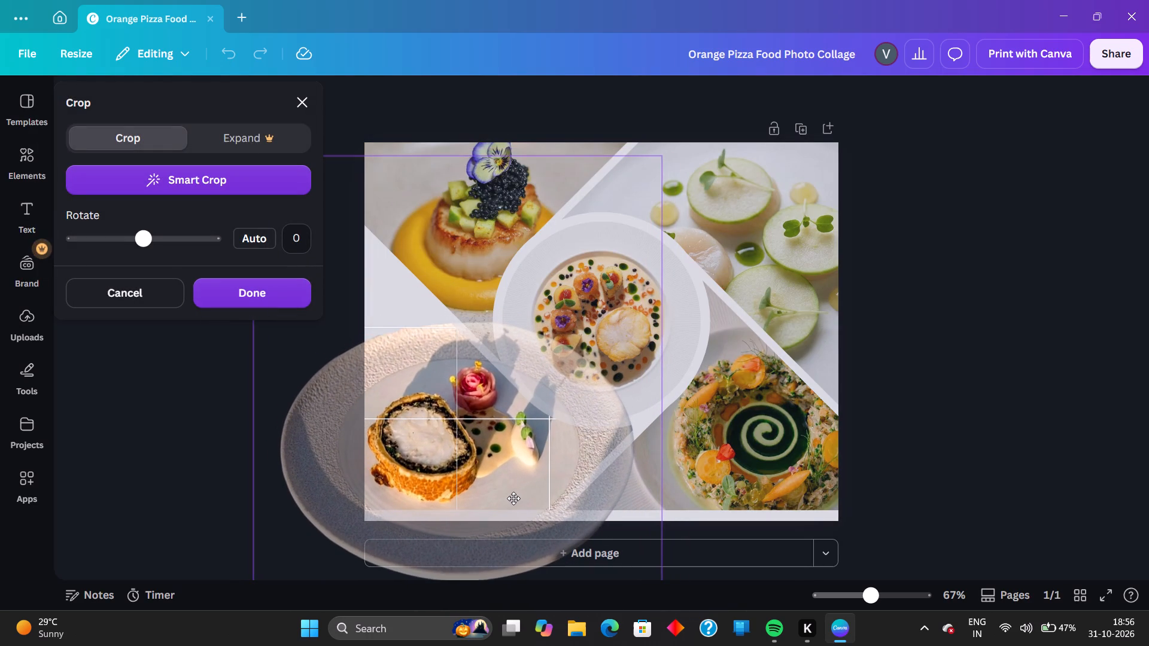
left_click_drag(513, 498, 515, 495)
left_click(928, 405)
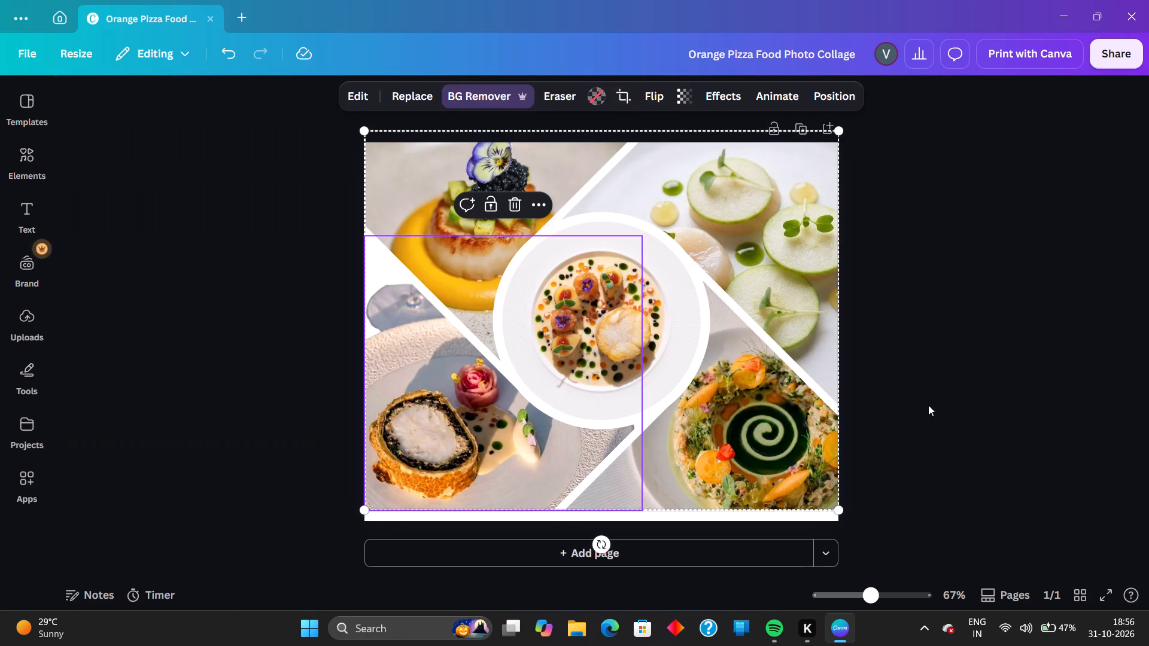
left_click(928, 405)
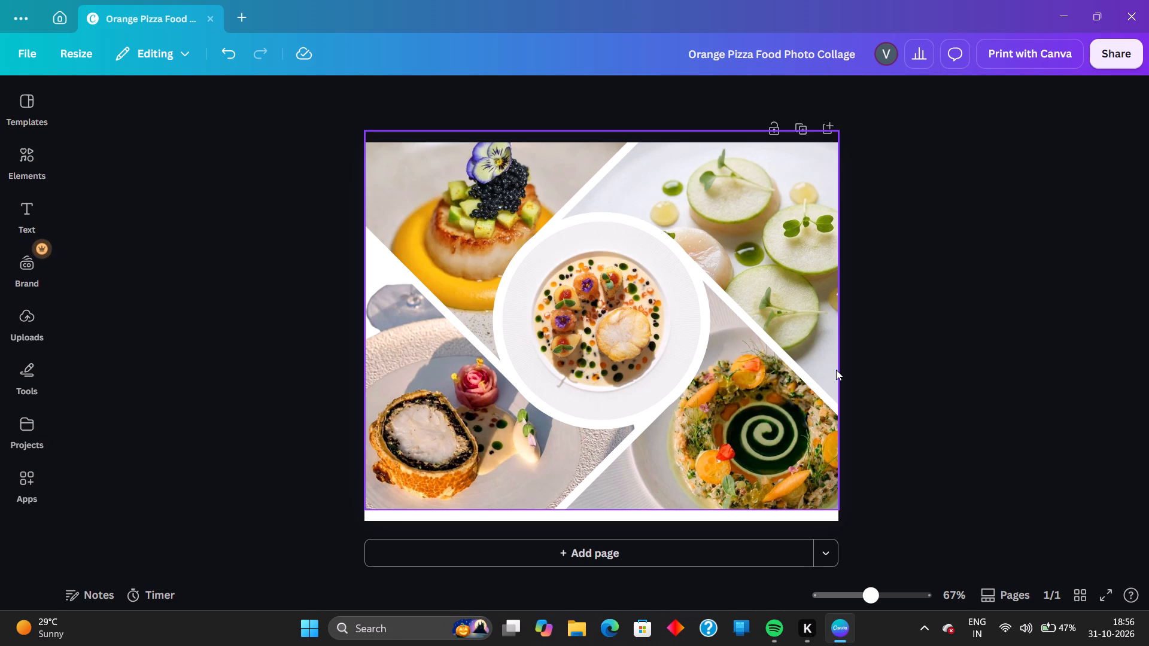
left_click(949, 279)
Move the whole collage down so its edges line up with the page and no blank strip is left.
left_click_drag(613, 475, 615, 492)
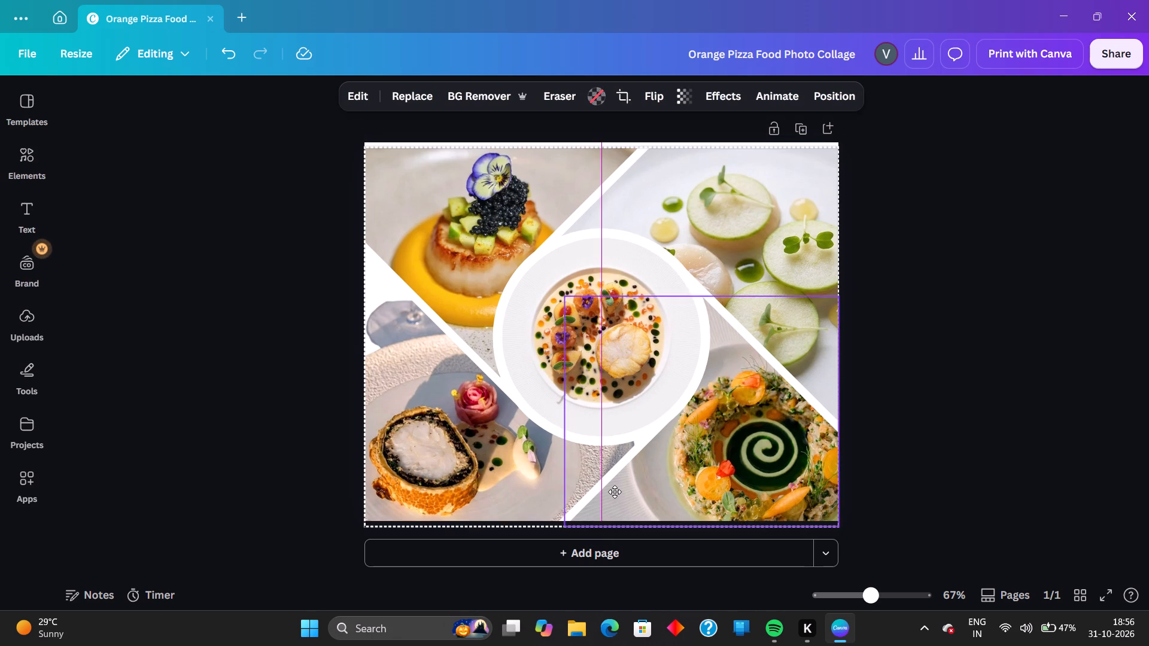
left_click_drag(615, 492, 613, 481)
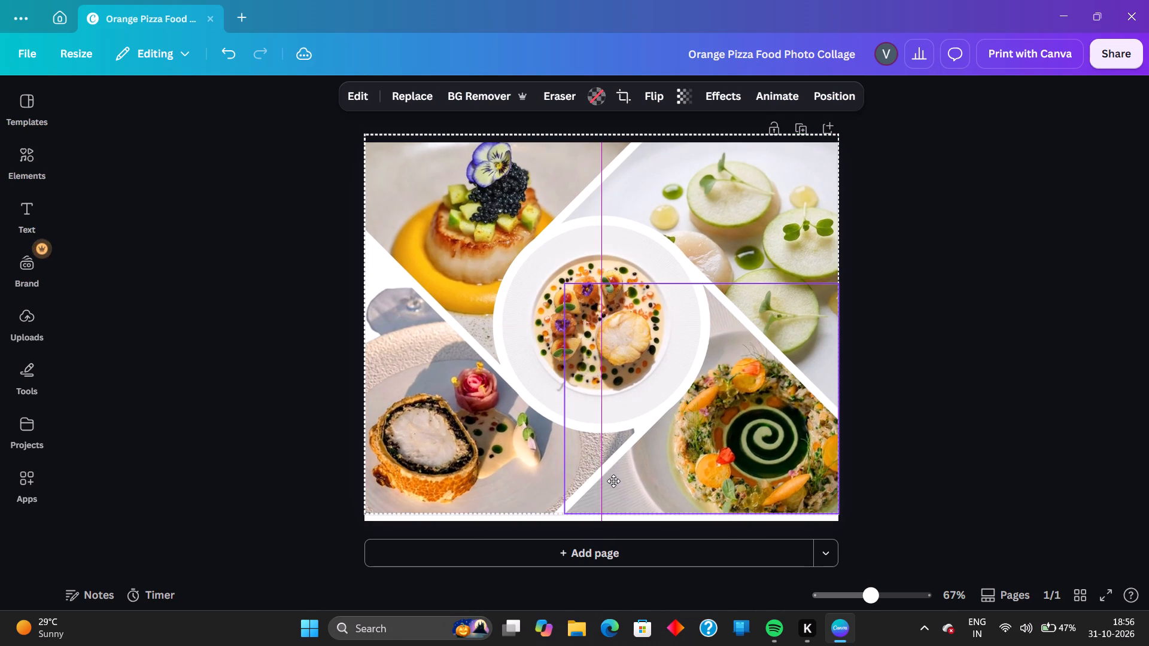
left_click_drag(613, 481, 613, 484)
left_click(1009, 418)
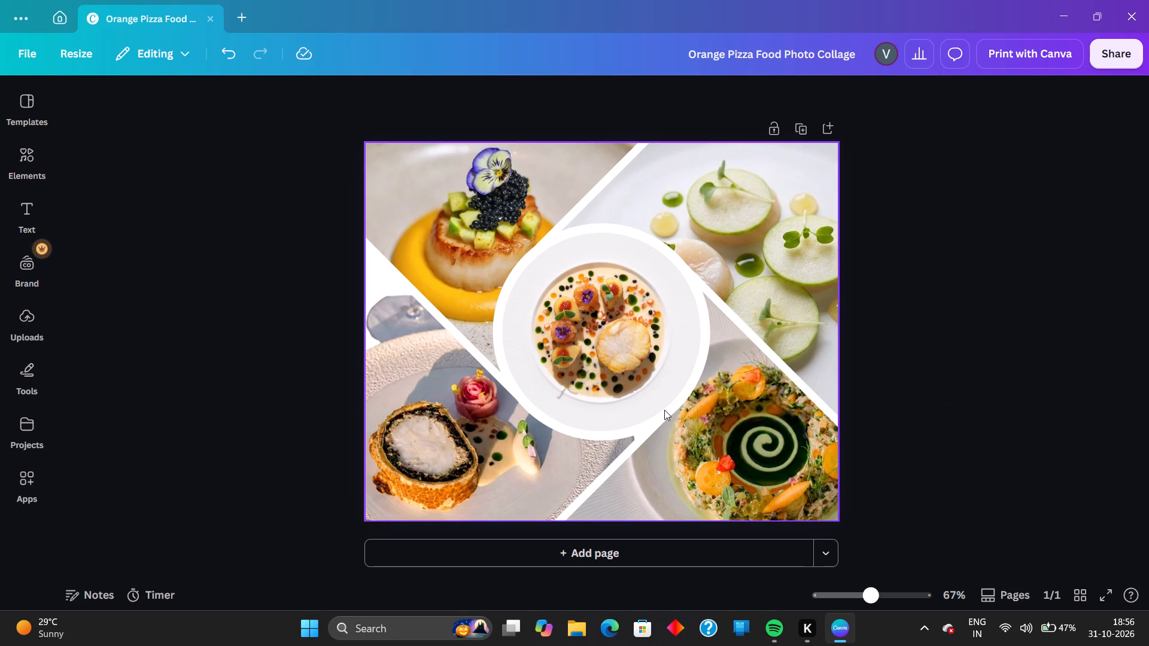
Crop the lower-left pastry photo again, enlarging it slightly and repositioning the plate so the pastry sits against the collage's left edge.
left_click(437, 377)
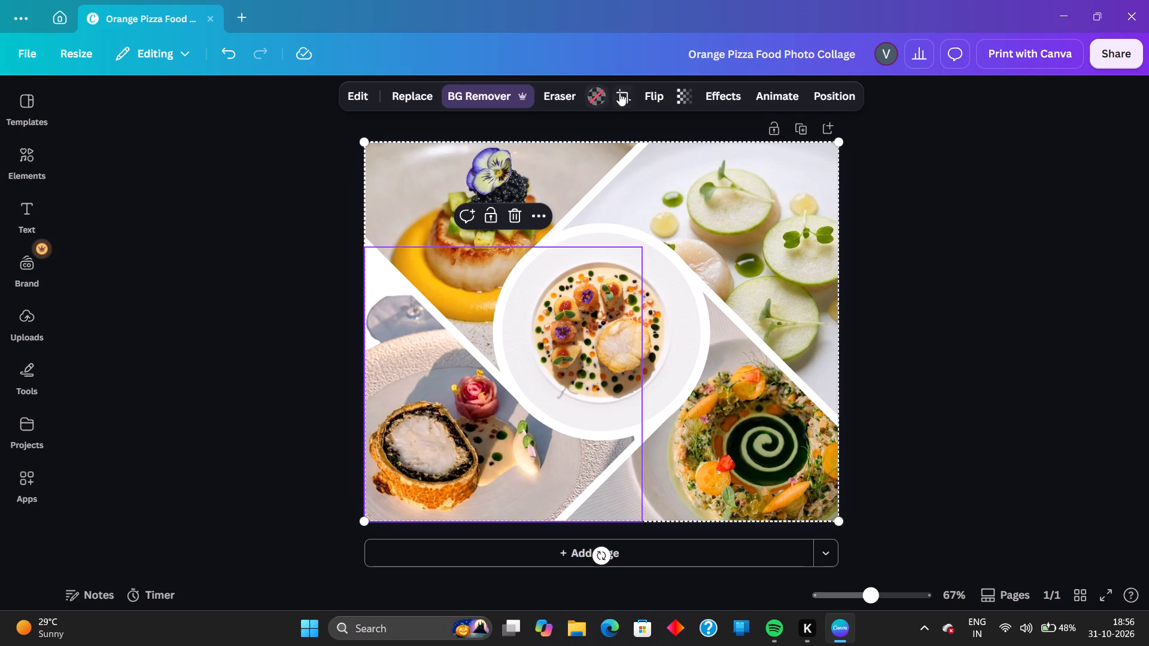
left_click(619, 93)
left_click_drag(667, 169, 673, 163)
left_click_drag(673, 163, 687, 148)
left_click_drag(589, 316, 577, 336)
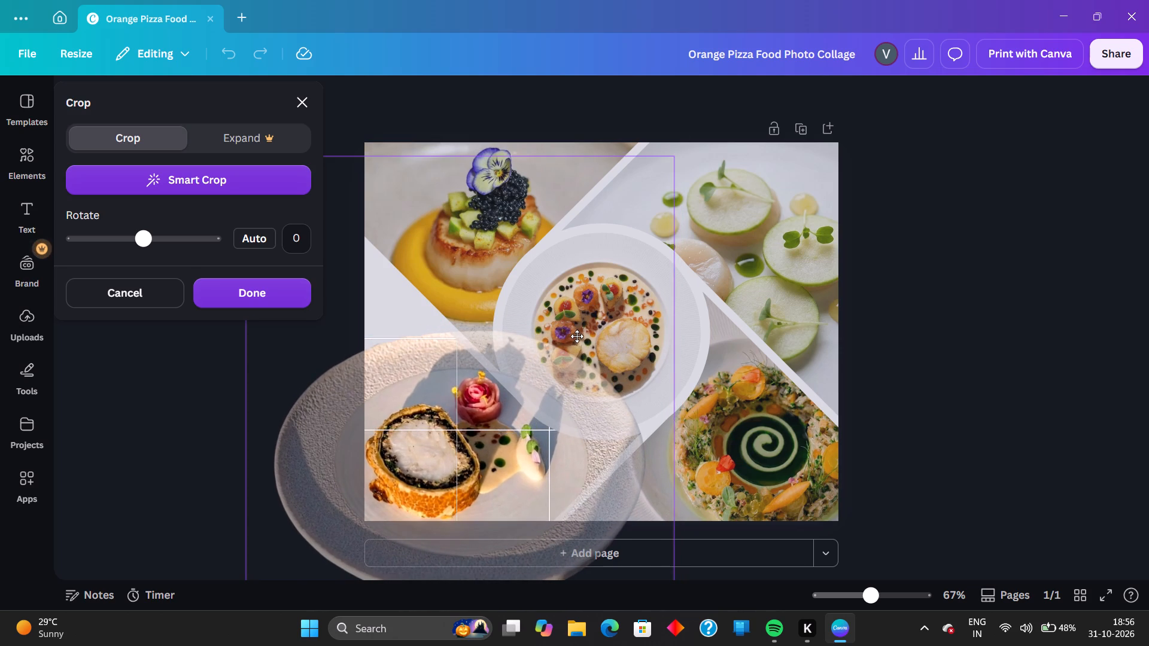
left_click_drag(577, 336, 572, 333)
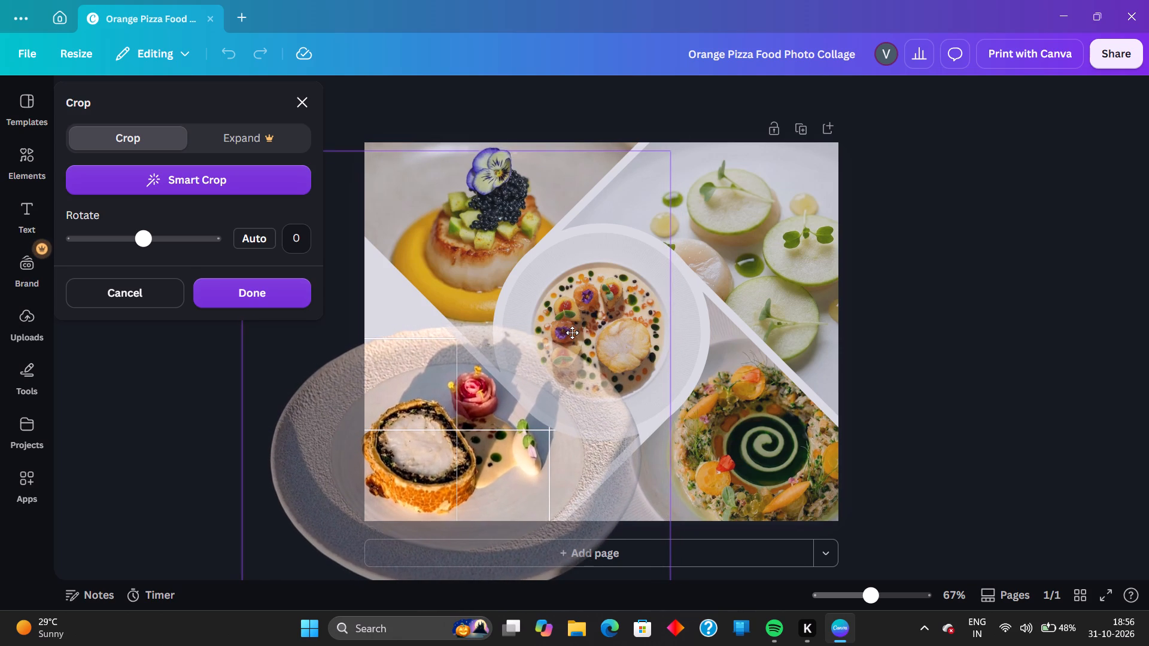
left_click_drag(572, 333, 574, 333)
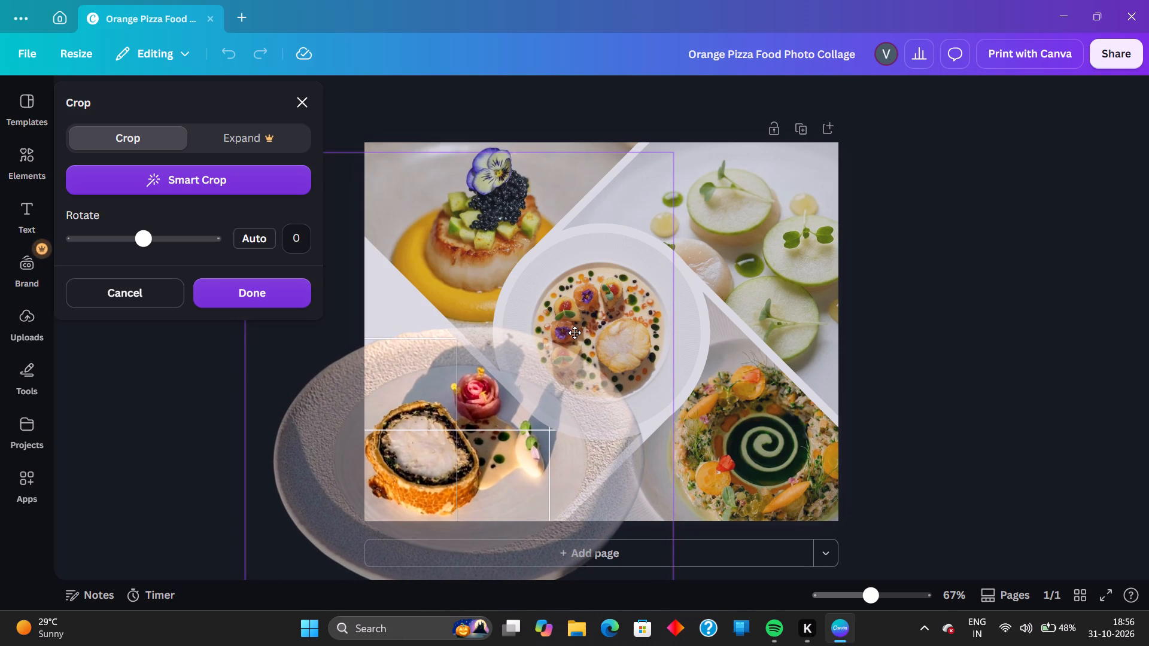
left_click_drag(574, 333, 573, 334)
left_click(957, 273)
left_click(957, 273)
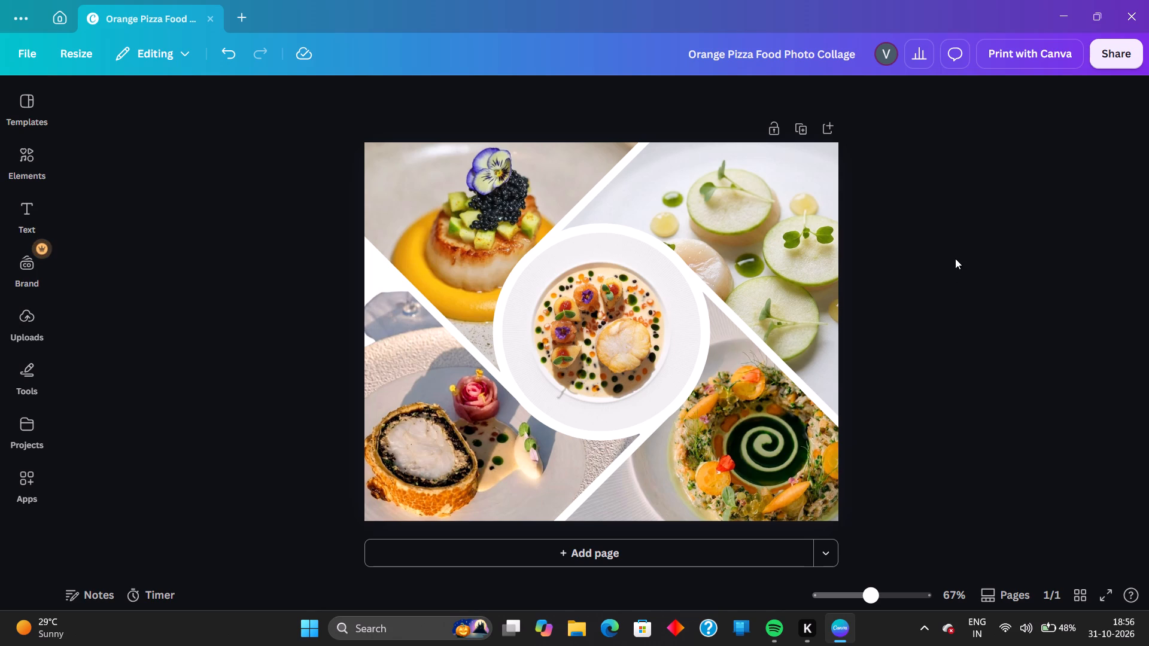
Erase a spot on the pastry plate's upper-left rim using Magic Eraser in Area mode with brush size 40.
left_click(433, 365)
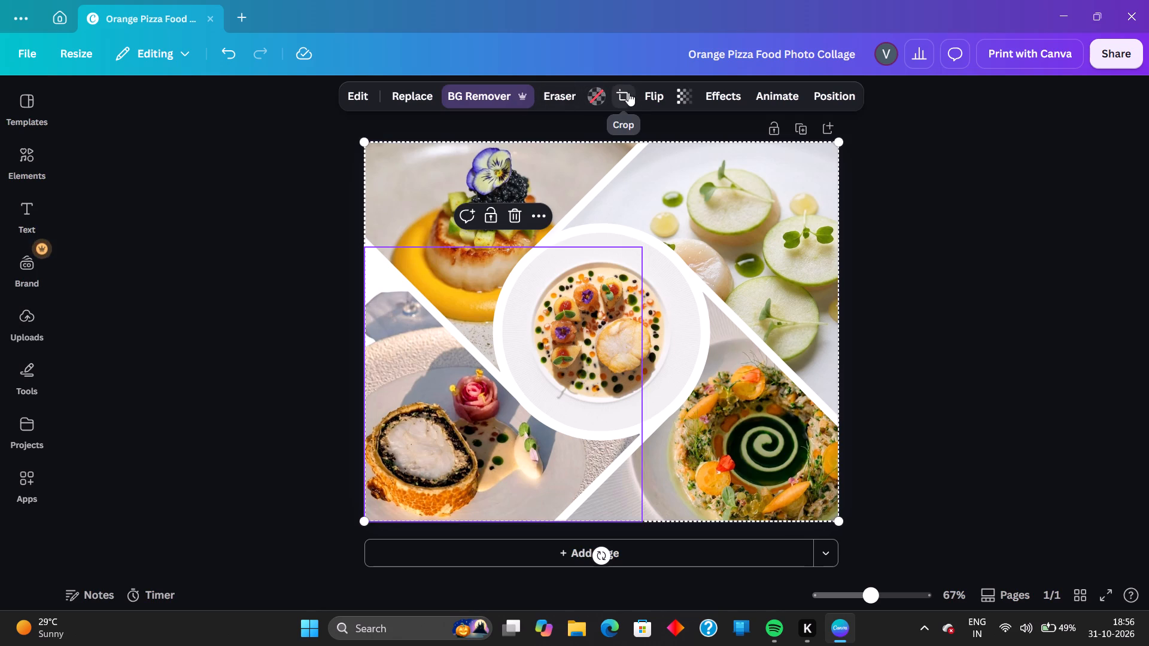
left_click(569, 99)
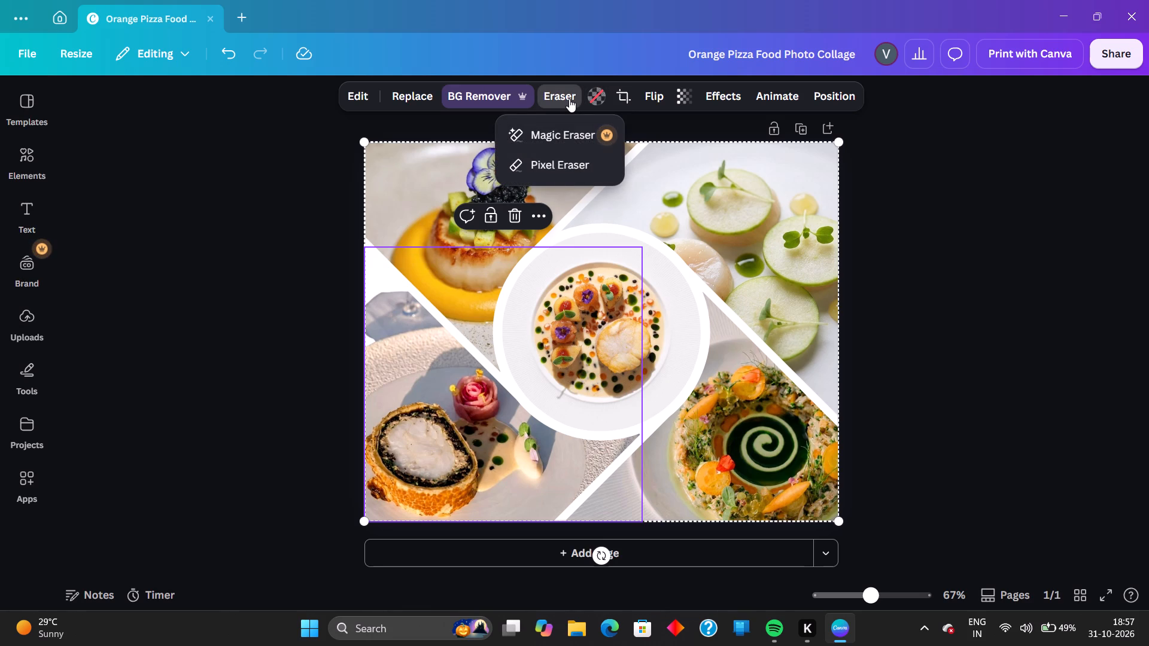
left_click(579, 130)
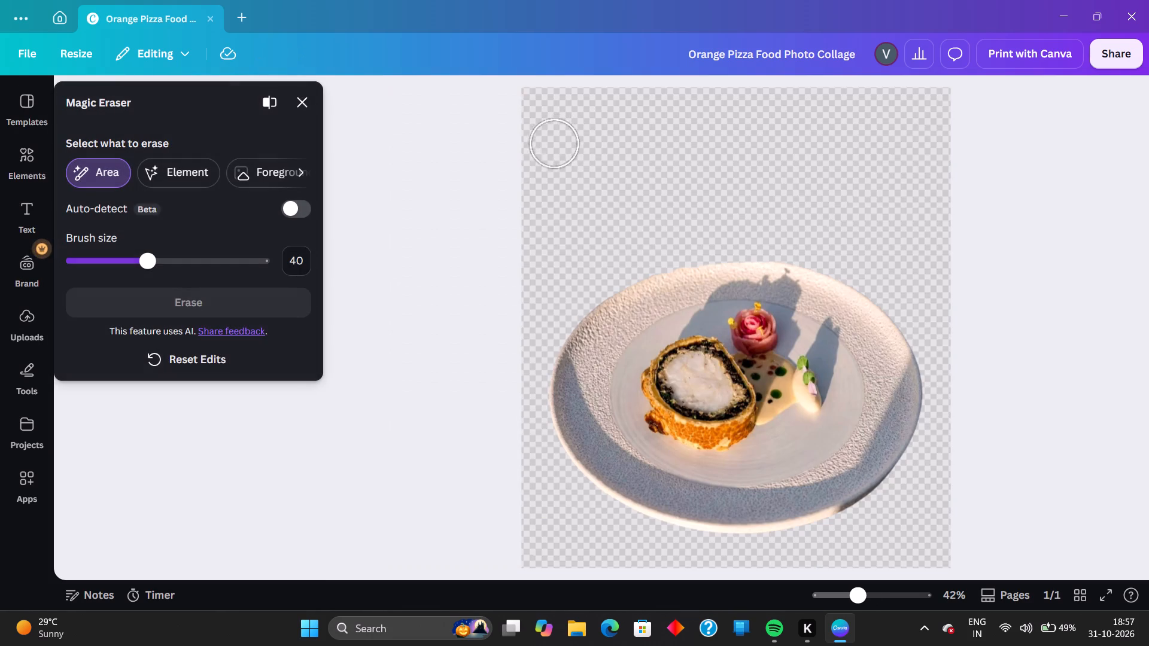
left_click(614, 299)
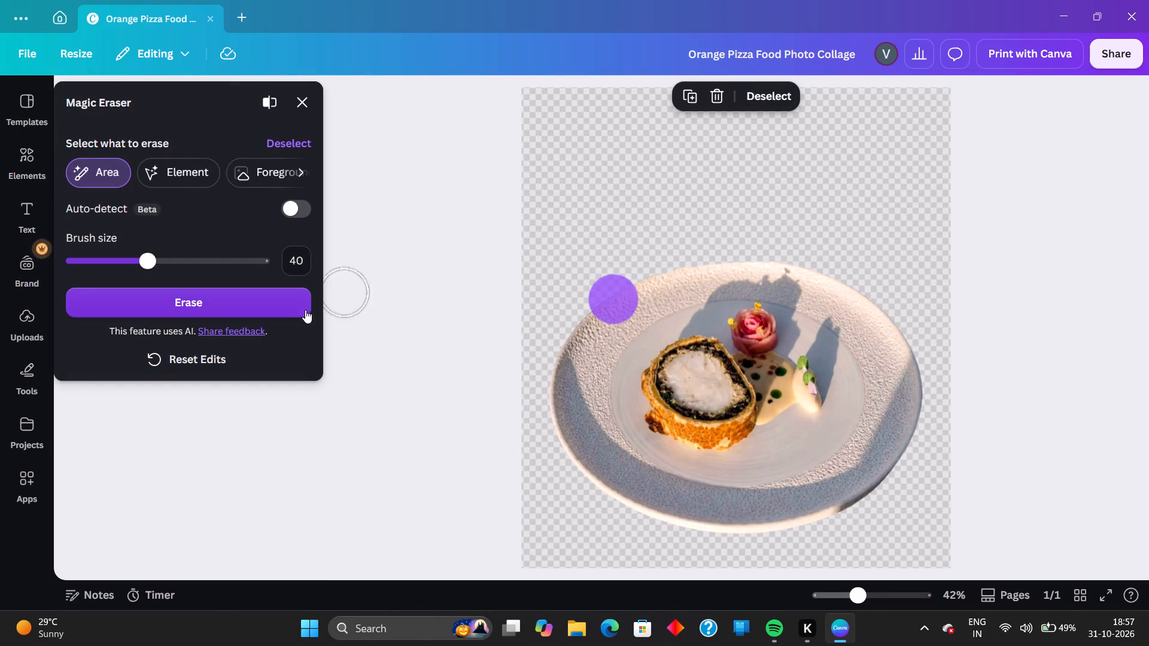
left_click(230, 300)
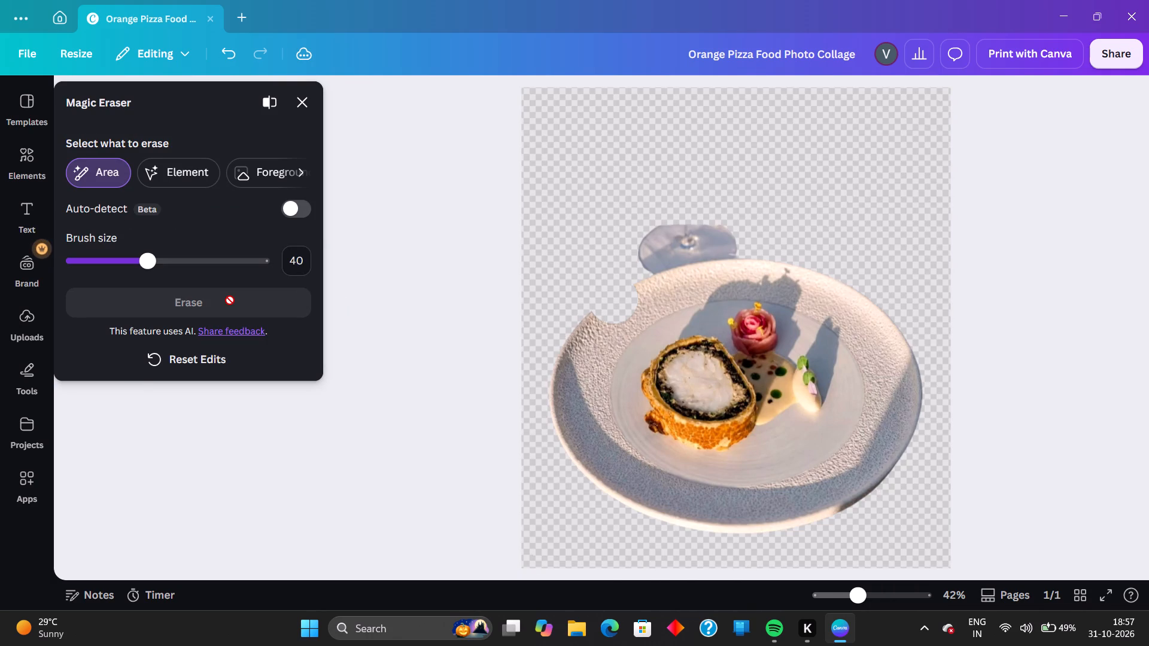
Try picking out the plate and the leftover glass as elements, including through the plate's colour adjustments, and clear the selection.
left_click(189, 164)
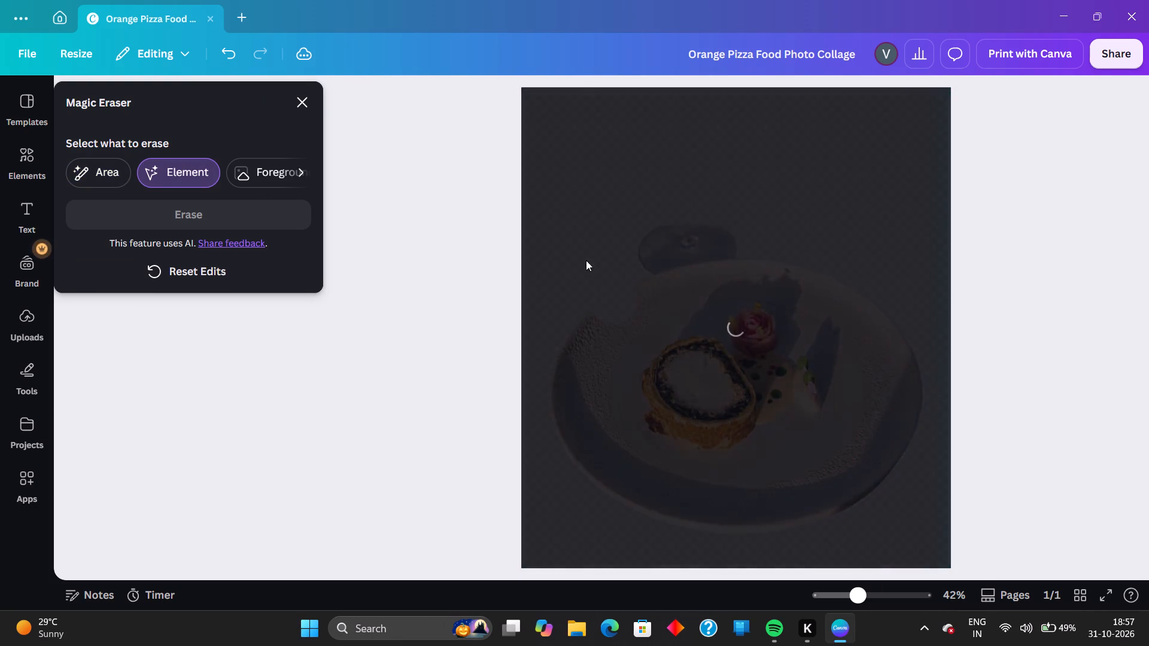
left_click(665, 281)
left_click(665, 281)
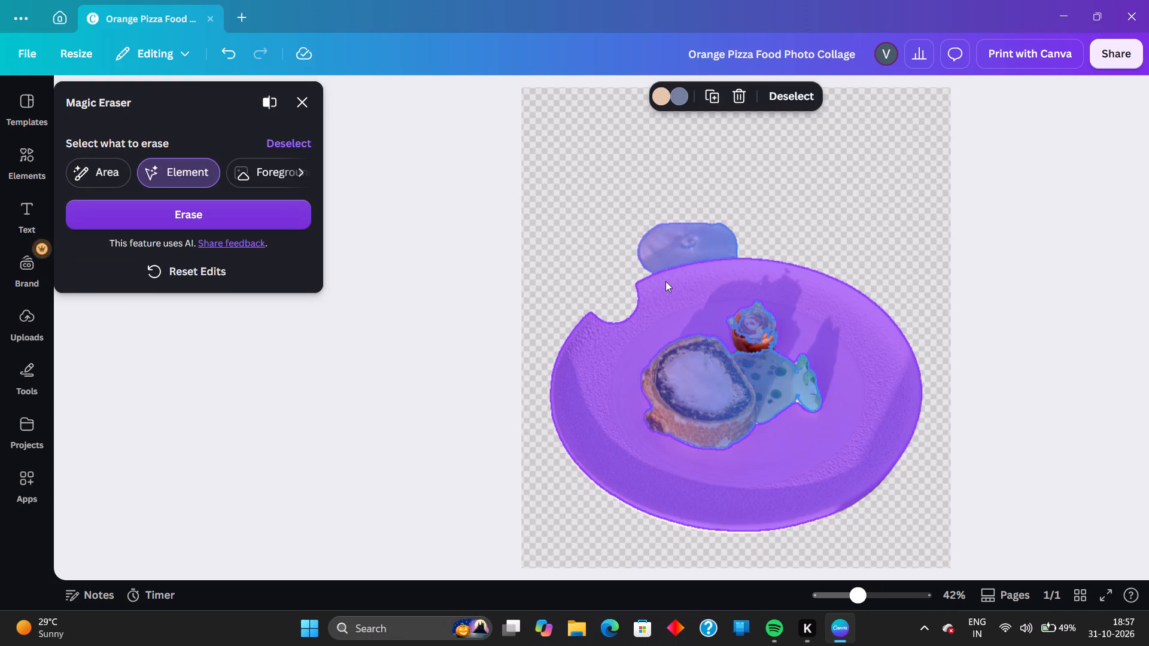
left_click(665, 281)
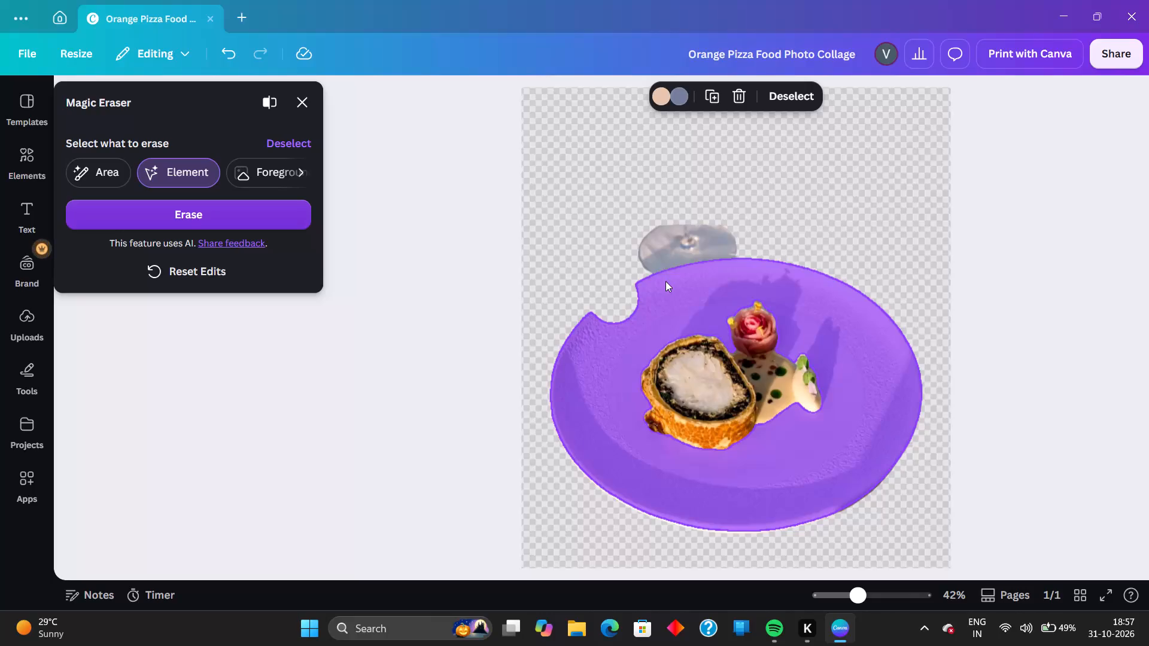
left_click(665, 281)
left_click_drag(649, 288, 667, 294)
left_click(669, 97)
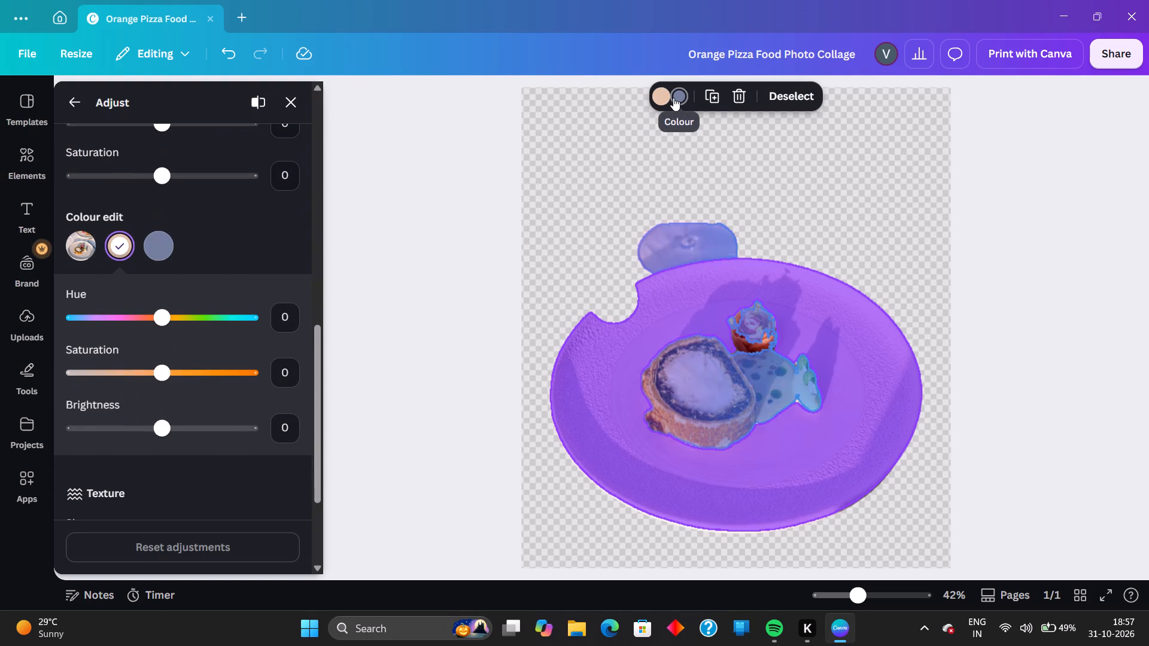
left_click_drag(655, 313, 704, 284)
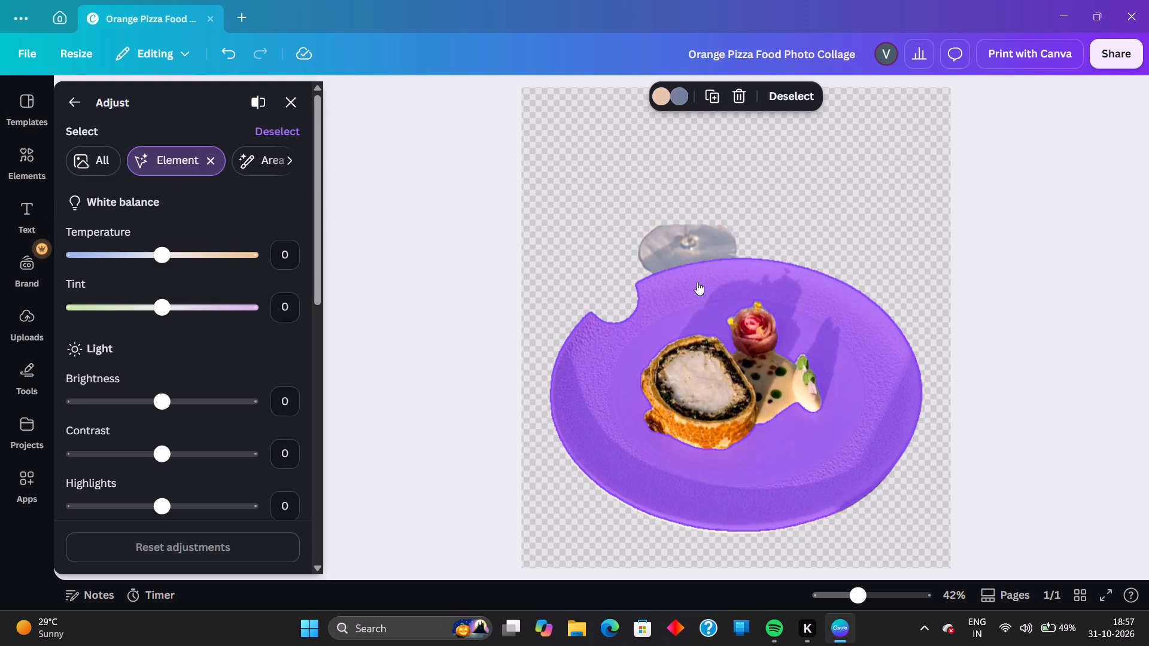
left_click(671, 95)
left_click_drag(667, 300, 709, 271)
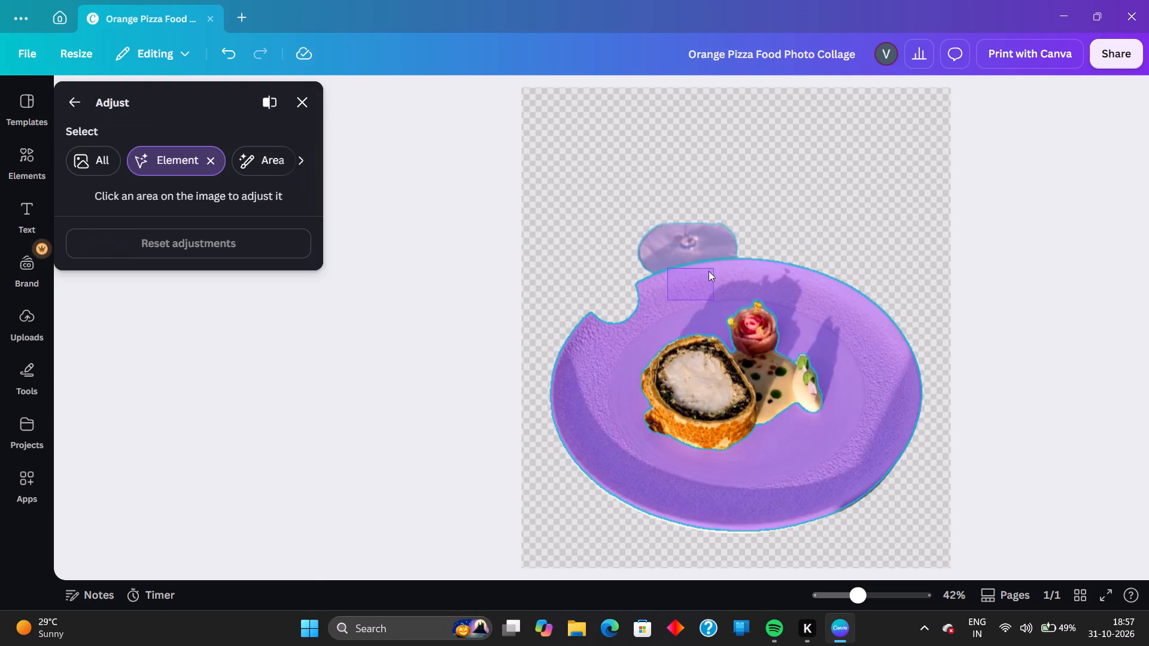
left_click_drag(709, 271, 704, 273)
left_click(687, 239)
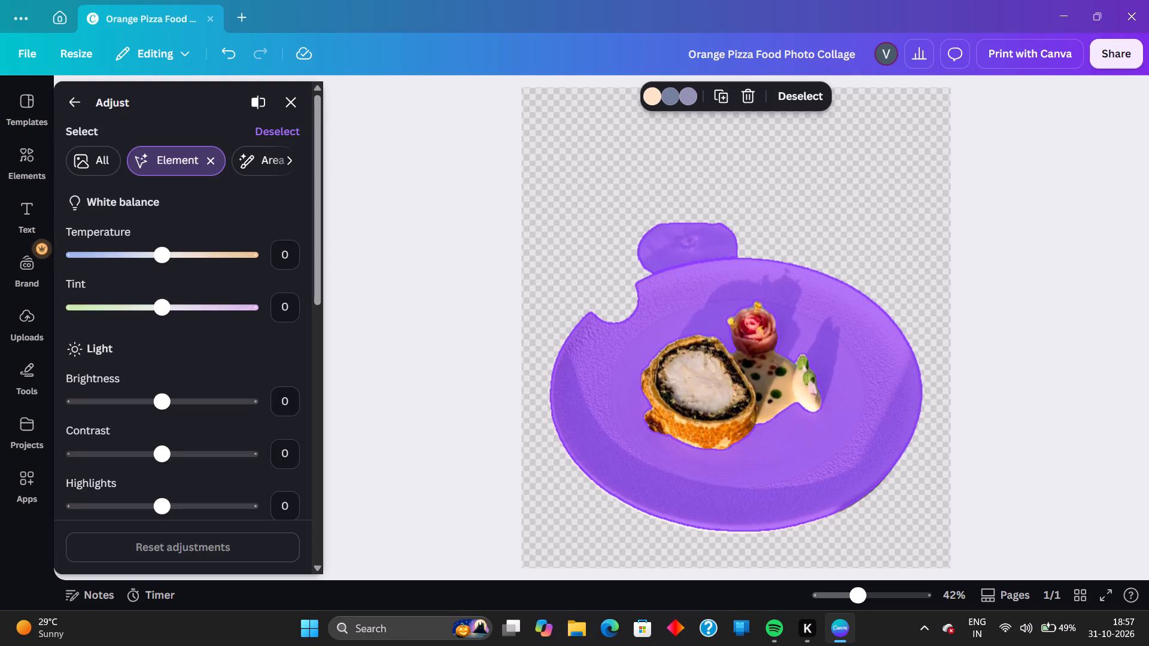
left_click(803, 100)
Delete the plate and the leftover glass elements from the pastry photo, keeping only the food, and return to the collage.
left_click(661, 287)
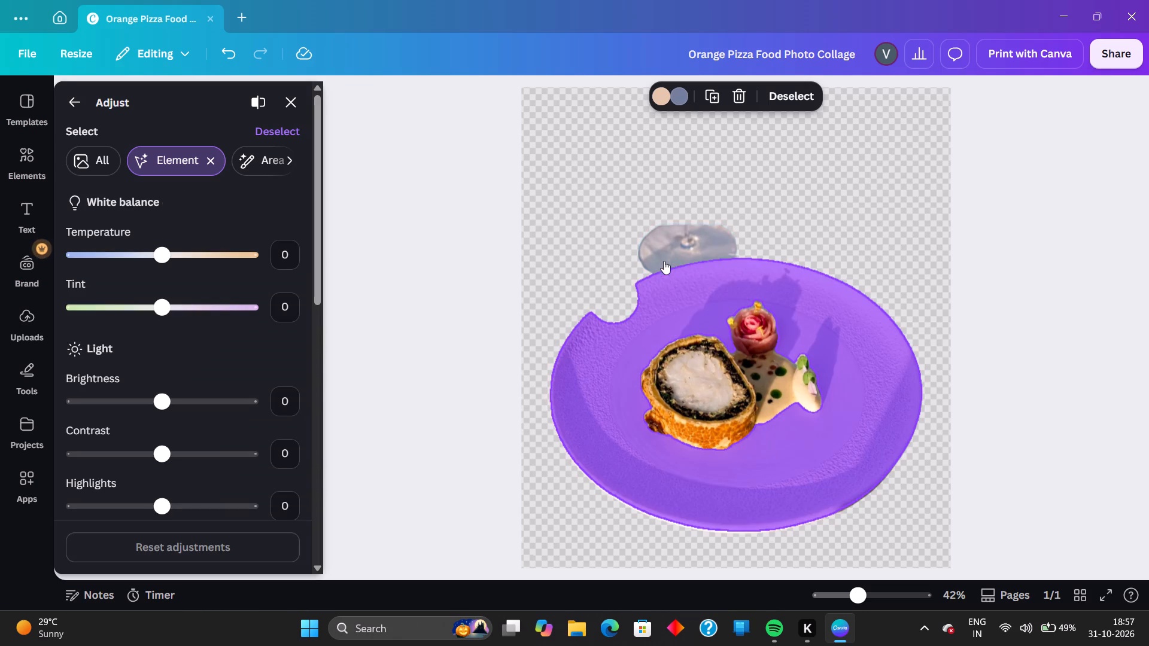
left_click(664, 256)
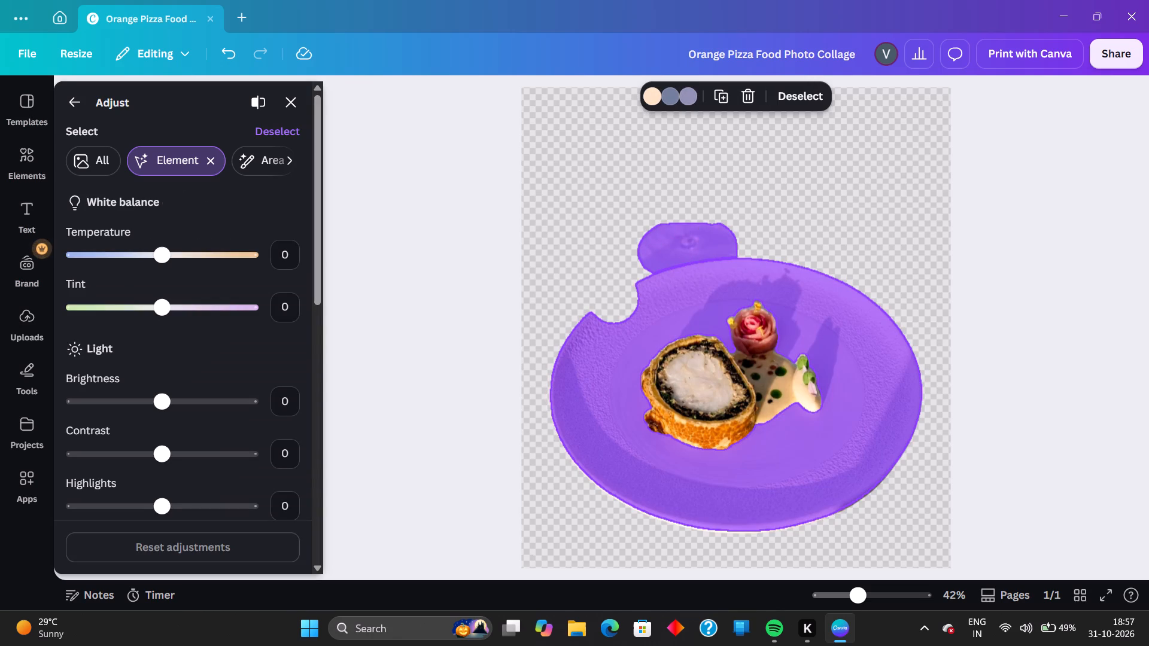
left_click(689, 264)
left_click(680, 255)
left_click(744, 89)
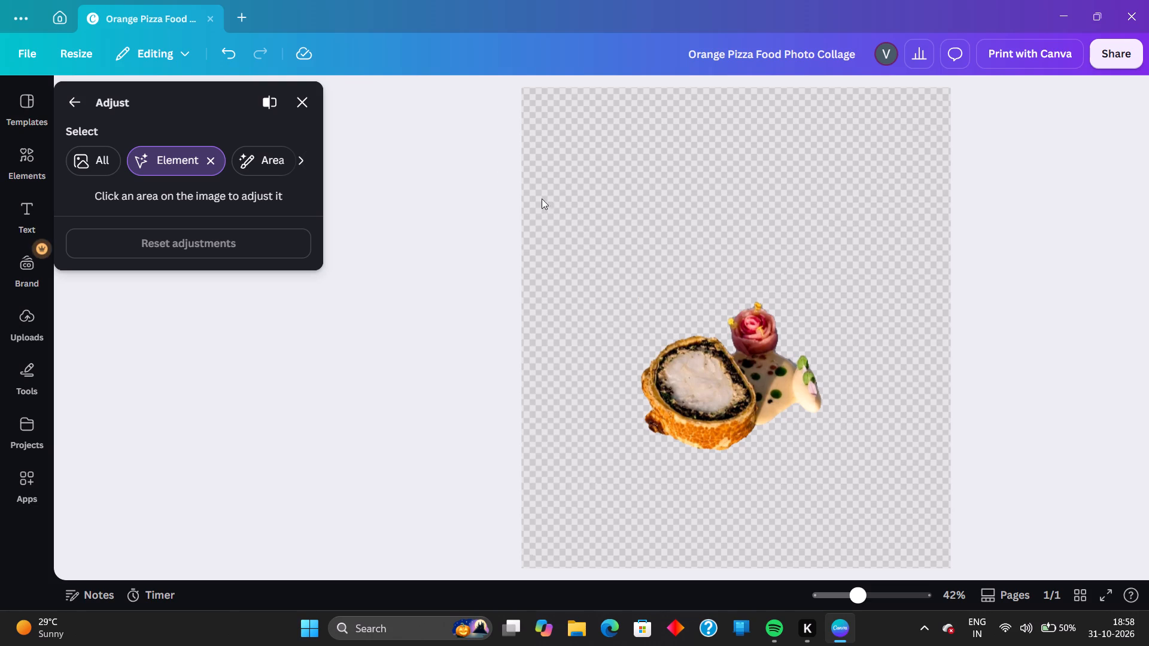
left_click(303, 101)
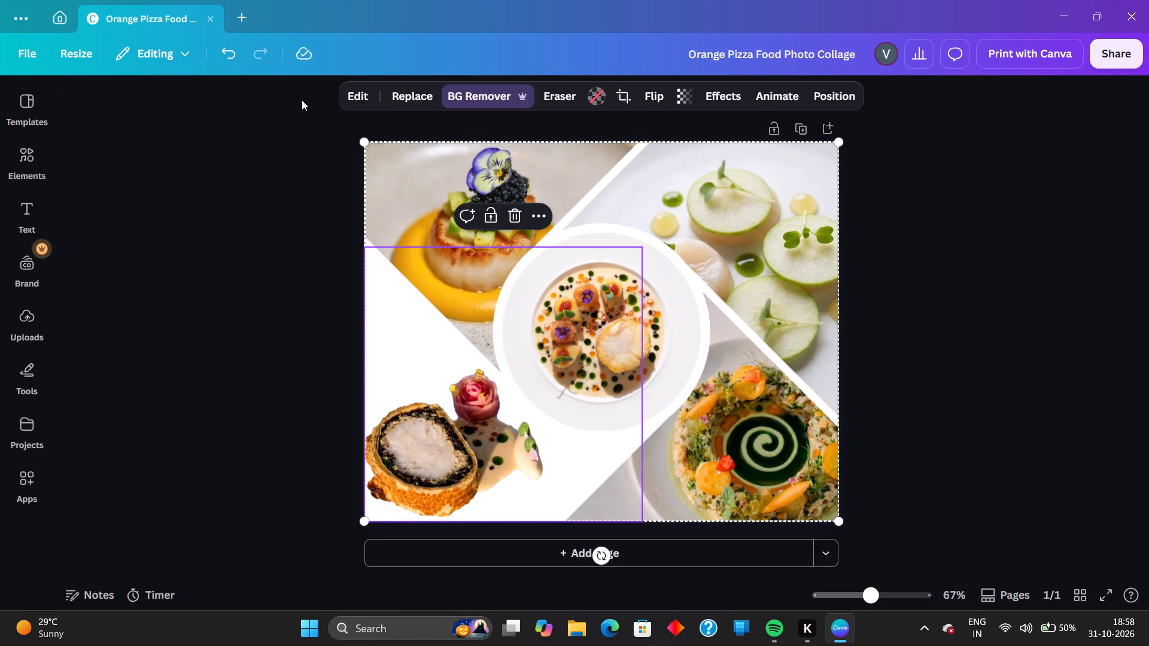
left_click(955, 324)
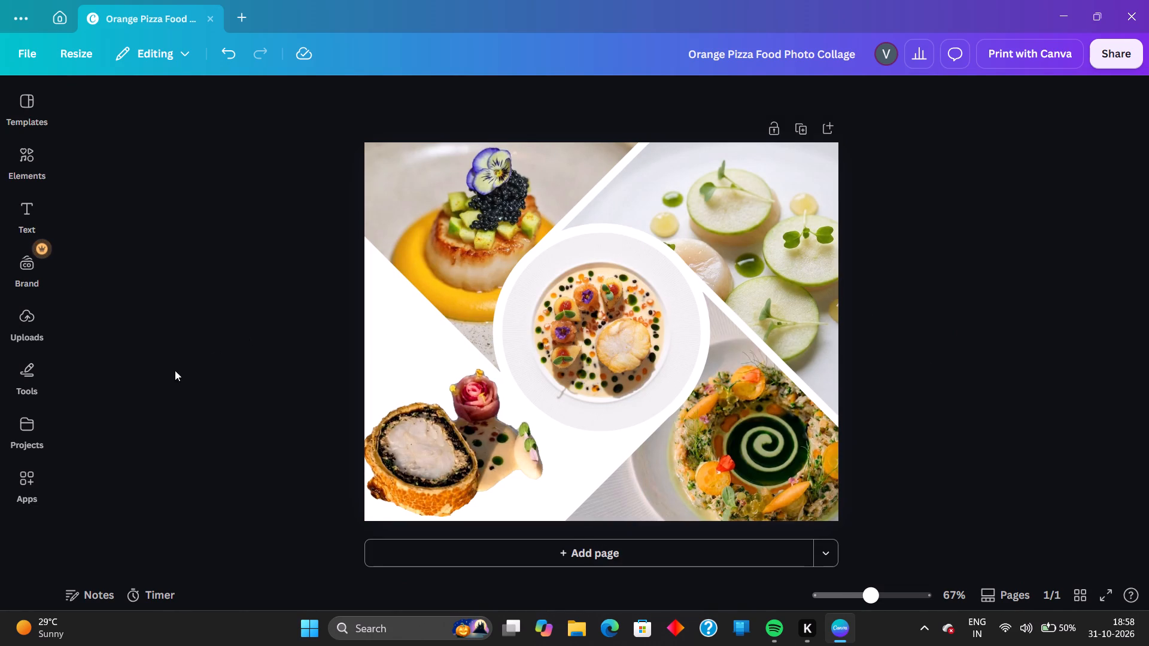
Undo the deletion of the plate and glass elements from the lower-left pastry photo.
left_click(457, 411)
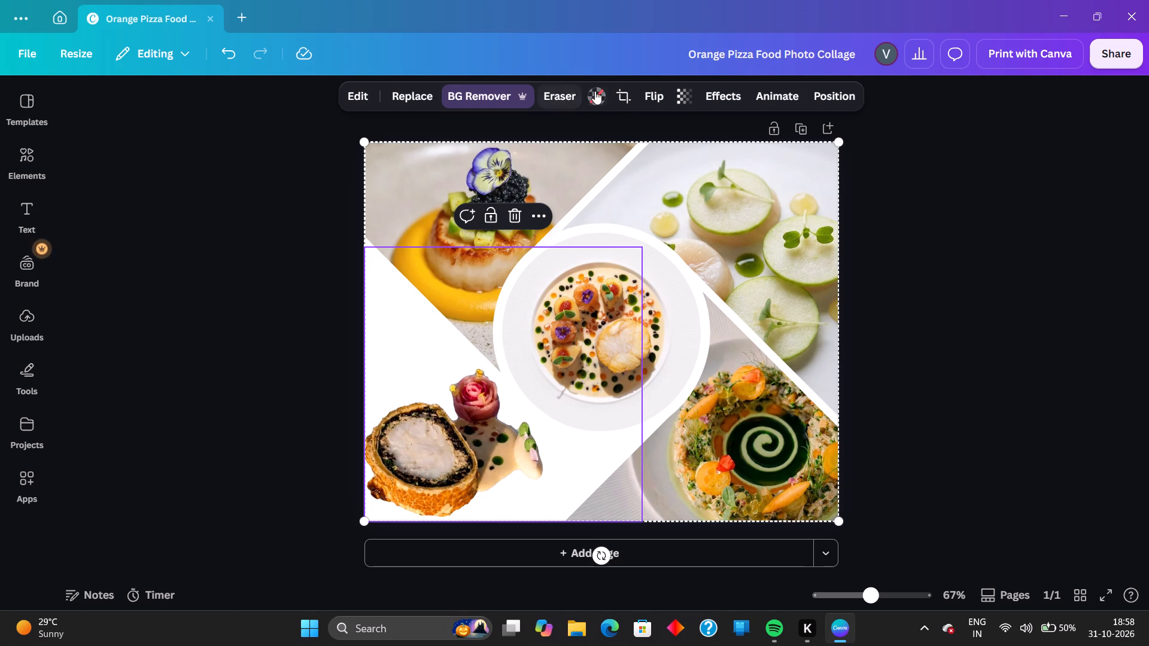
left_click(1069, 273)
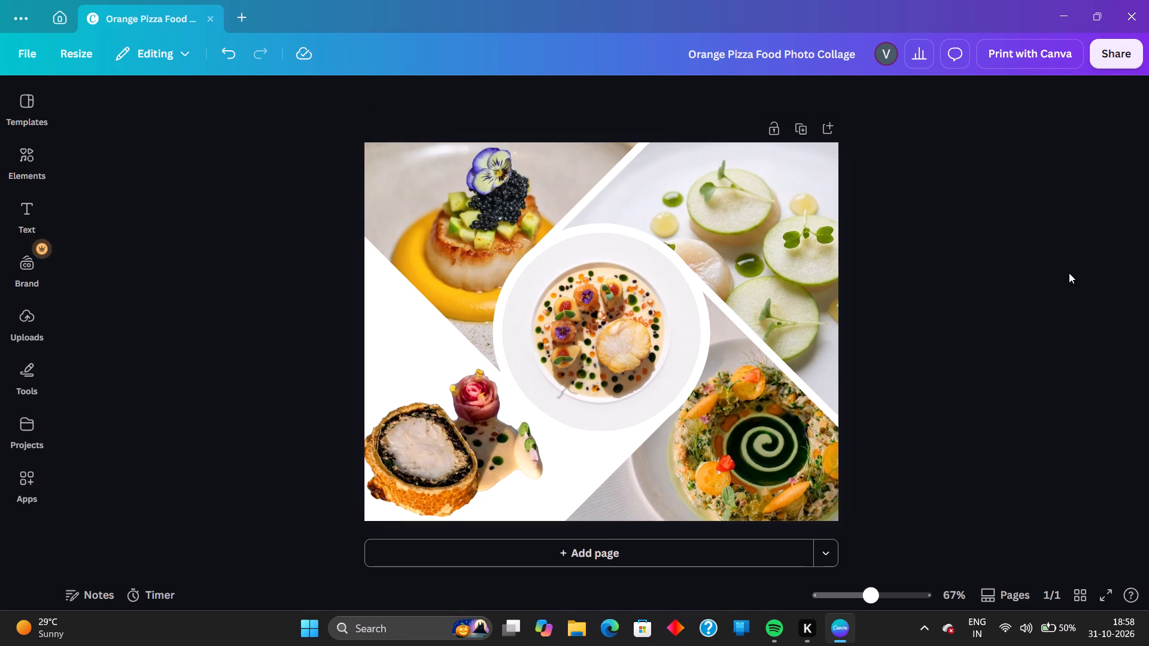
left_click(481, 454)
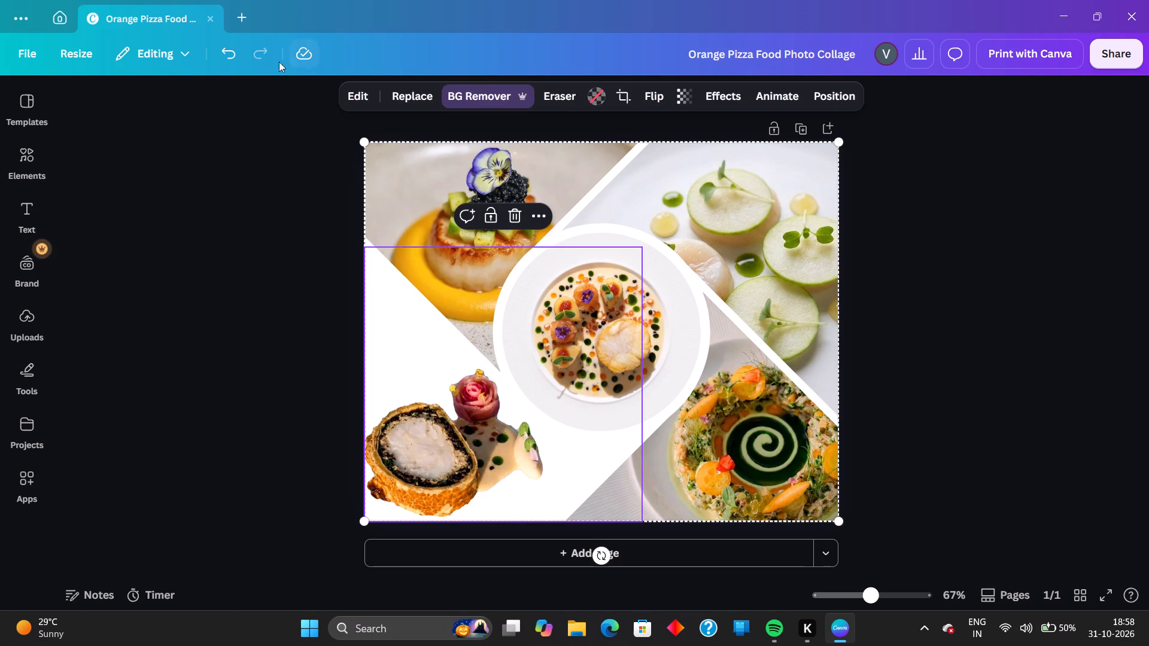
left_click(229, 59)
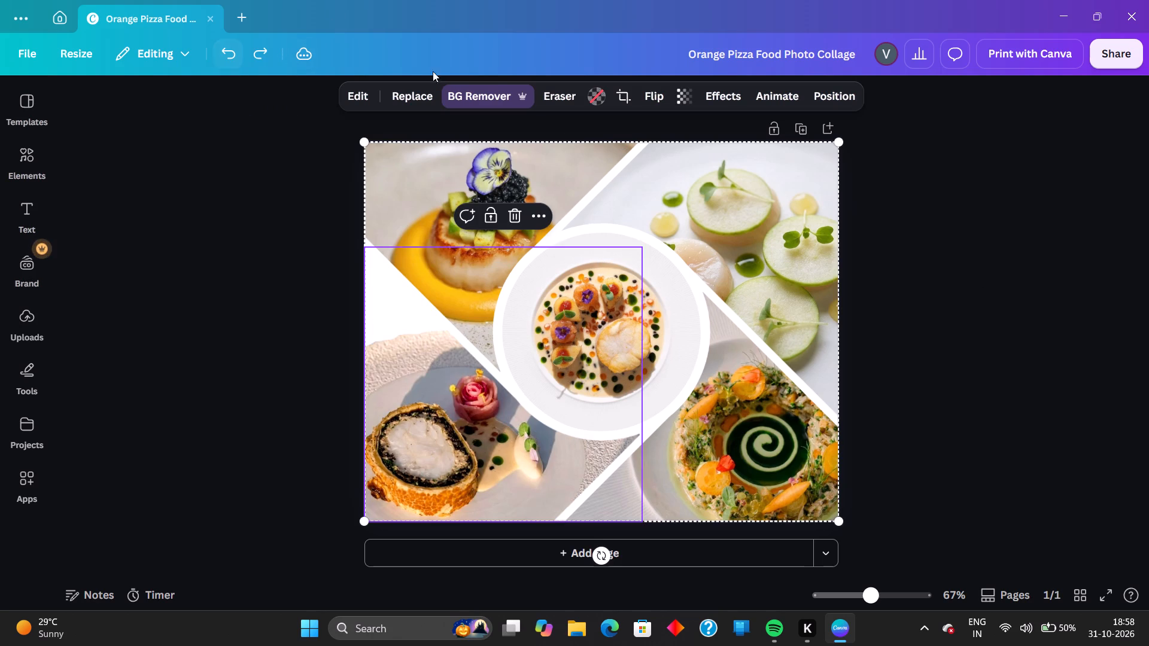
Remove the background from the lower-left pastry photo, keeping the plate and its food.
left_click(493, 99)
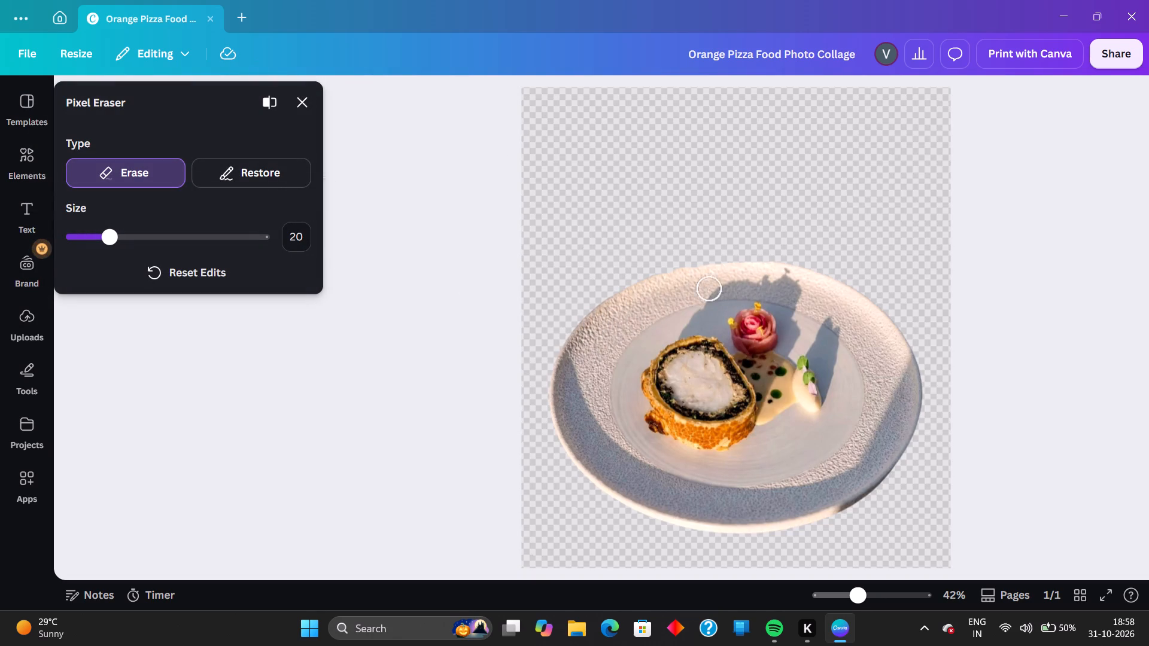
Erase a band of the plate's textured rim with the size 20 Pixel Eraser, clockwise from its left side to its lower right.
left_click_drag(688, 277, 660, 288)
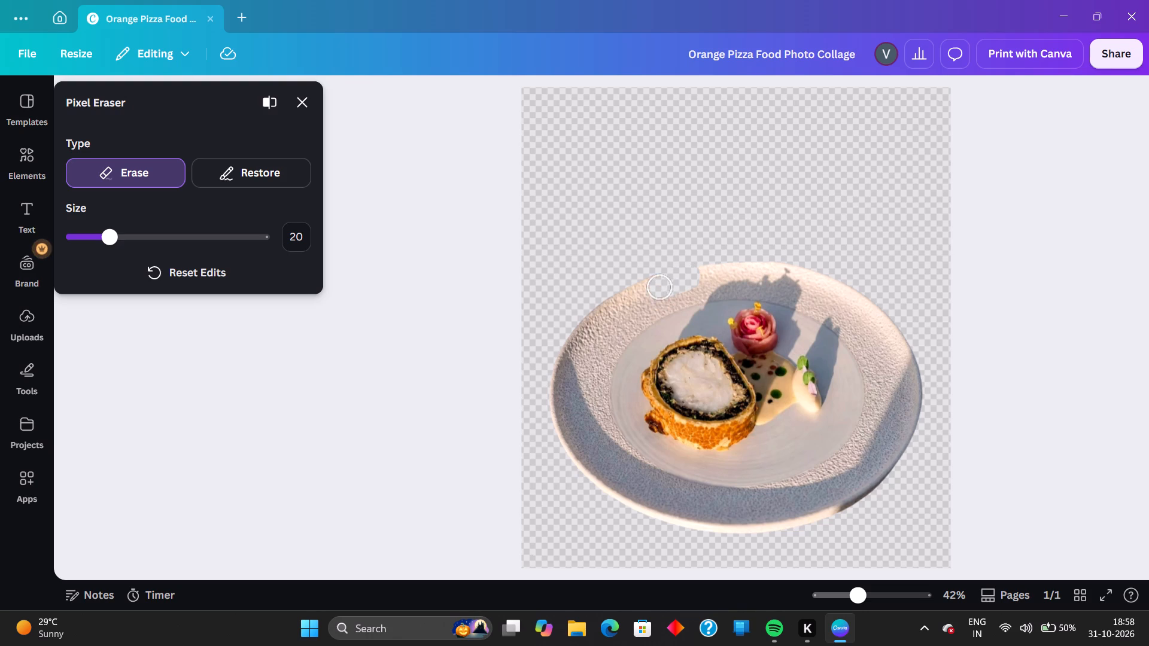
left_click_drag(660, 288, 664, 273)
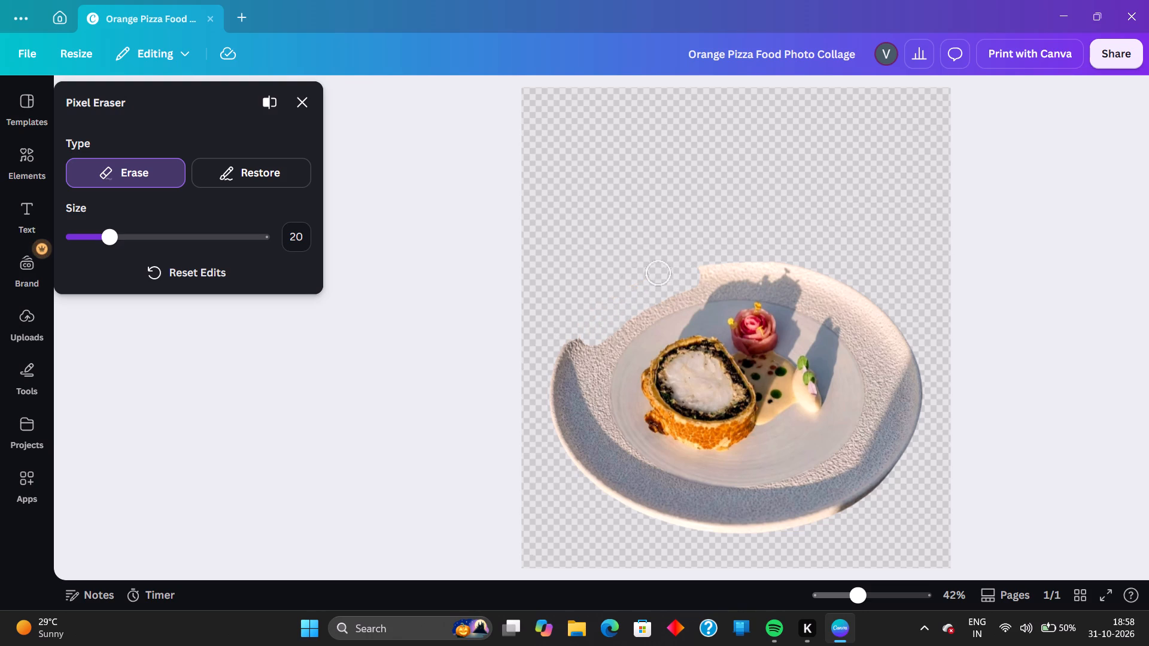
left_click_drag(664, 273, 613, 332)
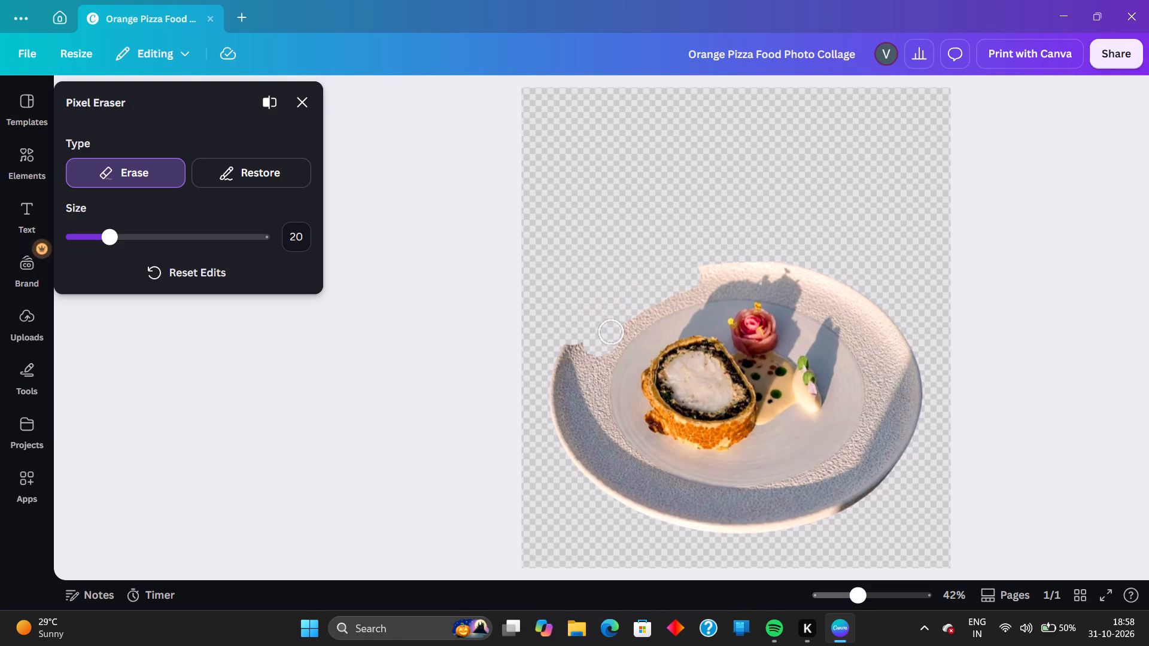
left_click_drag(613, 332, 678, 297)
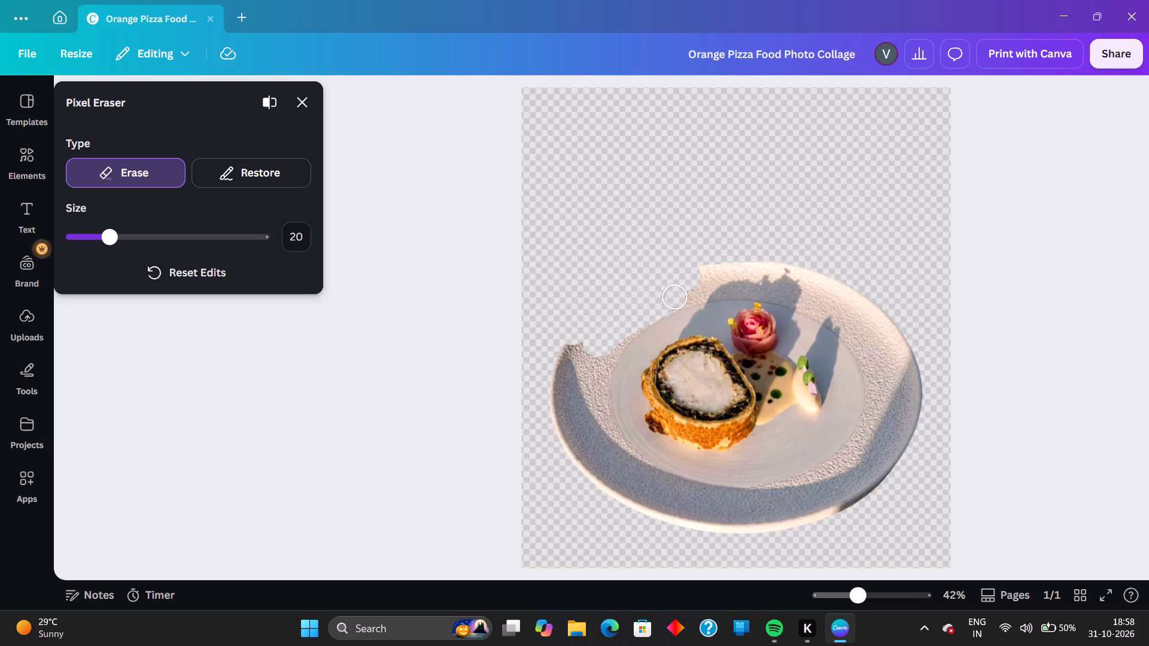
left_click_drag(678, 297, 737, 287)
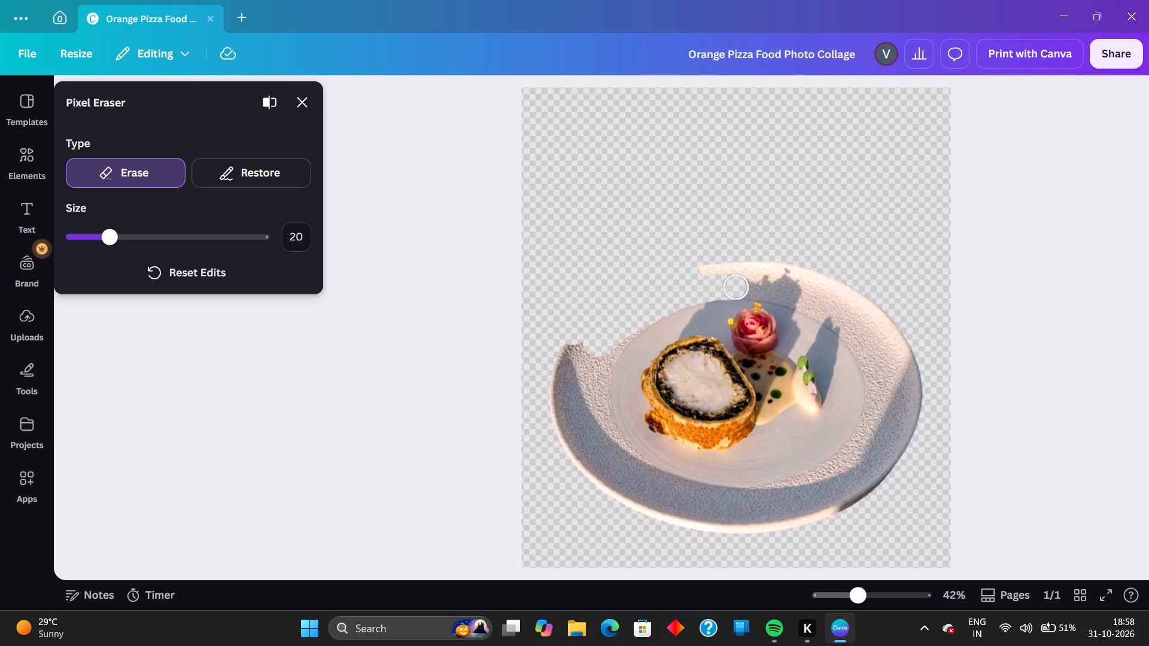
left_click_drag(737, 287, 791, 293)
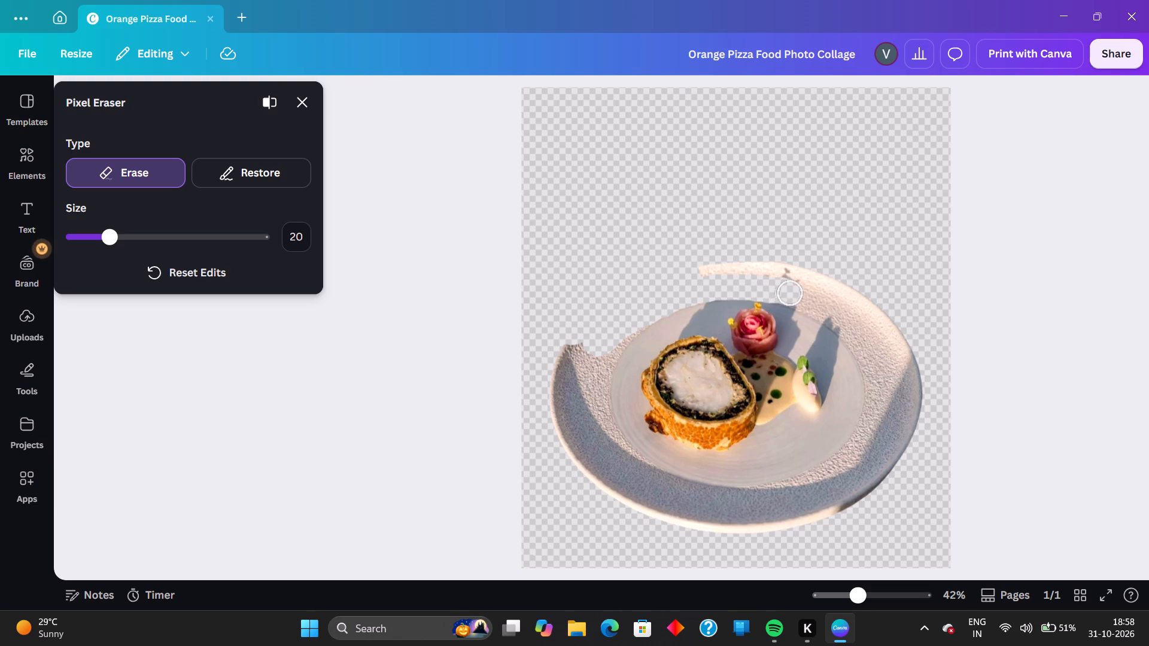
left_click_drag(791, 293, 839, 321)
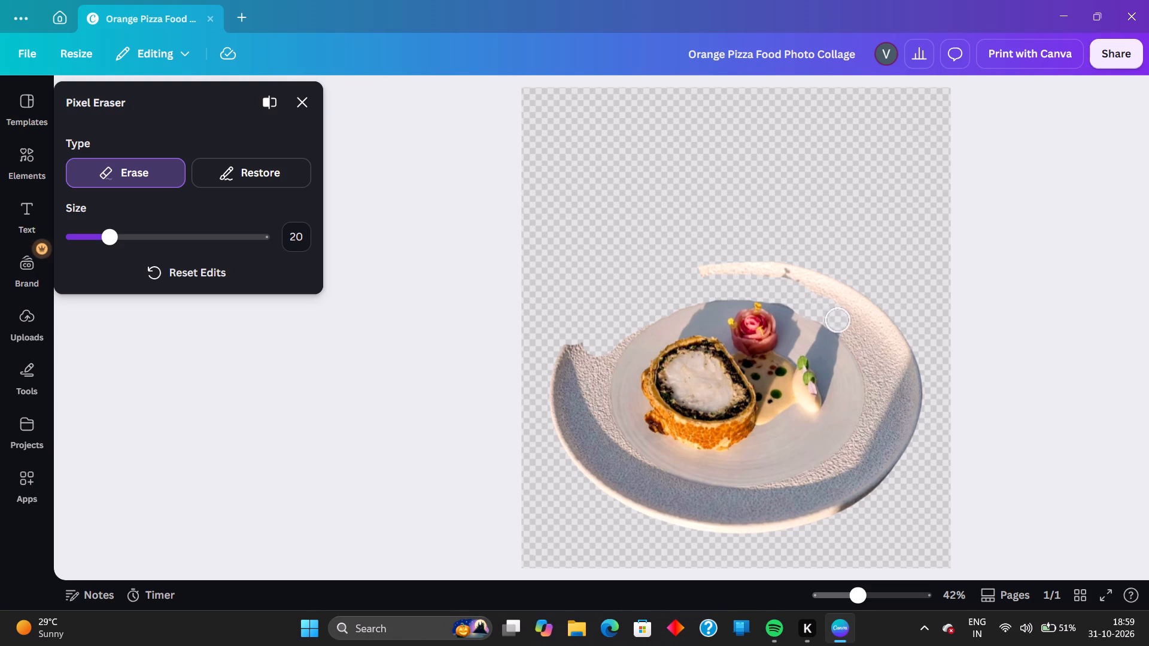
left_click_drag(839, 321, 868, 351)
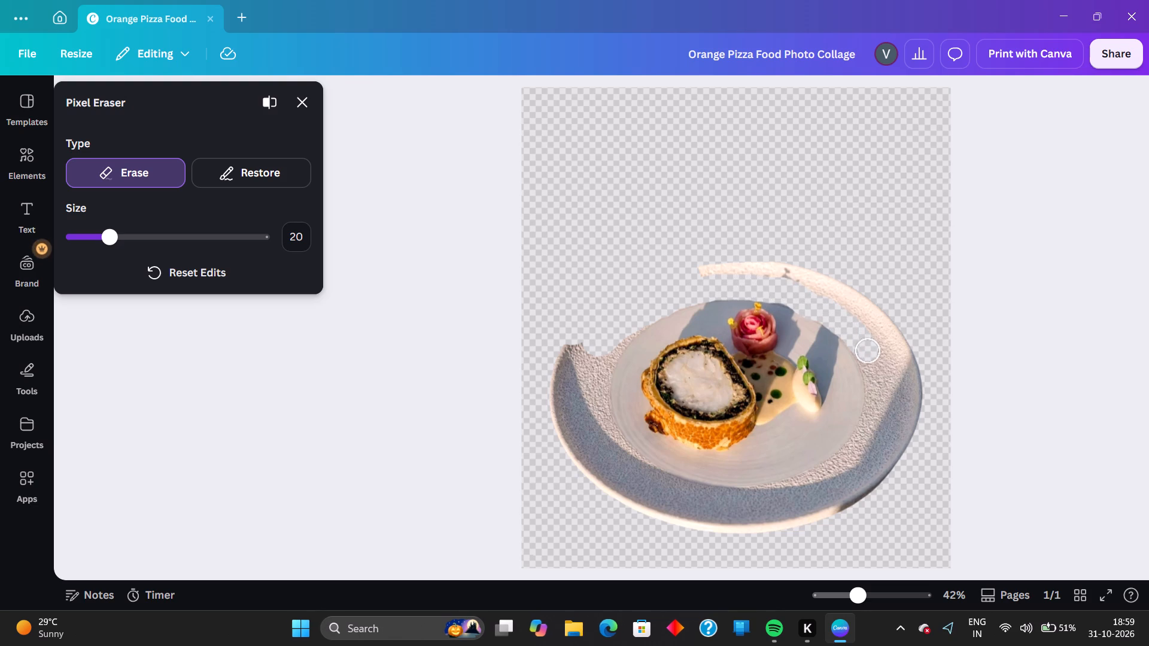
left_click_drag(868, 351, 881, 402)
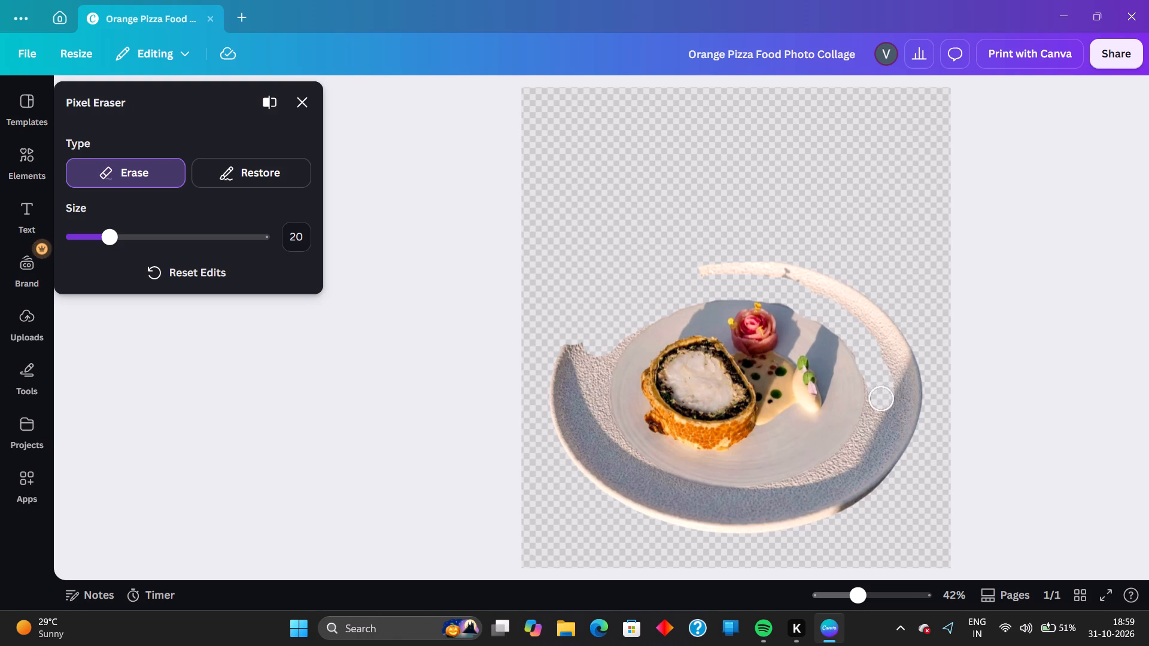
left_click_drag(881, 402, 843, 468)
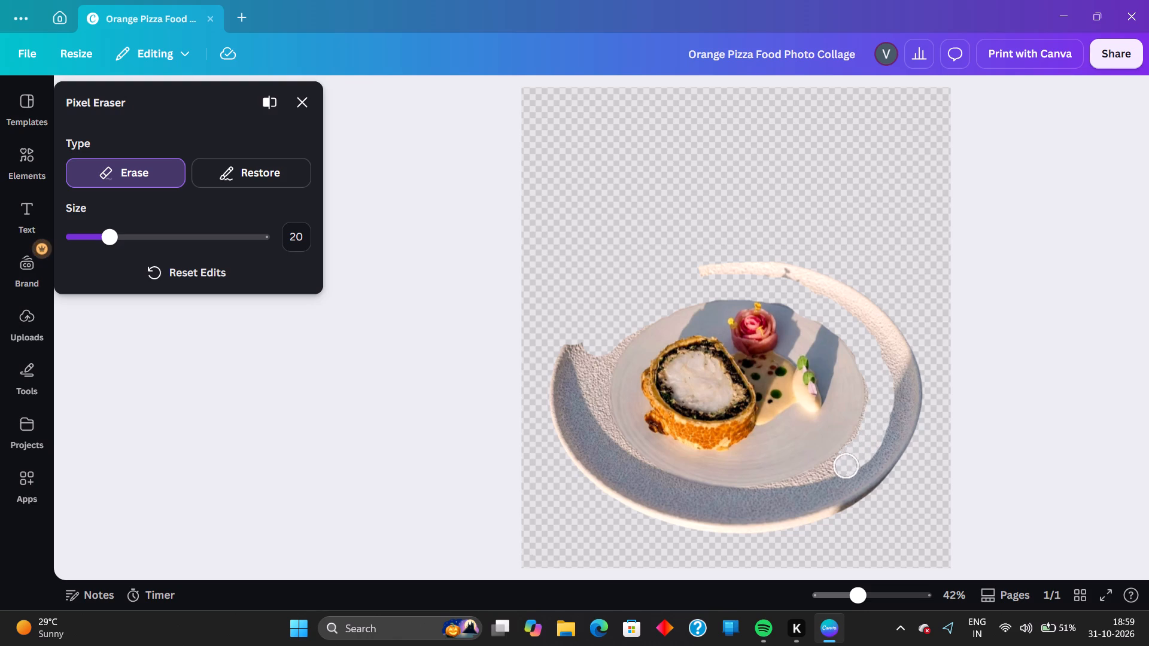
left_click_drag(843, 468, 797, 476)
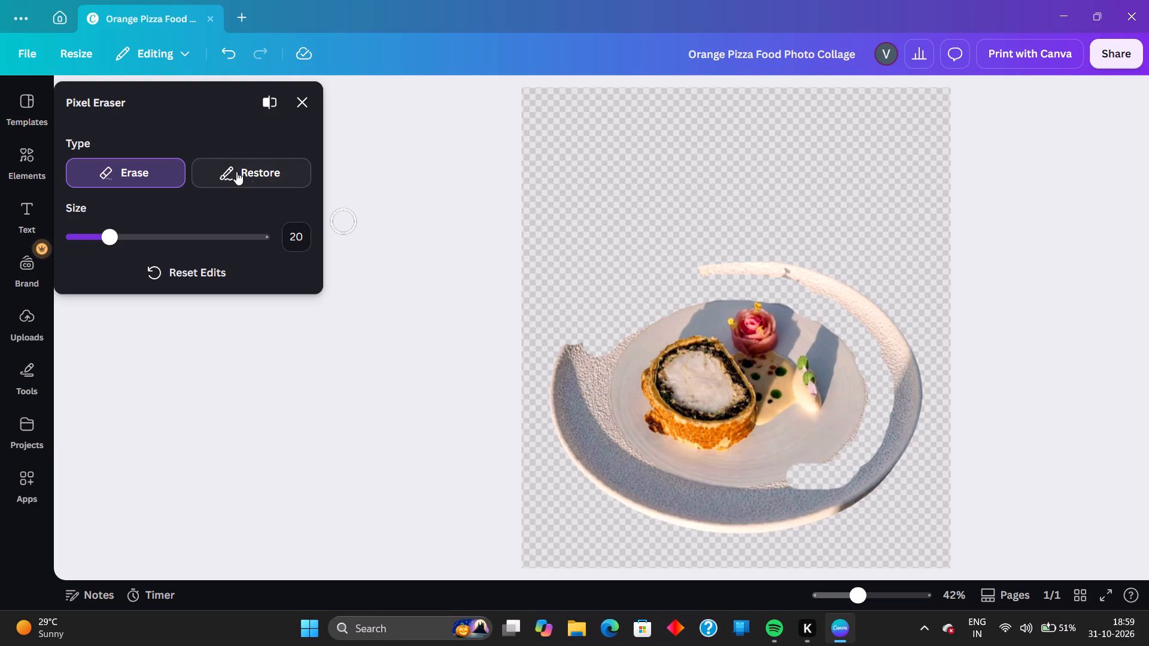
Restore the over-erased lower-right edge of the plate's smooth centre at brush size 20.
left_click(254, 181)
left_click_drag(821, 452, 816, 455)
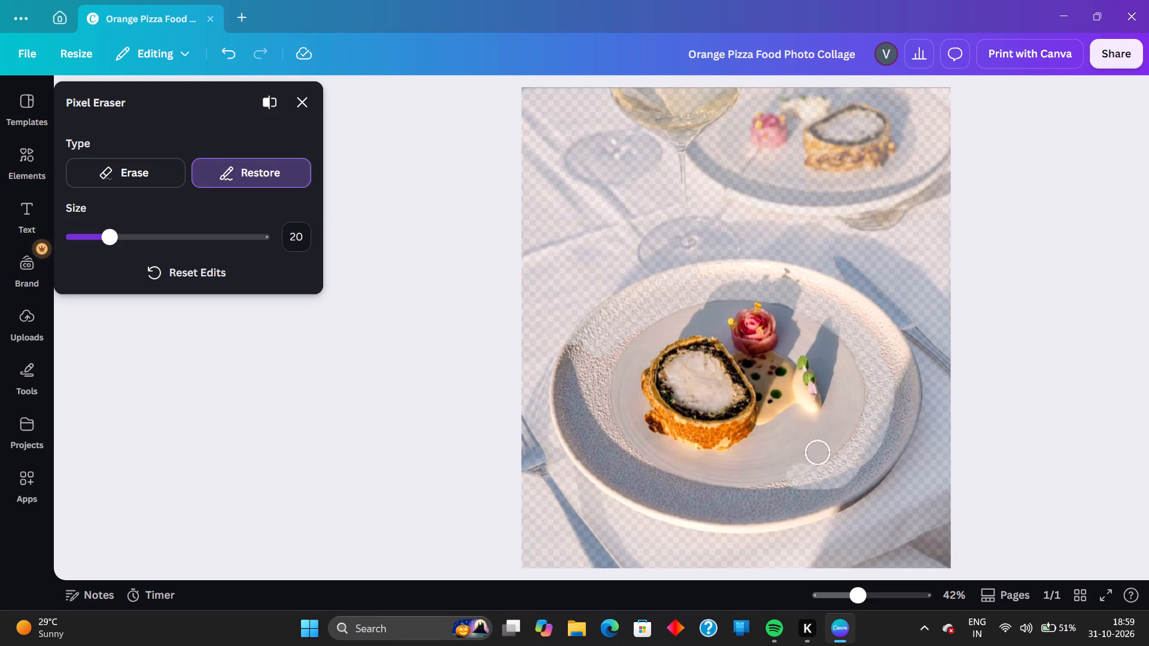
left_click_drag(816, 455, 786, 470)
Erase the remaining outer rim of the plate along its top, right, bottom and left sides at brush size 20.
left_click(150, 178)
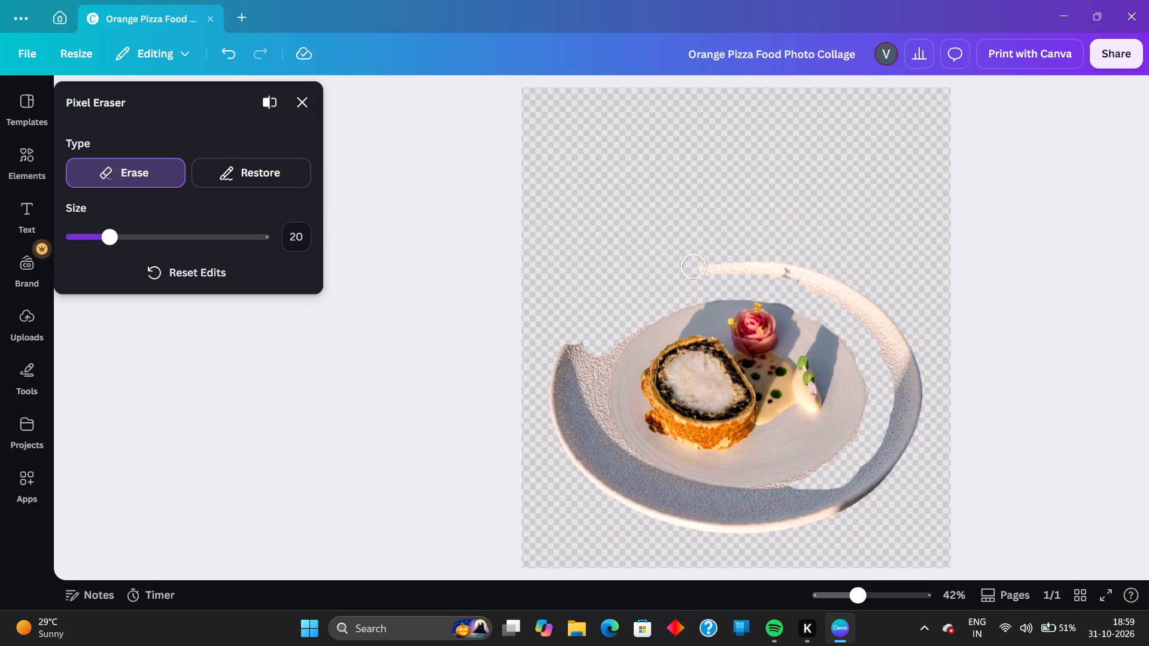
left_click_drag(721, 267, 838, 296)
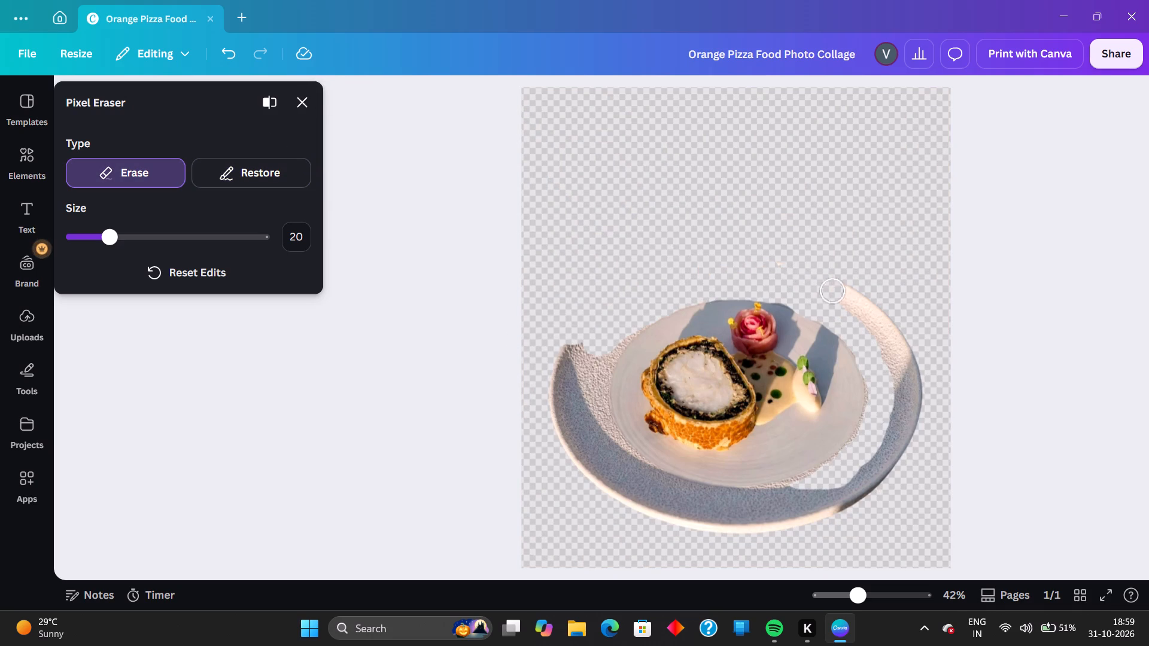
left_click_drag(838, 296, 886, 349)
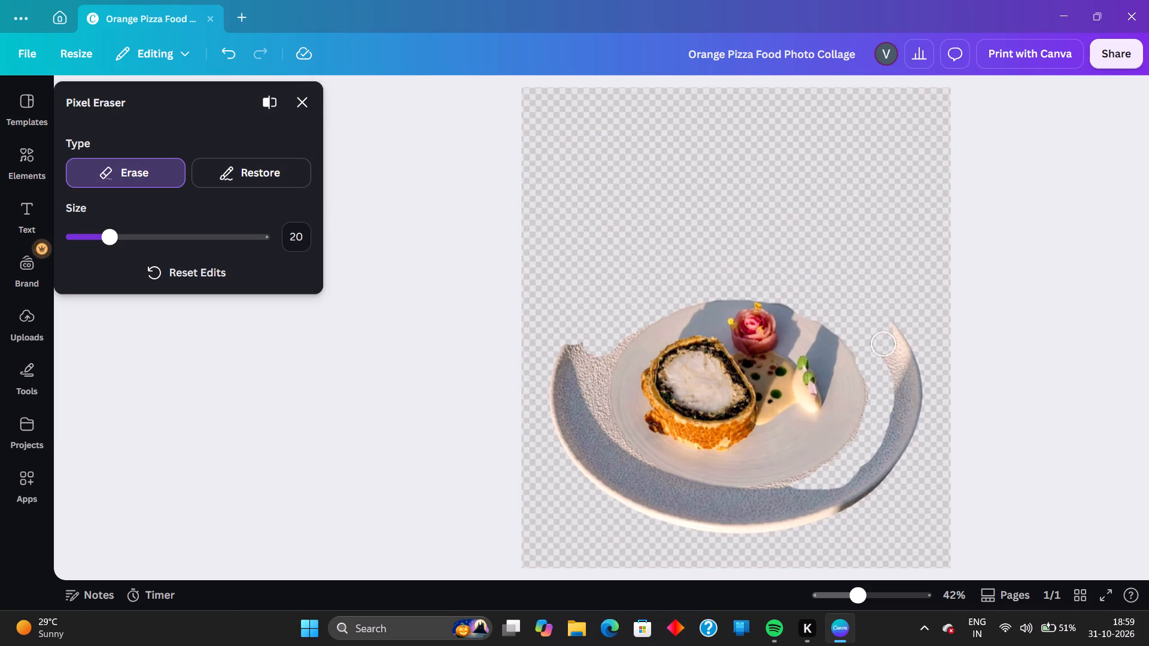
left_click_drag(886, 349, 931, 364)
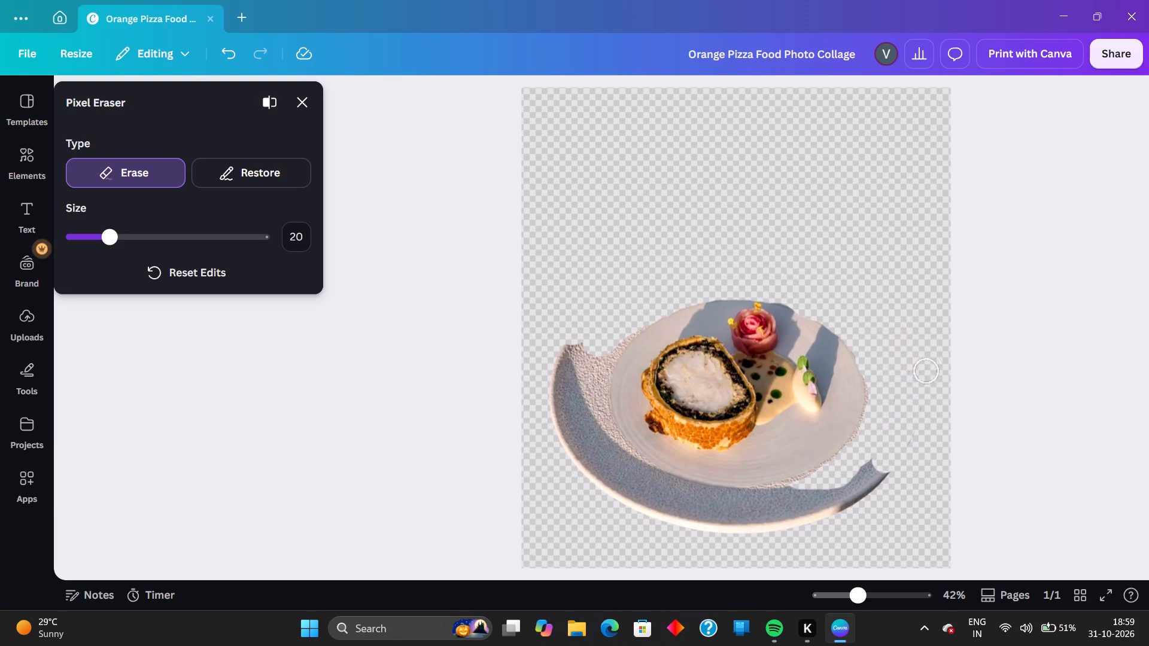
left_click_drag(931, 364, 815, 508)
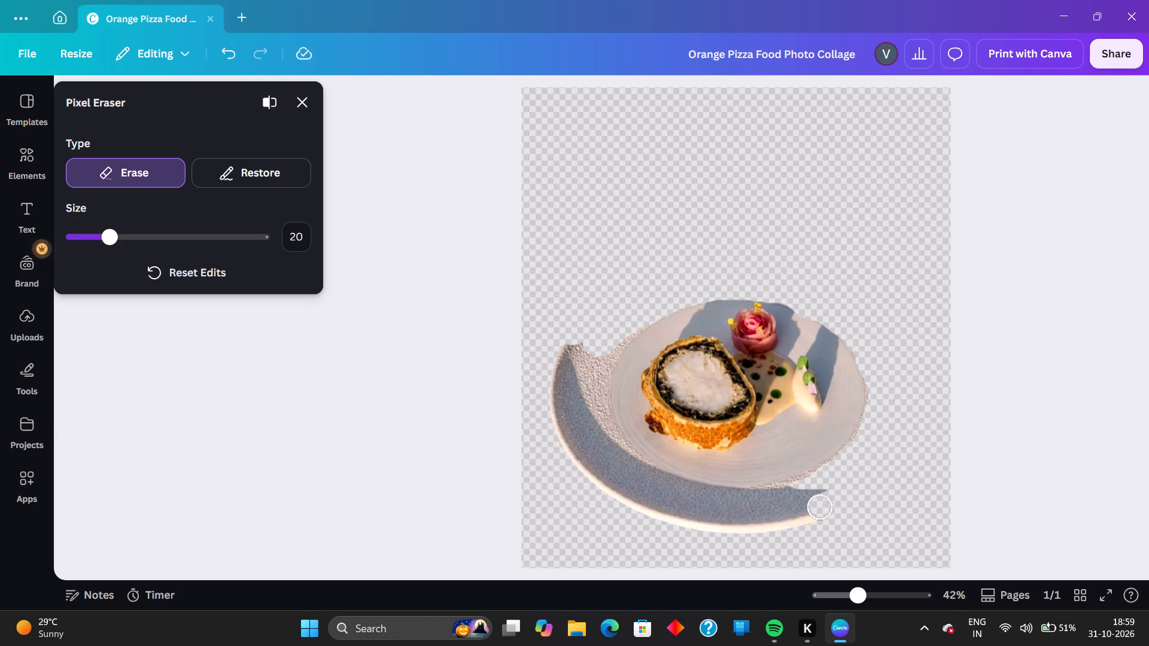
left_click_drag(815, 508, 608, 484)
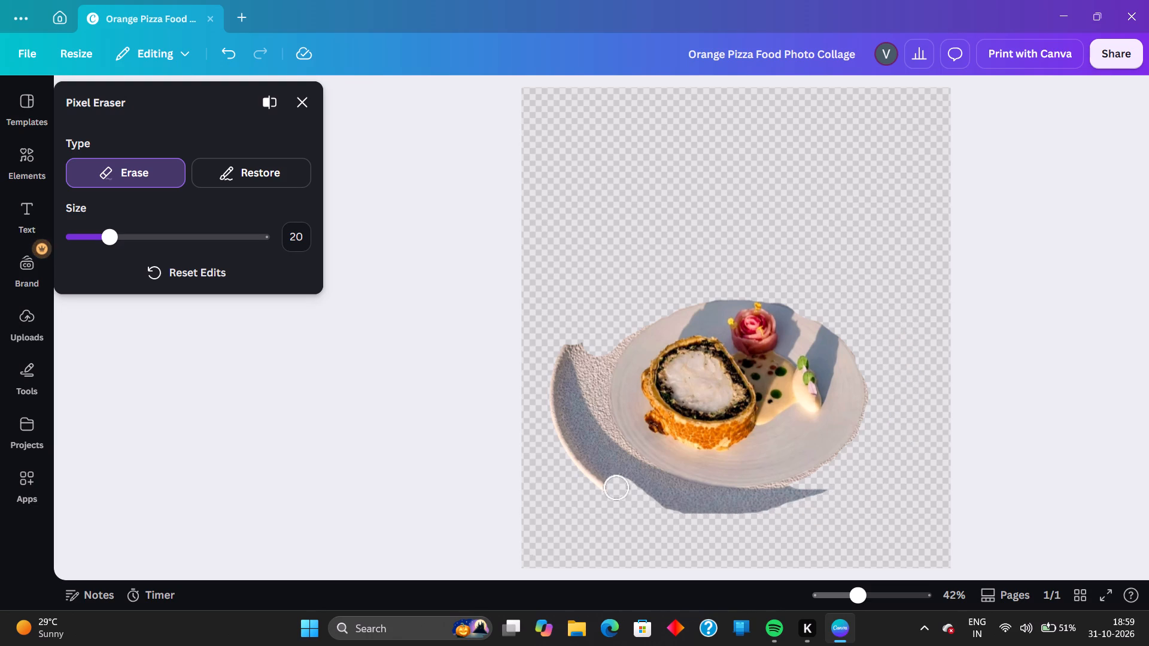
left_click_drag(608, 484, 582, 335)
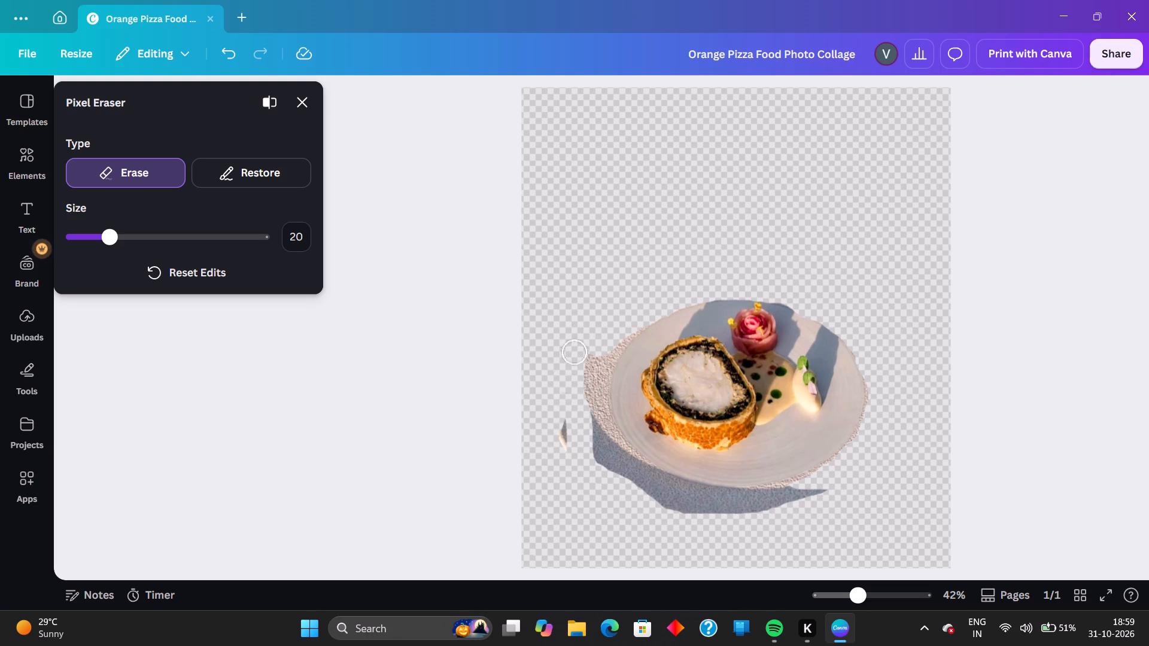
left_click_drag(582, 335, 643, 312)
Erase the textured rim and shadow remnants around the left and bottom edges of the plate's smooth centre.
left_click_drag(643, 312, 599, 375)
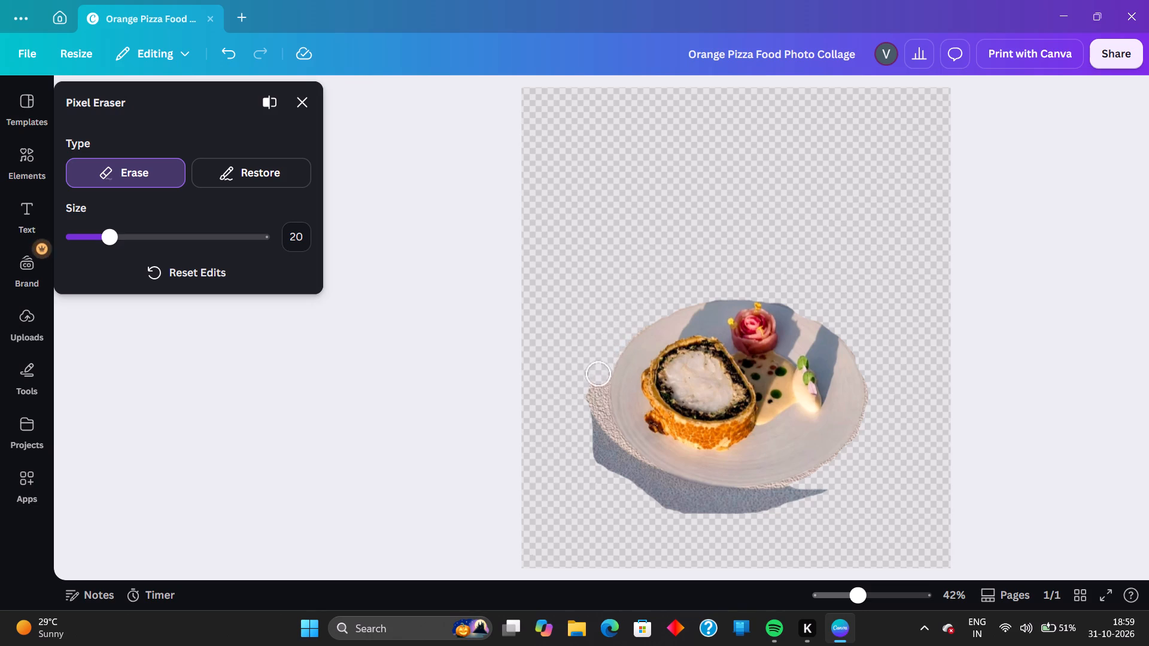
left_click_drag(599, 375, 605, 442)
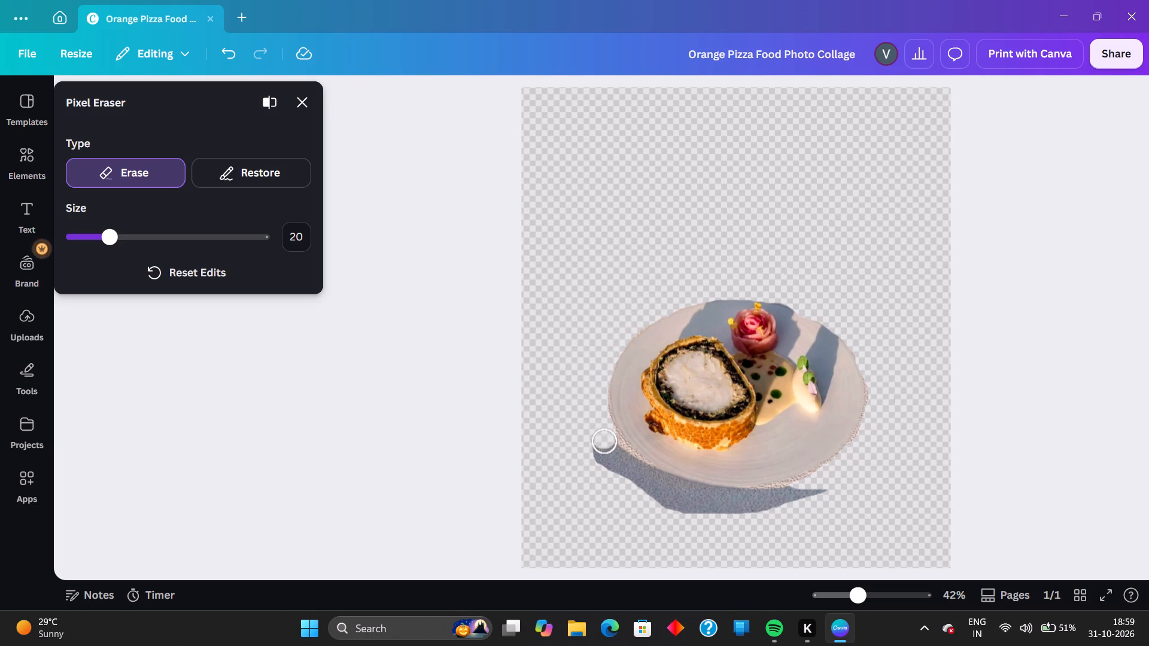
left_click_drag(605, 442, 675, 495)
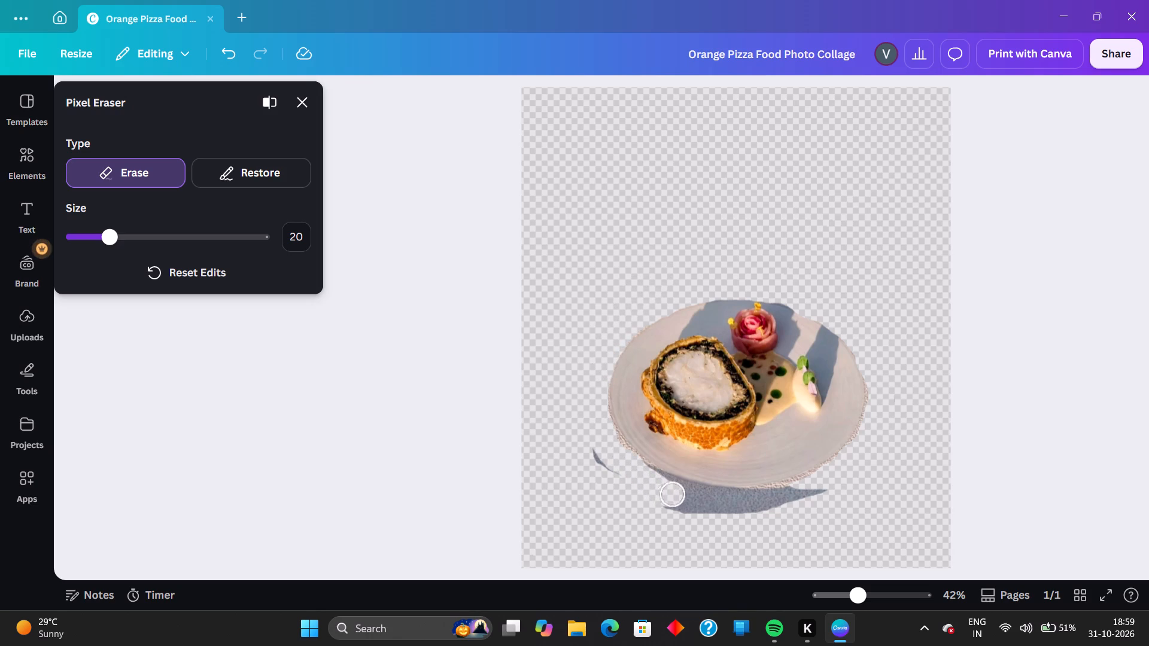
left_click_drag(675, 495, 807, 498)
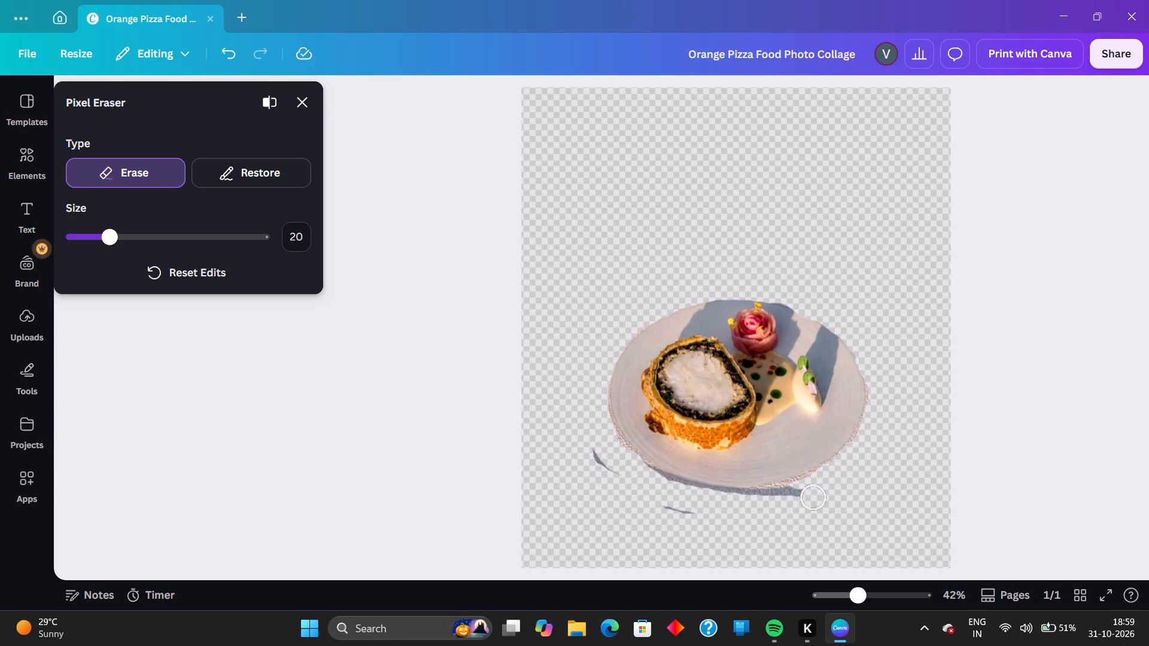
left_click_drag(807, 498, 612, 476)
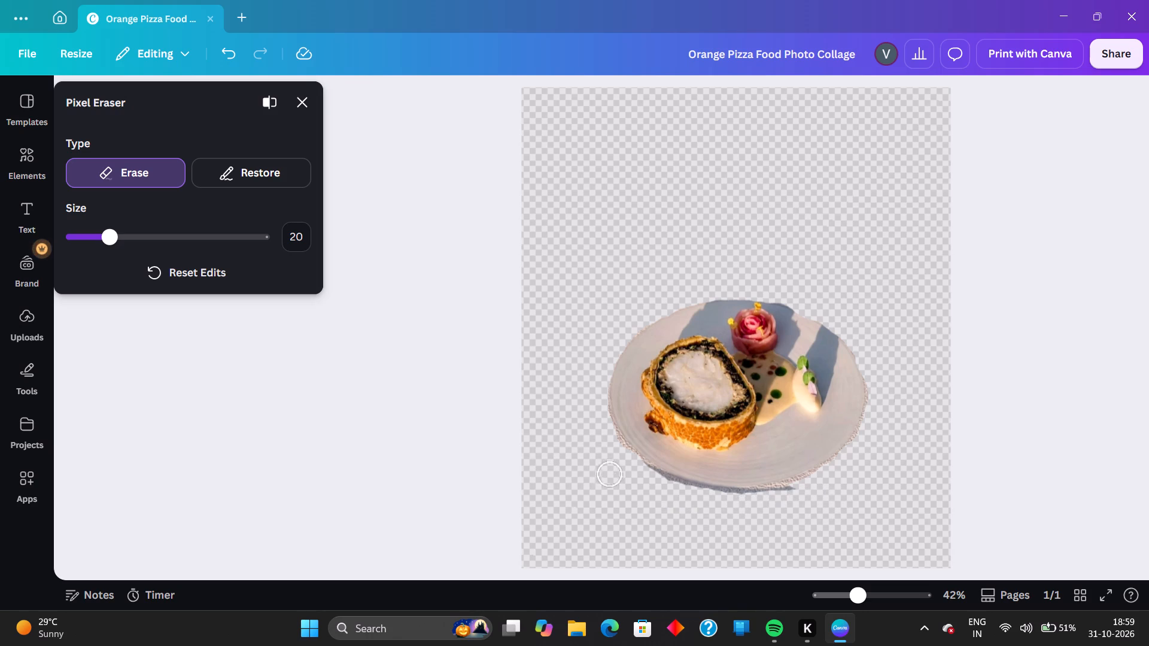
left_click_drag(612, 476, 680, 489)
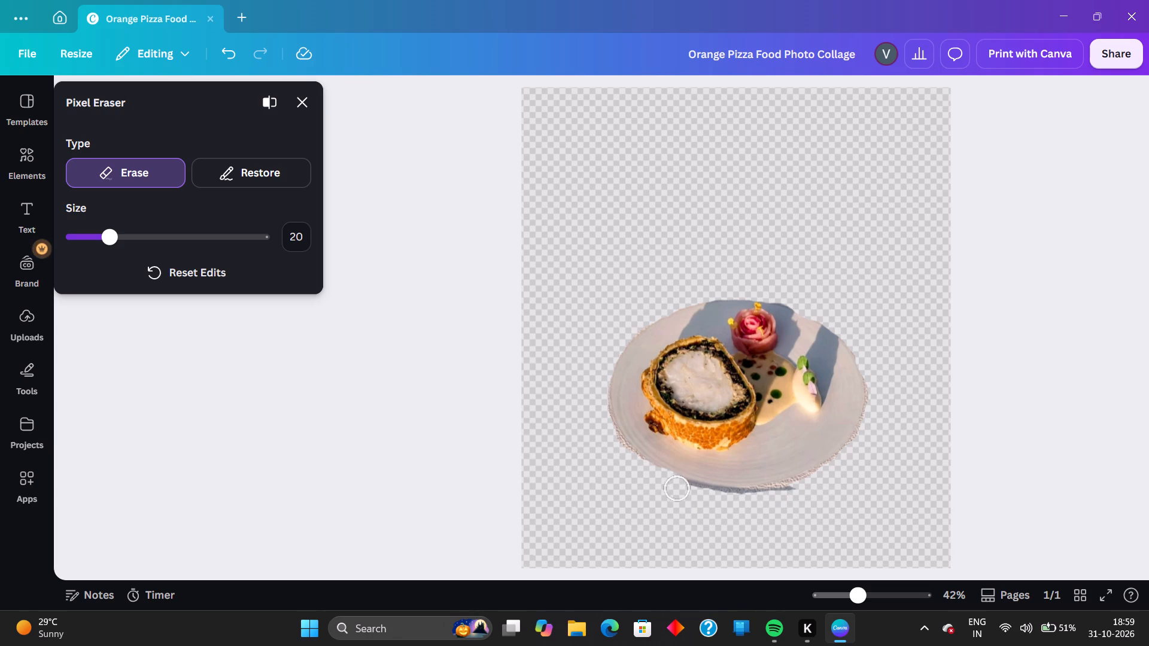
left_click_drag(680, 489, 850, 485)
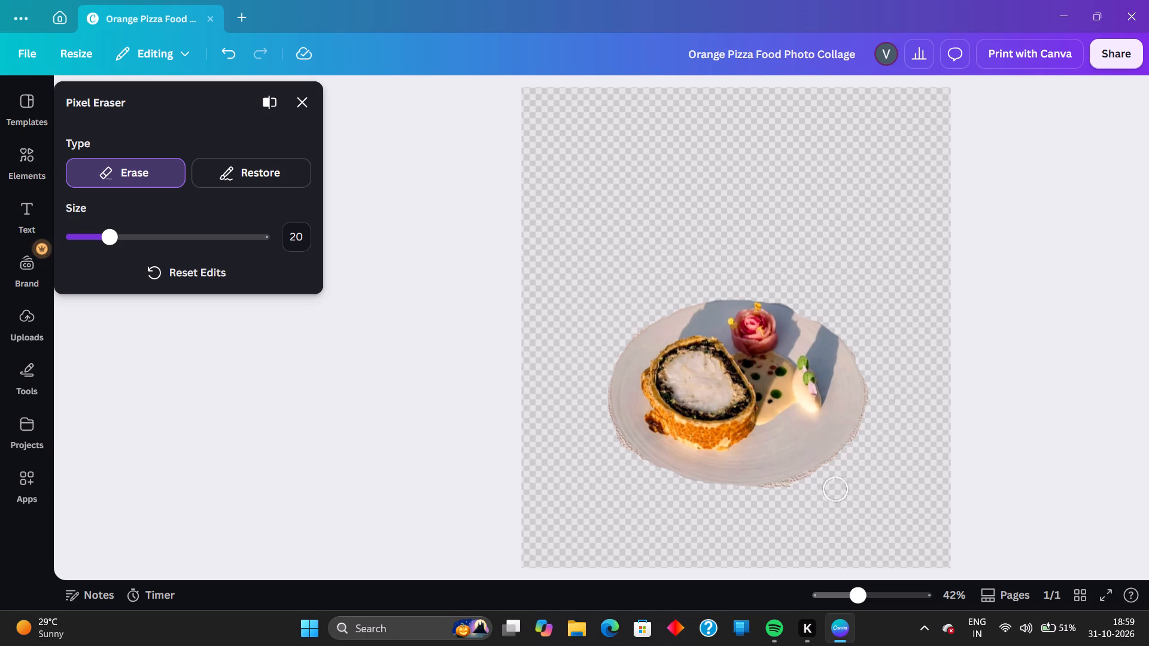
left_click_drag(850, 485, 883, 460)
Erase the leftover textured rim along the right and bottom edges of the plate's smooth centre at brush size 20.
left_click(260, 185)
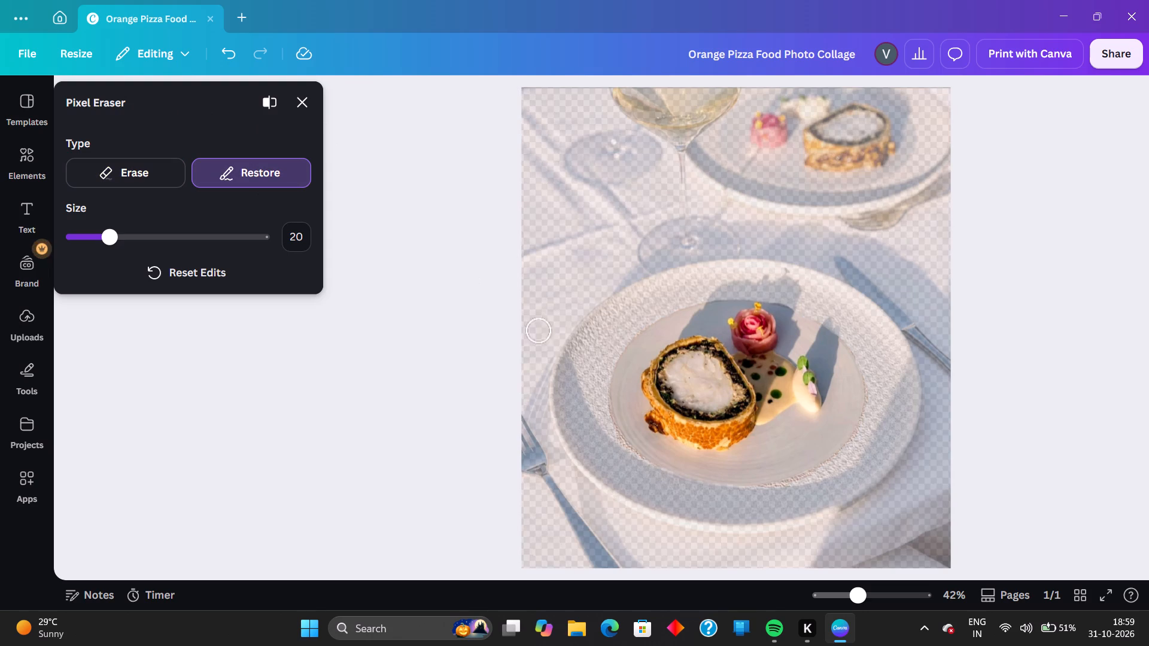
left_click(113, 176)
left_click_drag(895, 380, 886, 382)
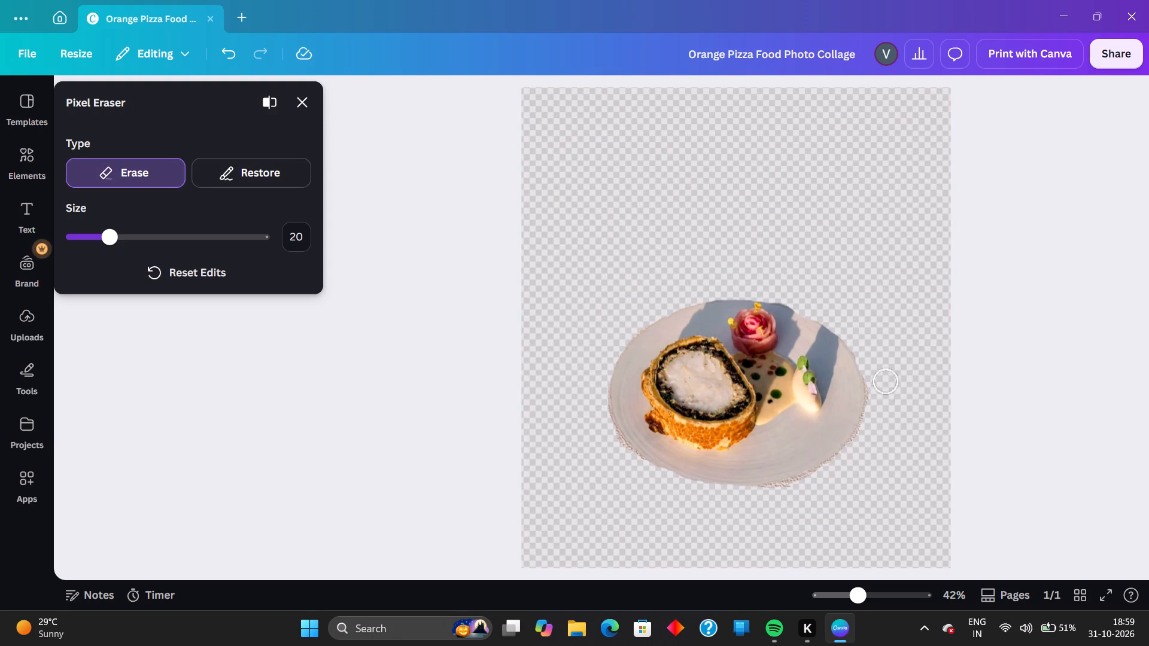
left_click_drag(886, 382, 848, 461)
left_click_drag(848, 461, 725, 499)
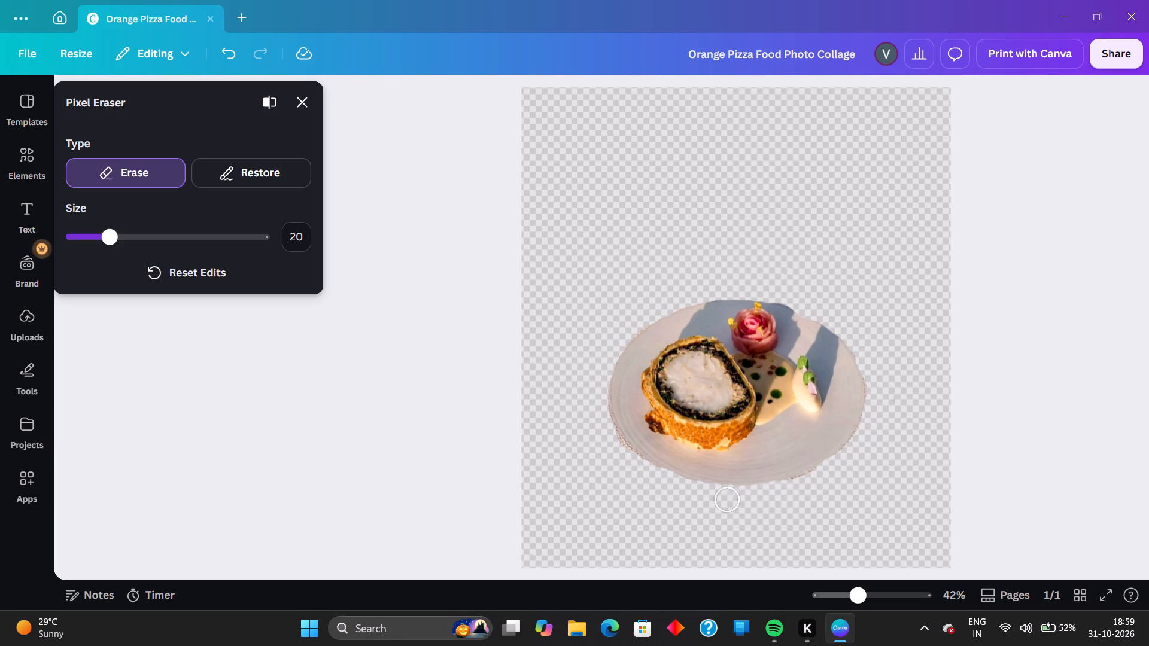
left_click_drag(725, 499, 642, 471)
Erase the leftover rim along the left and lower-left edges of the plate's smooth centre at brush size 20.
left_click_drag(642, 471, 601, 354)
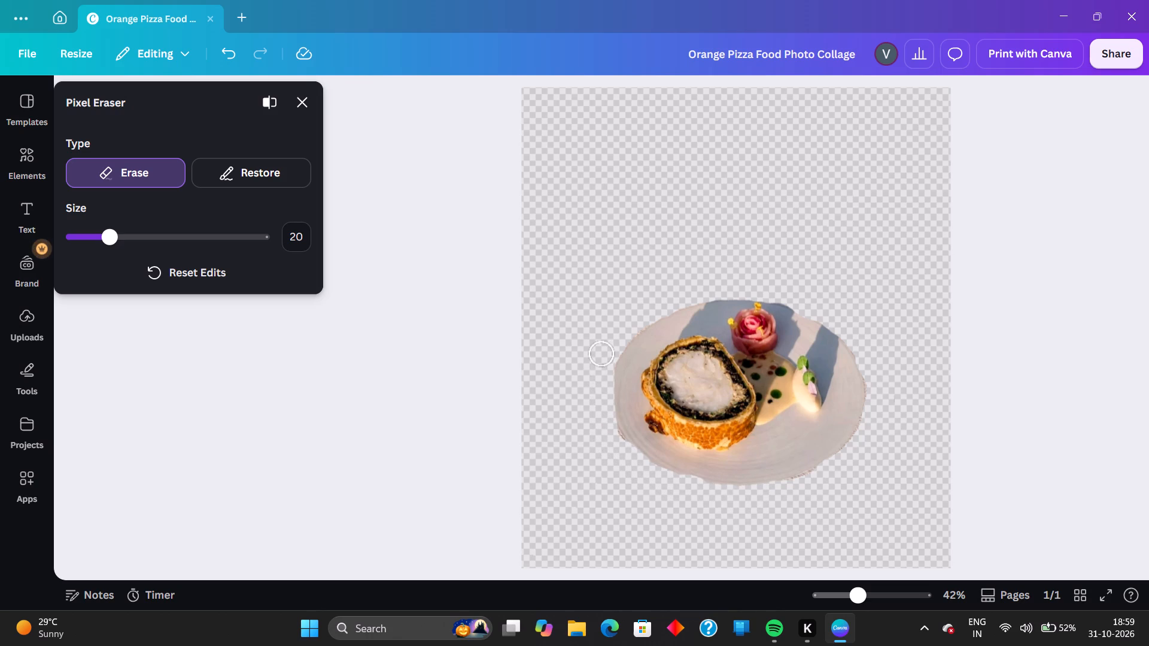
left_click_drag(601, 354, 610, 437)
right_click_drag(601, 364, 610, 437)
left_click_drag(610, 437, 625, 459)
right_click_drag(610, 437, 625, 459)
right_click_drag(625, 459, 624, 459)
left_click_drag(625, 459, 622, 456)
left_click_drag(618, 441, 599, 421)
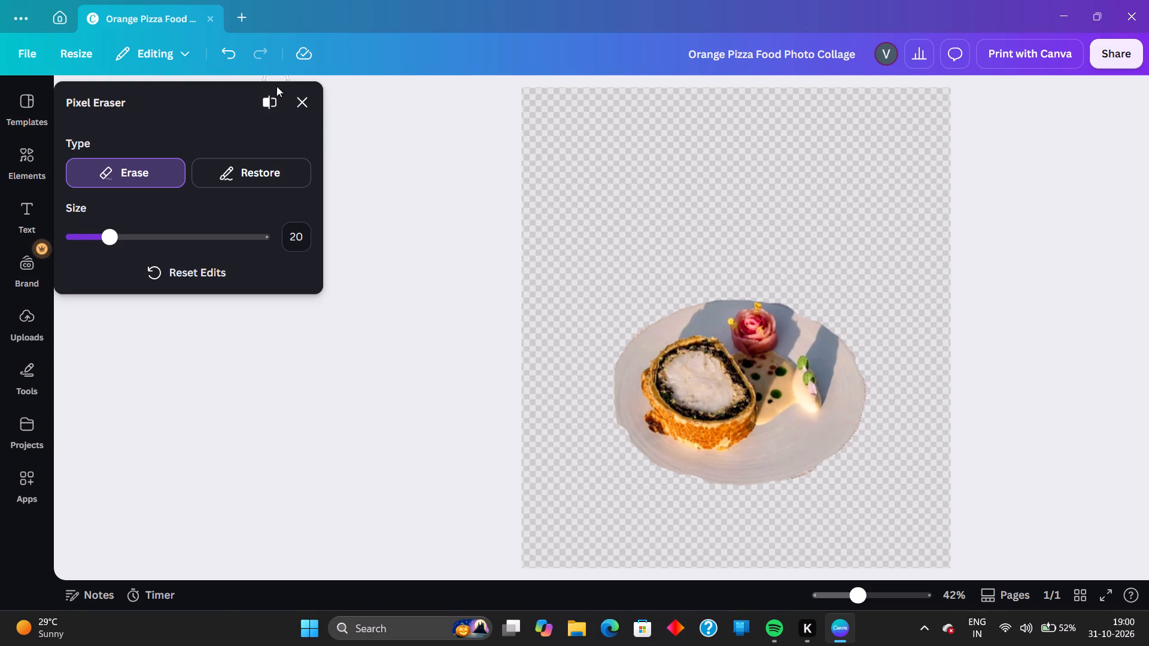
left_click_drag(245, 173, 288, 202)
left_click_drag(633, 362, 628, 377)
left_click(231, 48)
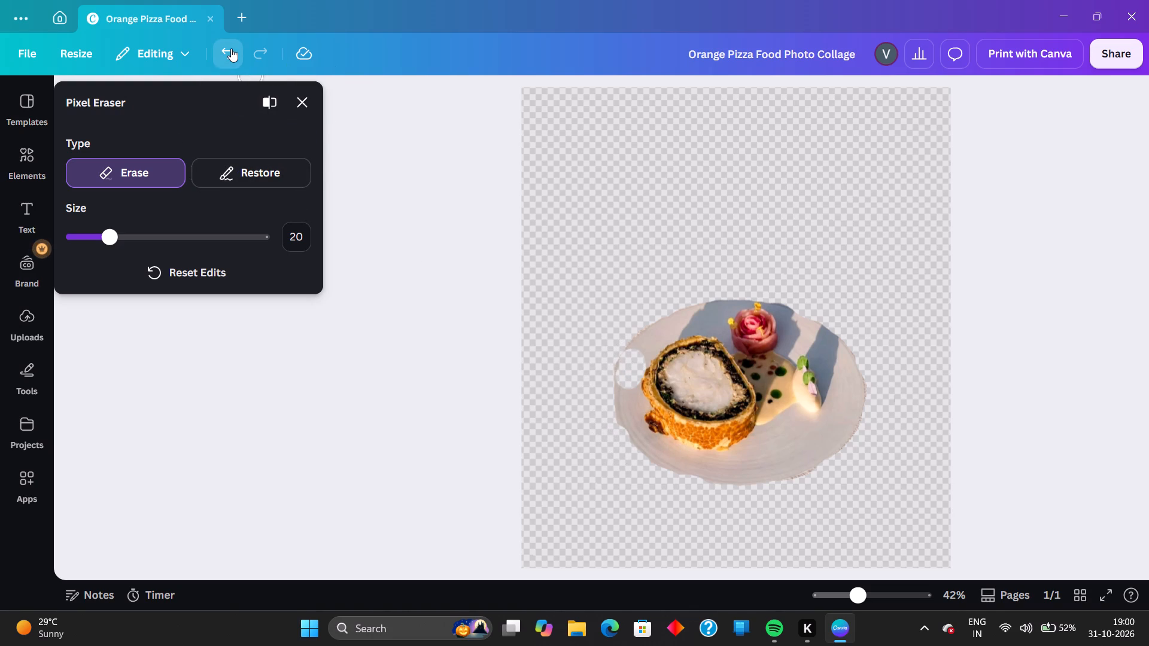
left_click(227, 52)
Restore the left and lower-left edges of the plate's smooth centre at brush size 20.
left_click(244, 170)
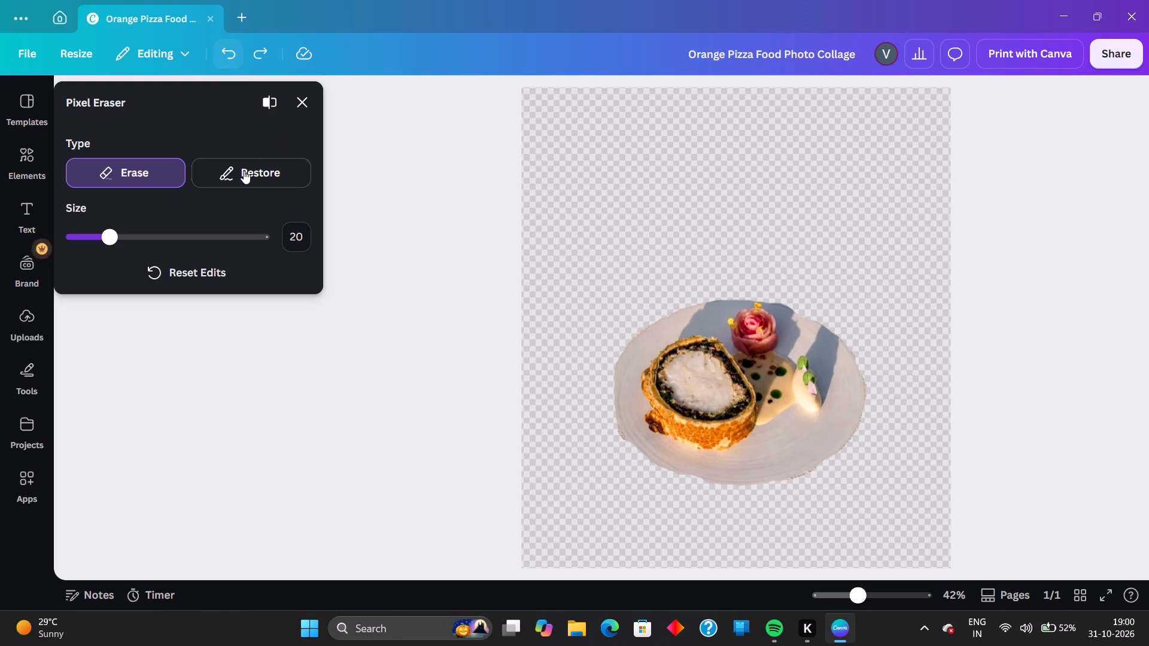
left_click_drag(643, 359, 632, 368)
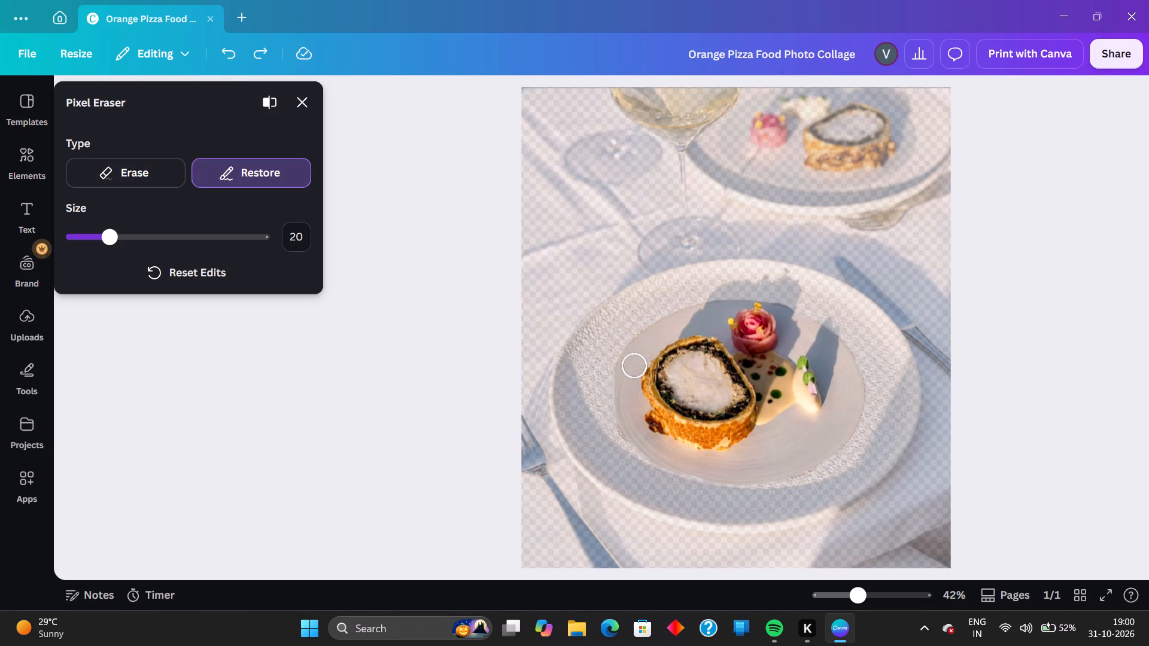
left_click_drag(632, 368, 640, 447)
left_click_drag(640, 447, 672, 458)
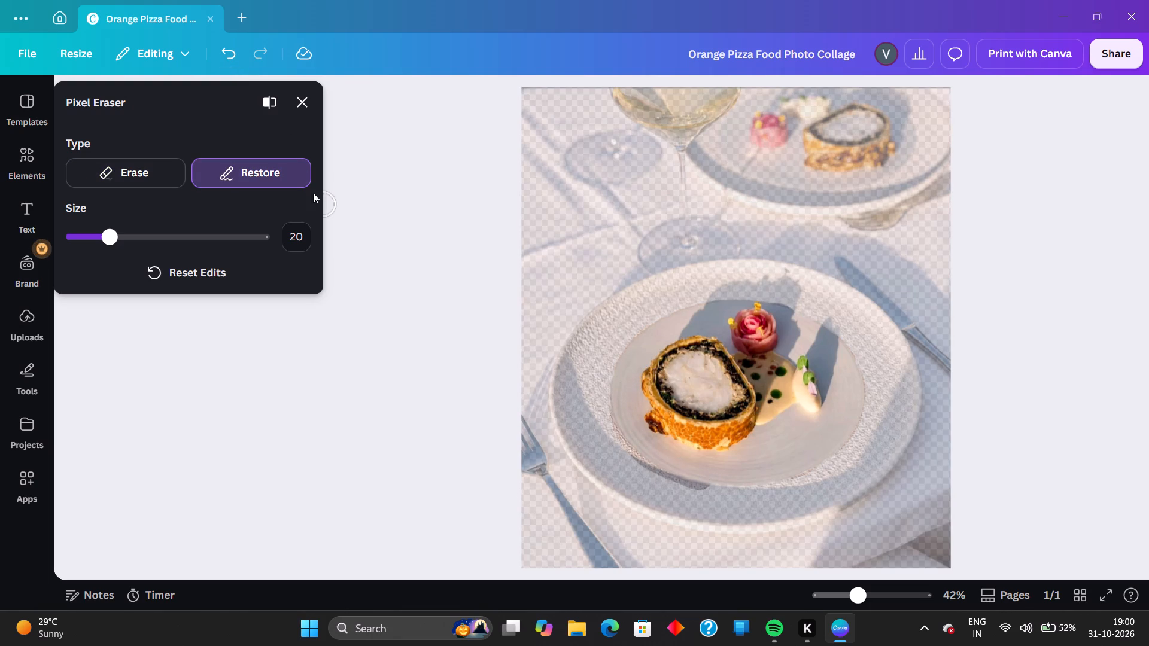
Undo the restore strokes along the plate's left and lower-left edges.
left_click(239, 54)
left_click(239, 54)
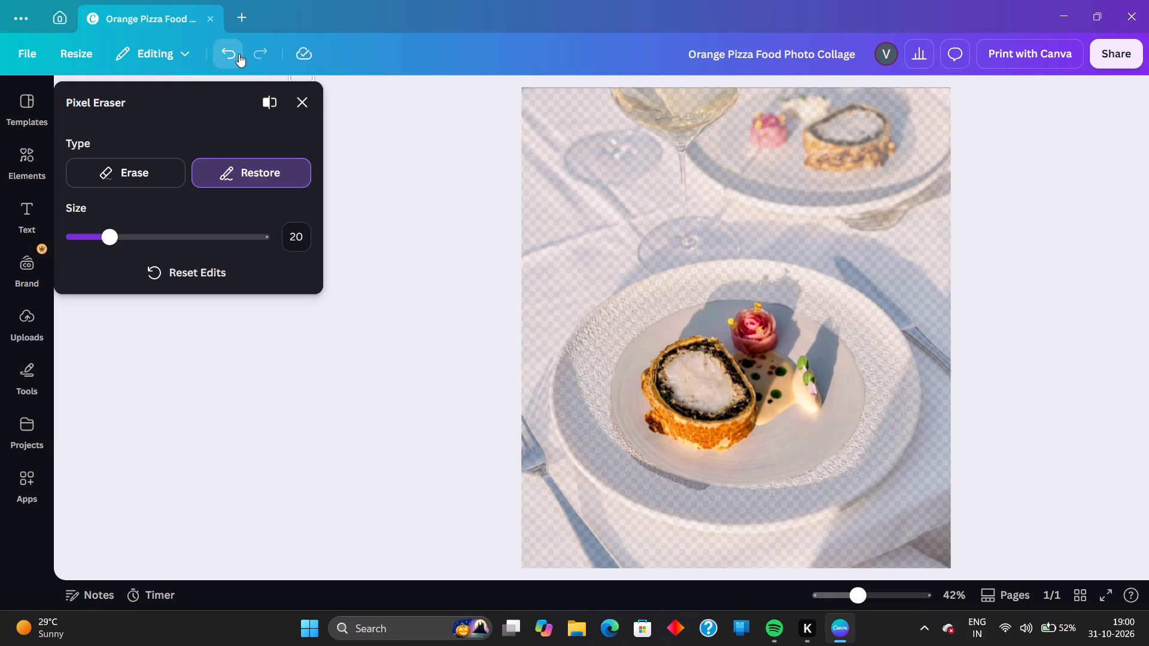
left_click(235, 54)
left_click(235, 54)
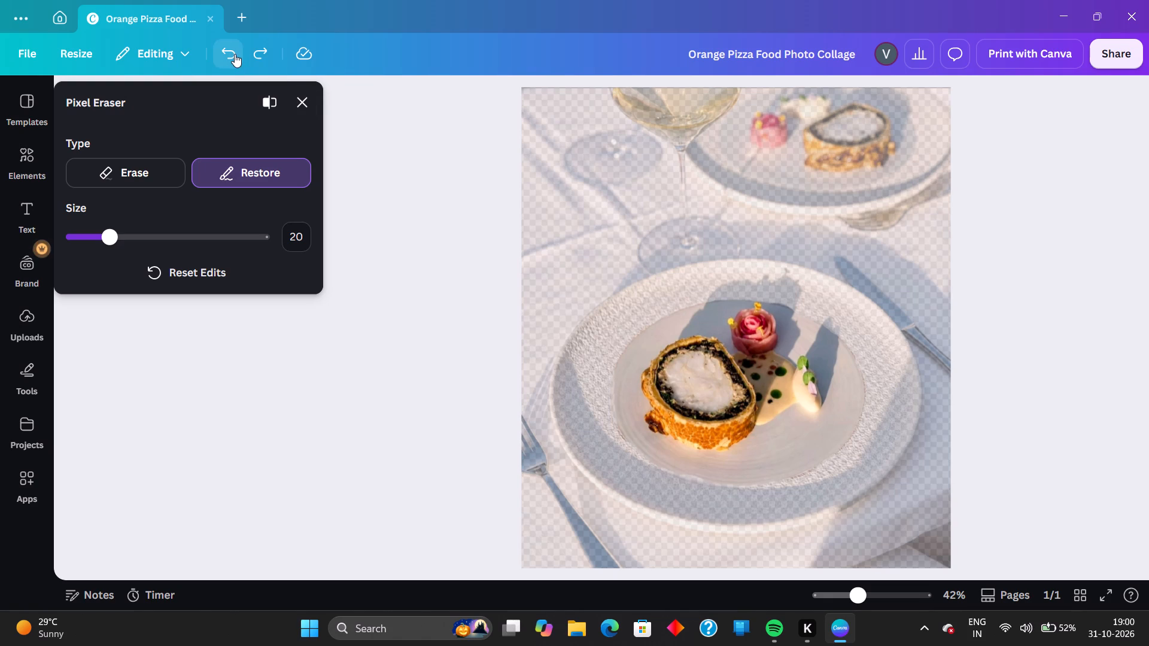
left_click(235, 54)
Close the Pixel Eraser, undo the lower-left pastry photo's background removal and erasing, and deselect the photo.
left_click(312, 108)
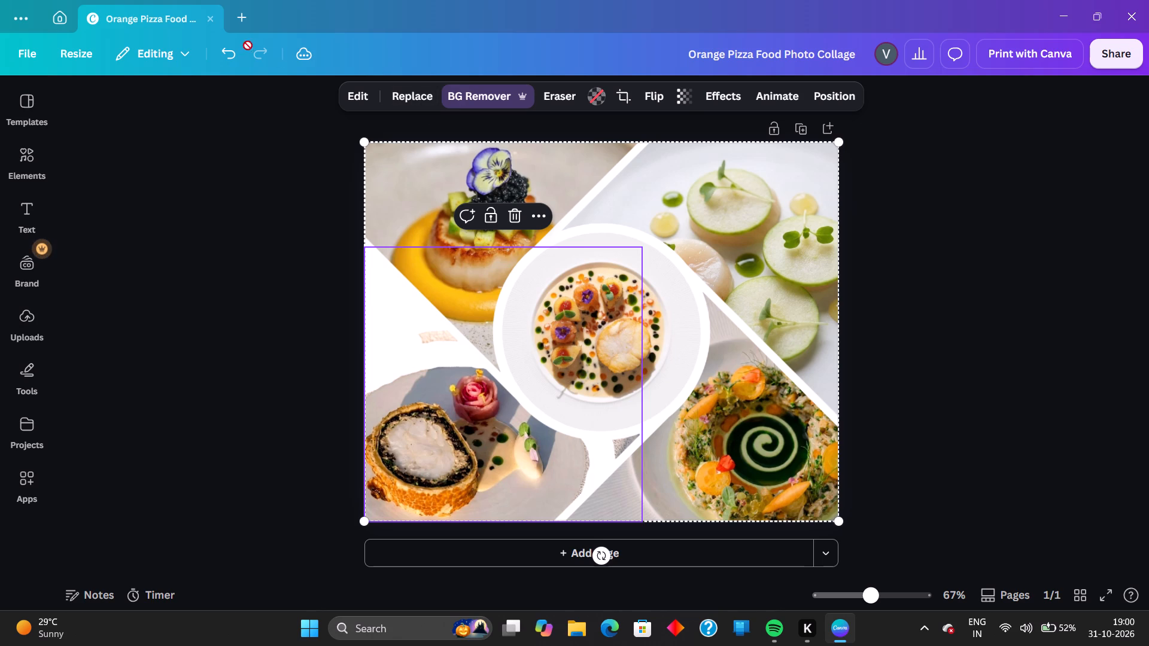
left_click(229, 50)
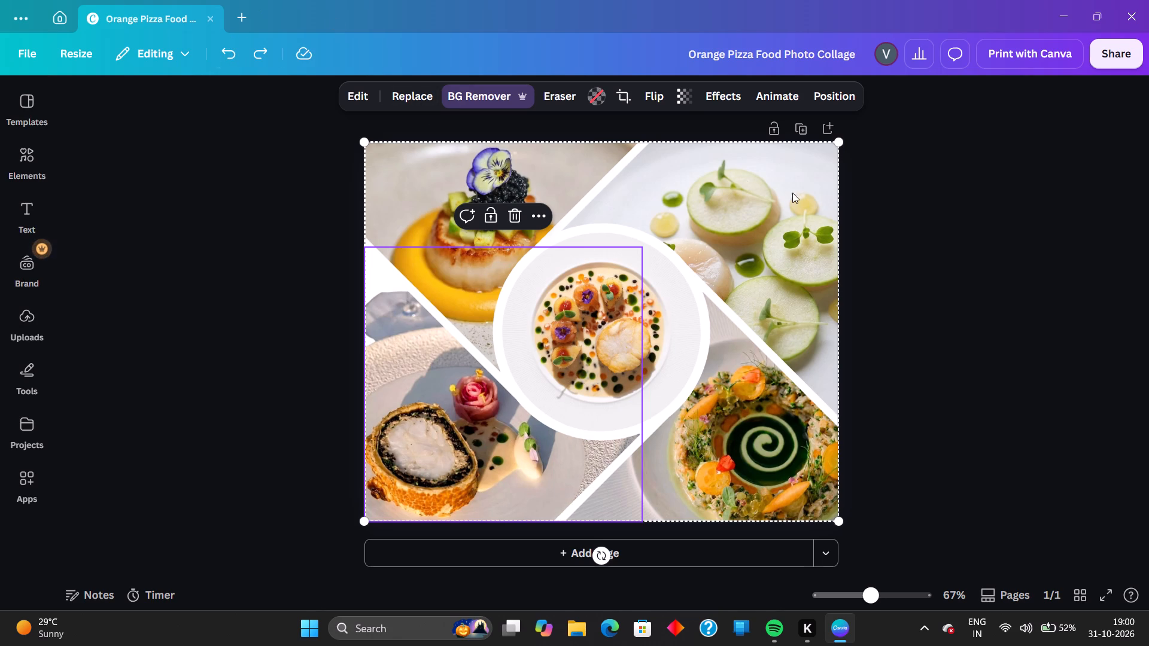
left_click(980, 365)
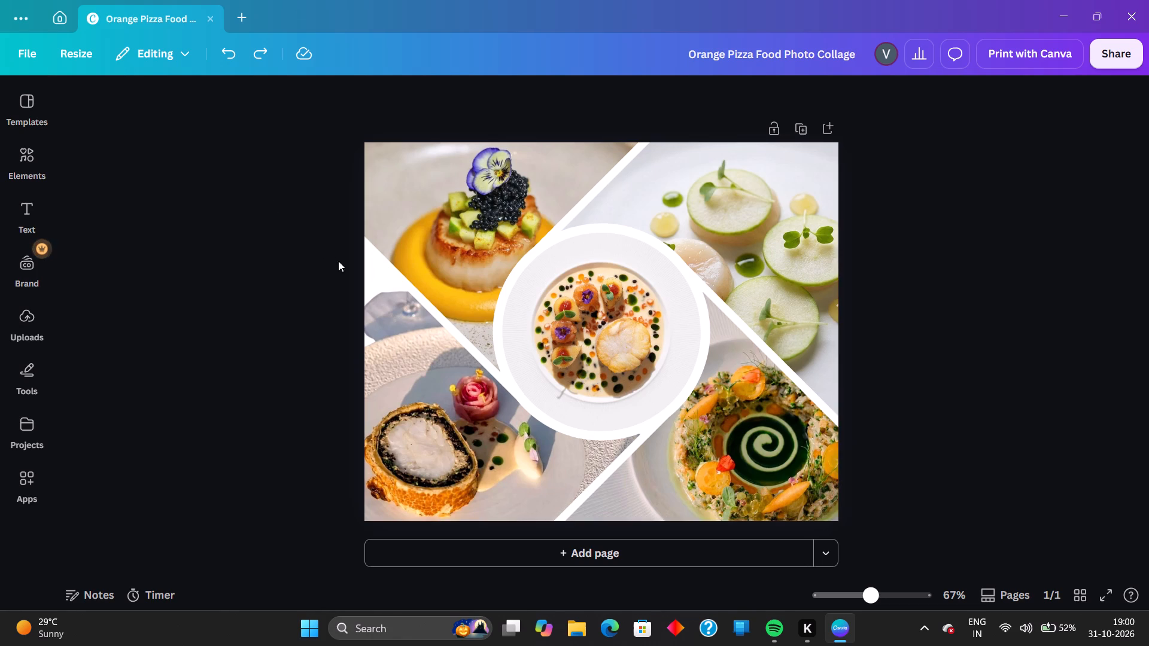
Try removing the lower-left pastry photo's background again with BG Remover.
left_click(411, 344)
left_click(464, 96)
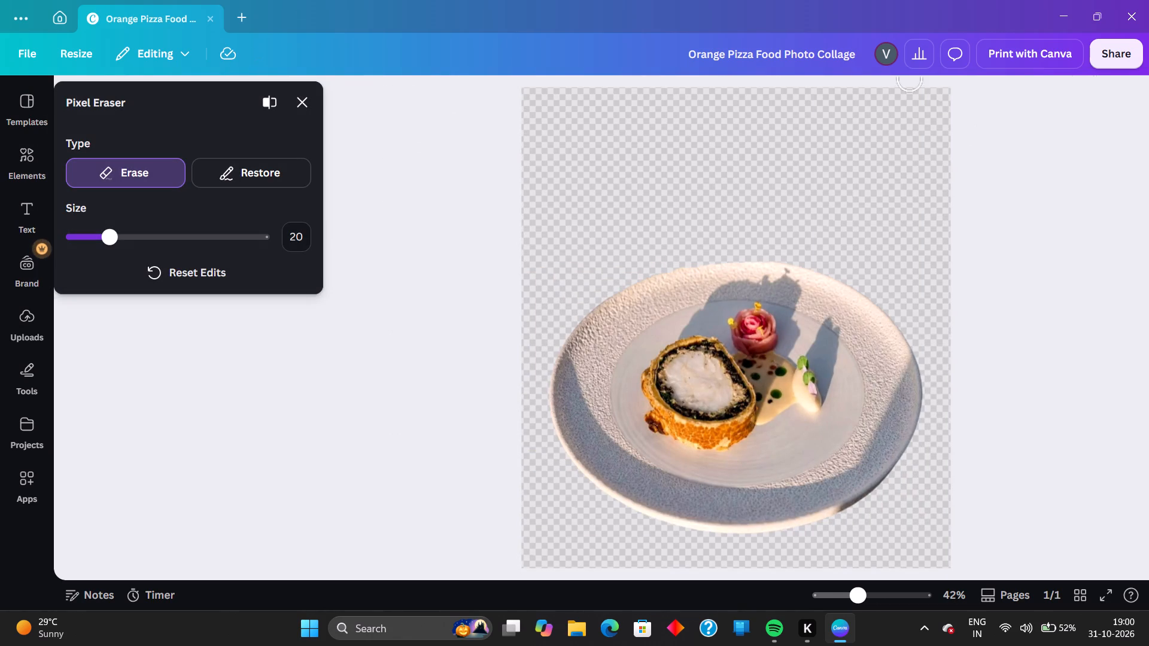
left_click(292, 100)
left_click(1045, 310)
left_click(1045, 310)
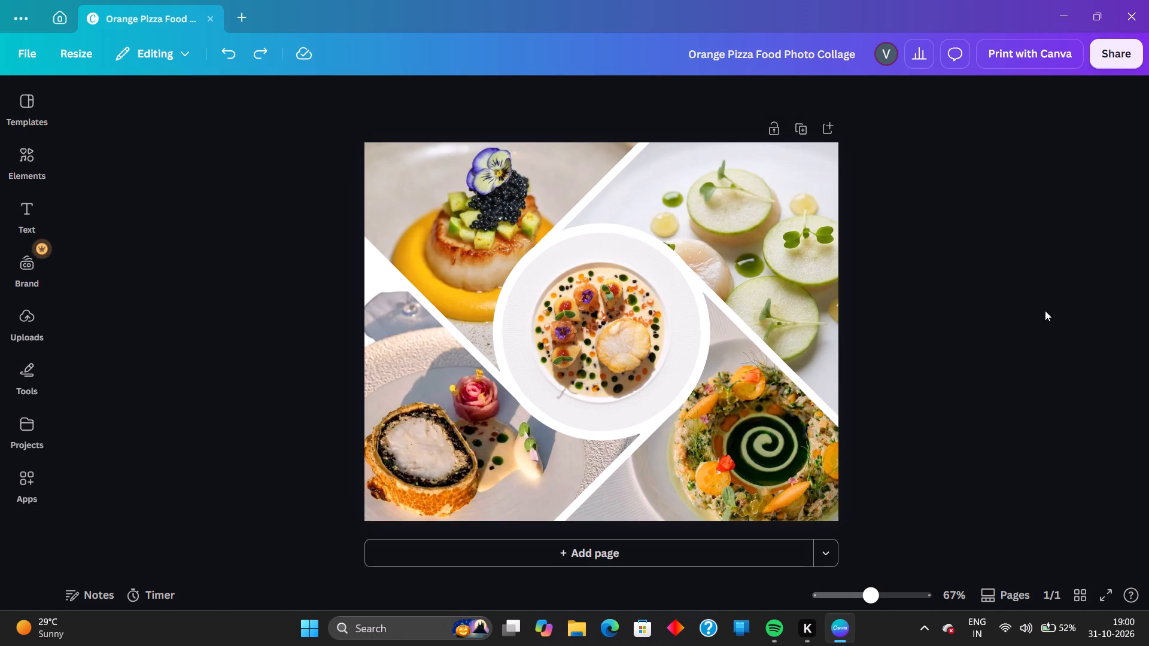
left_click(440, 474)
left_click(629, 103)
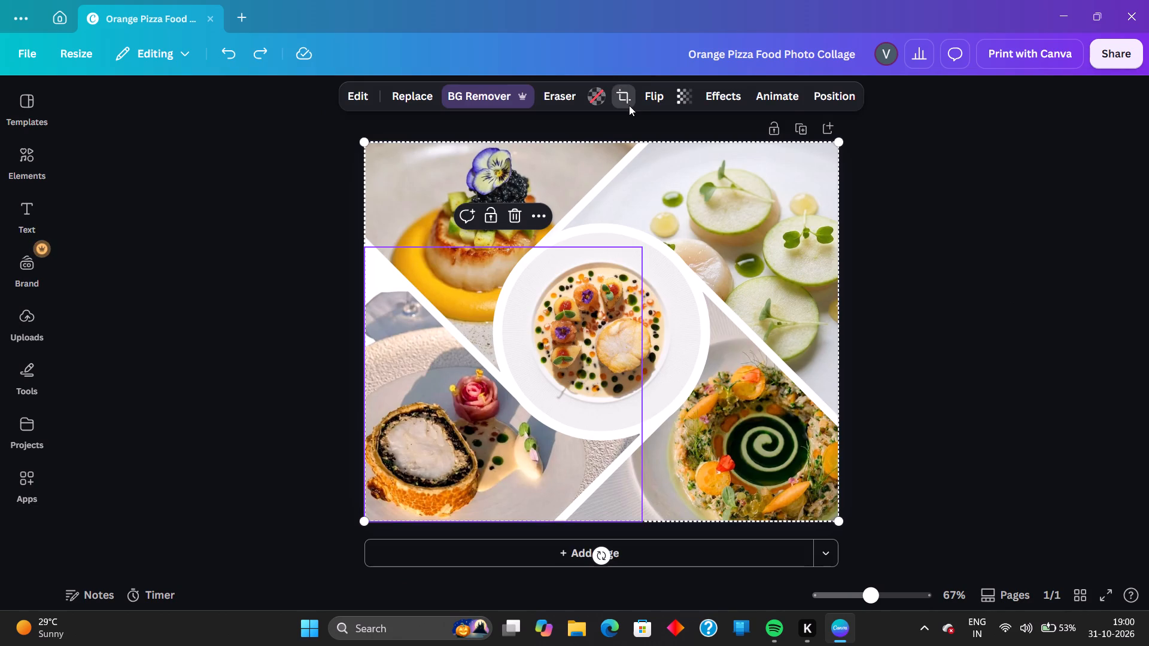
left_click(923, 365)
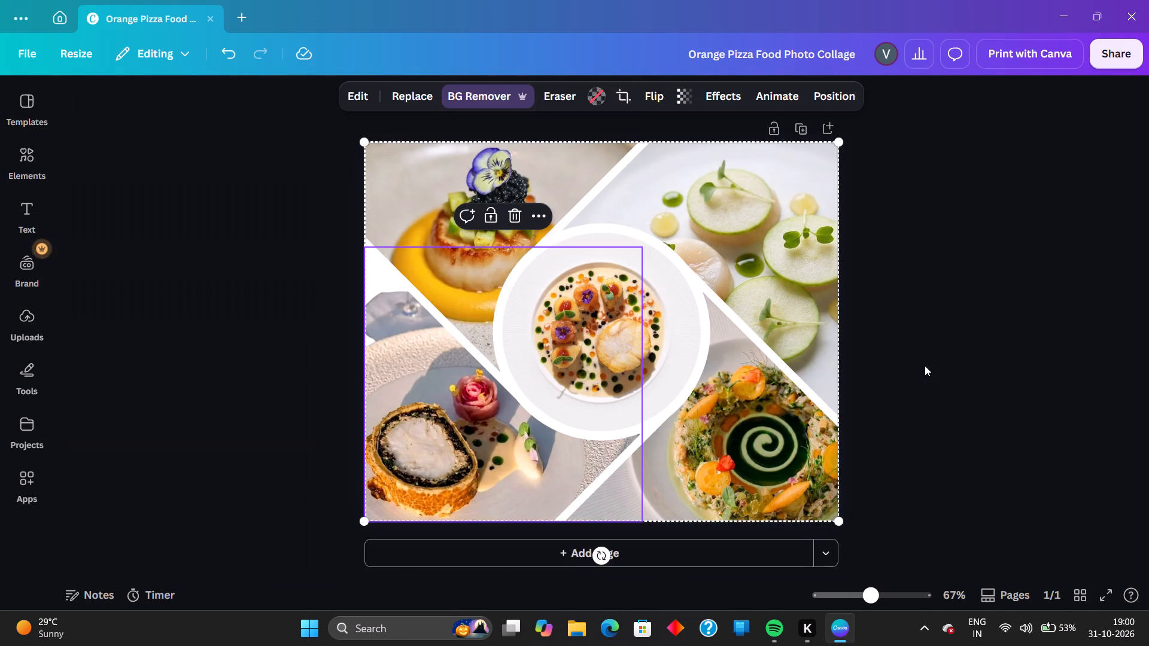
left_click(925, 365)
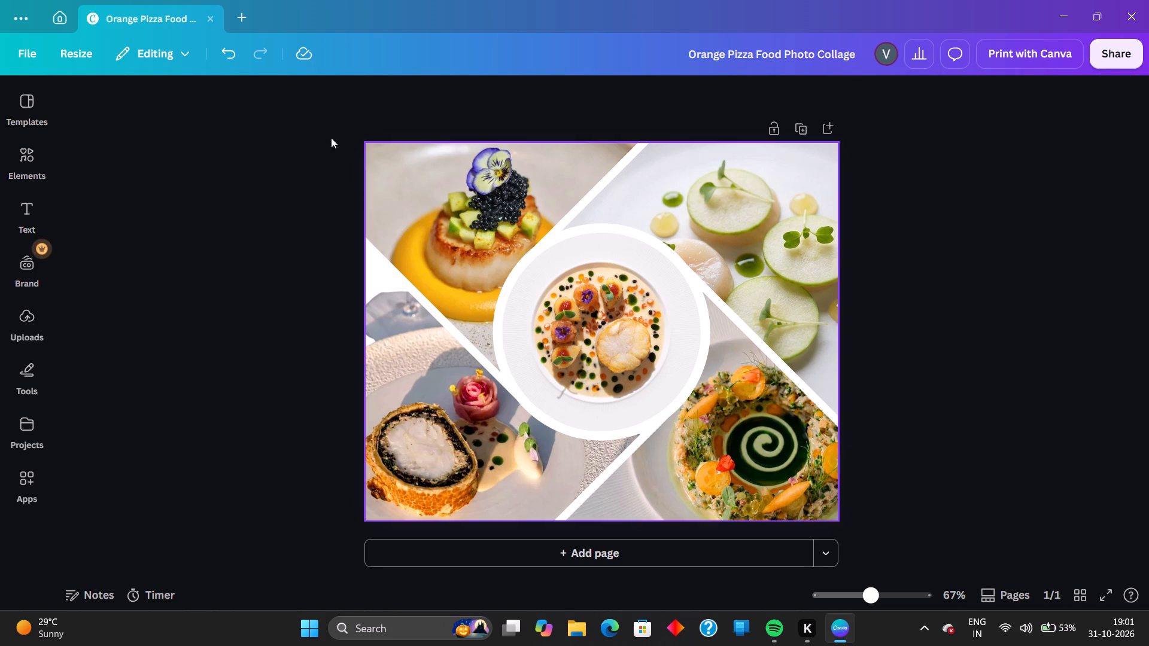
Download the collage as a PNG and save it in Downloads as Orange Pizza Food Photo Collage.
left_click(1123, 54)
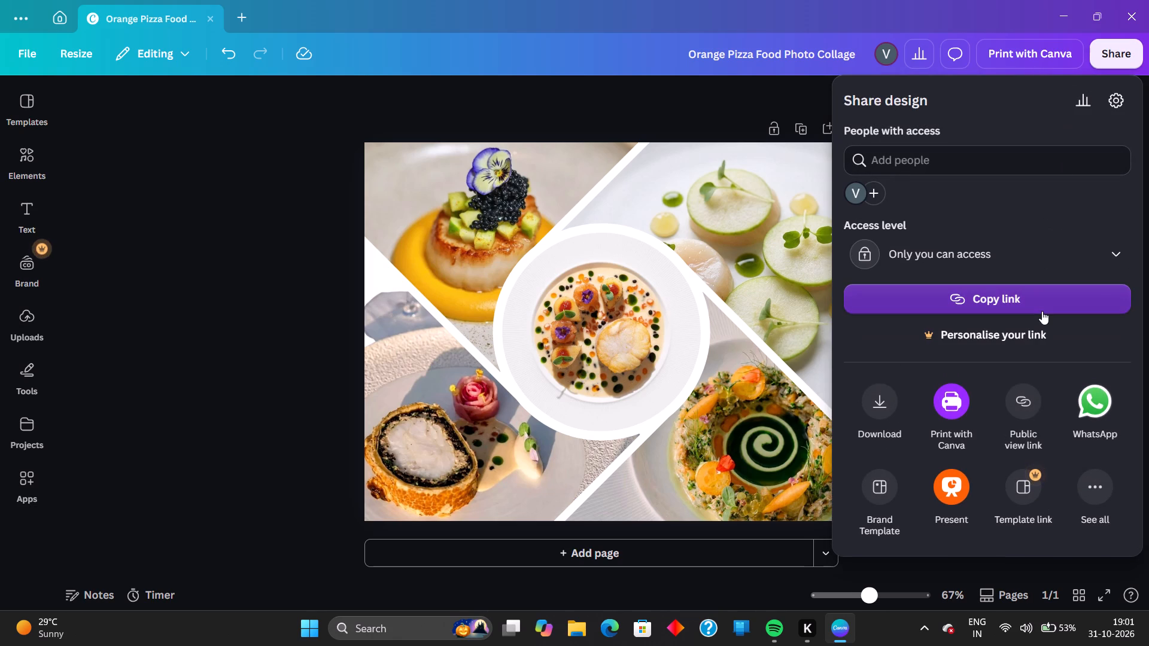
left_click(884, 412)
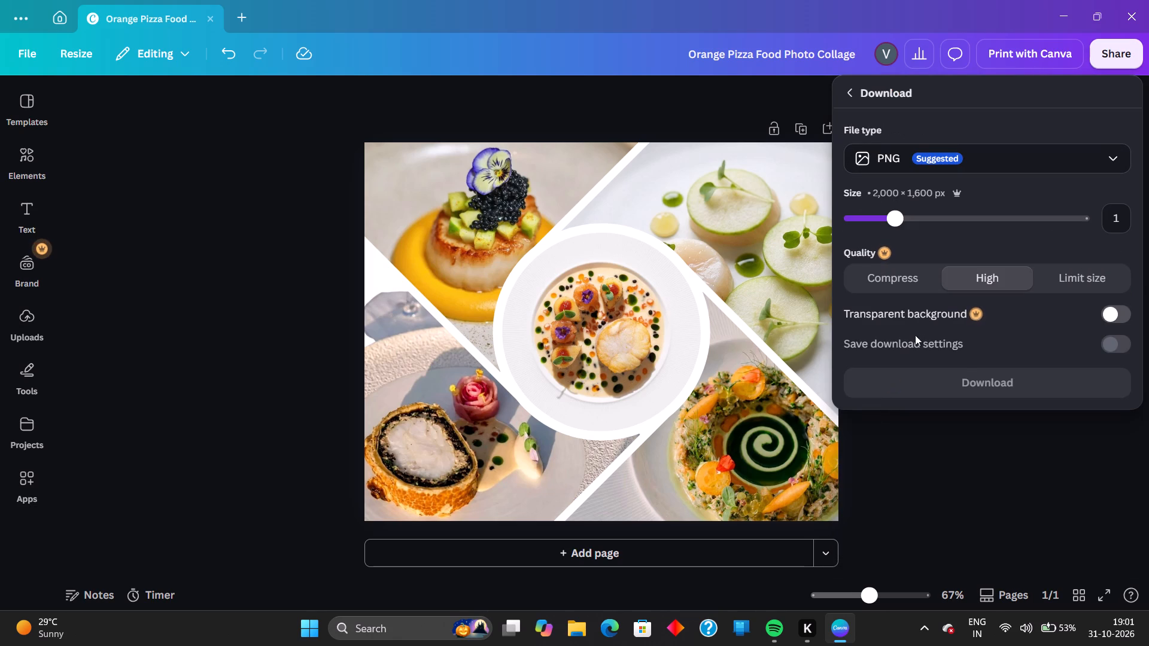
left_click(981, 379)
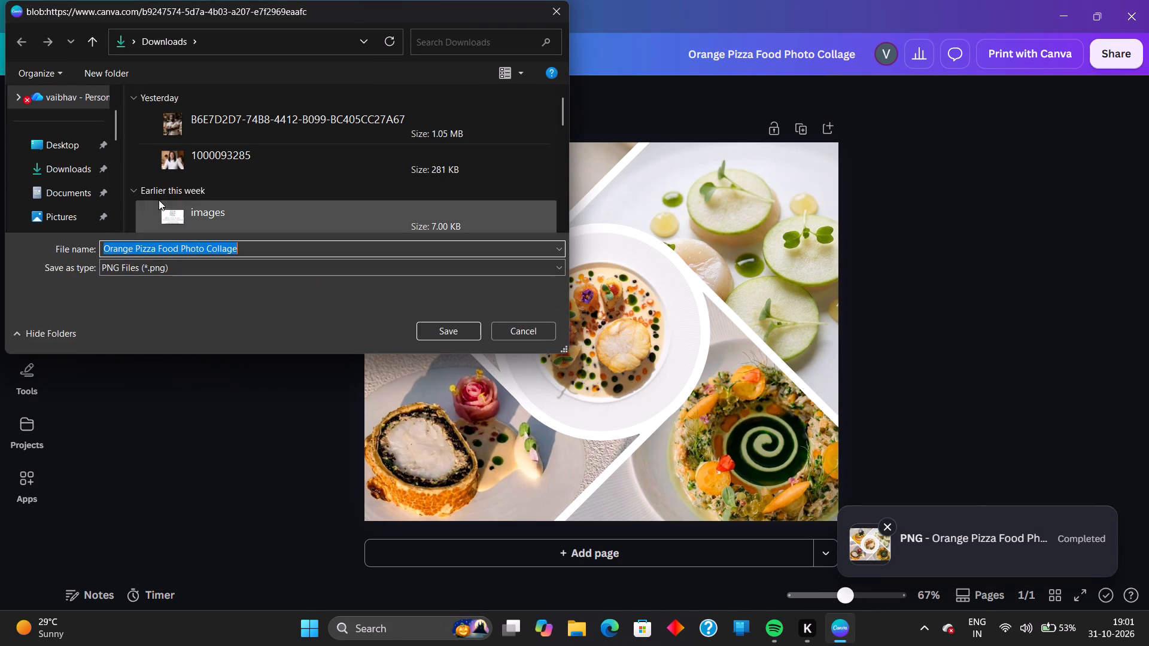
left_click(445, 332)
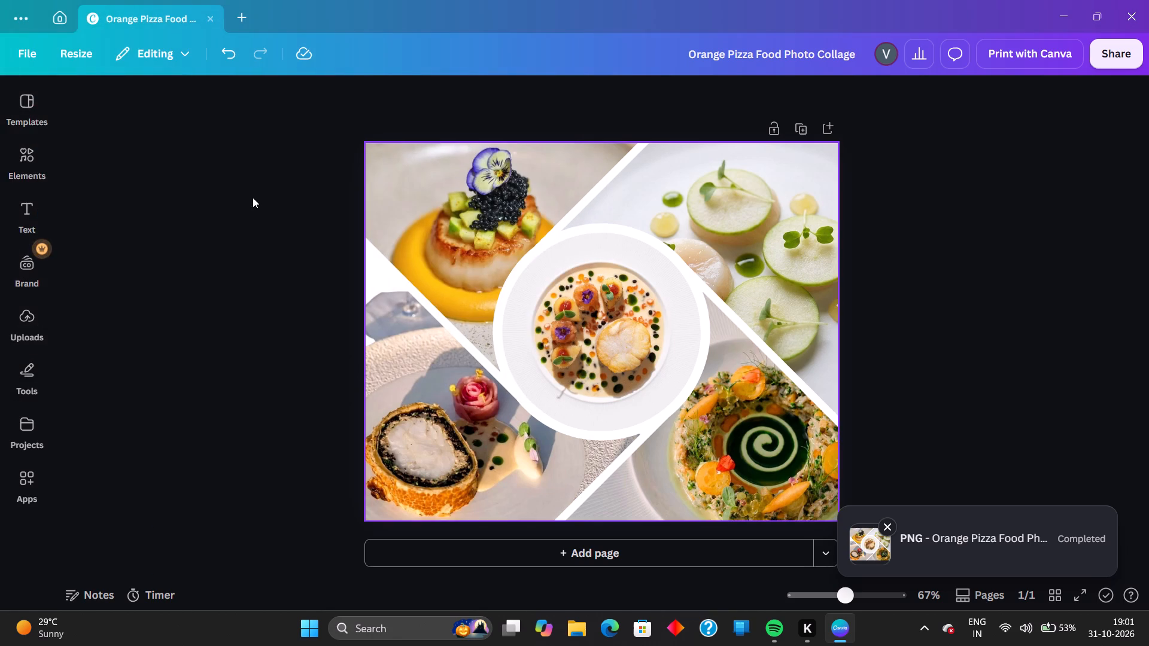
Open the Yellow Modern Culinary Magazine design from the home page's recent designs.
left_click(70, 26)
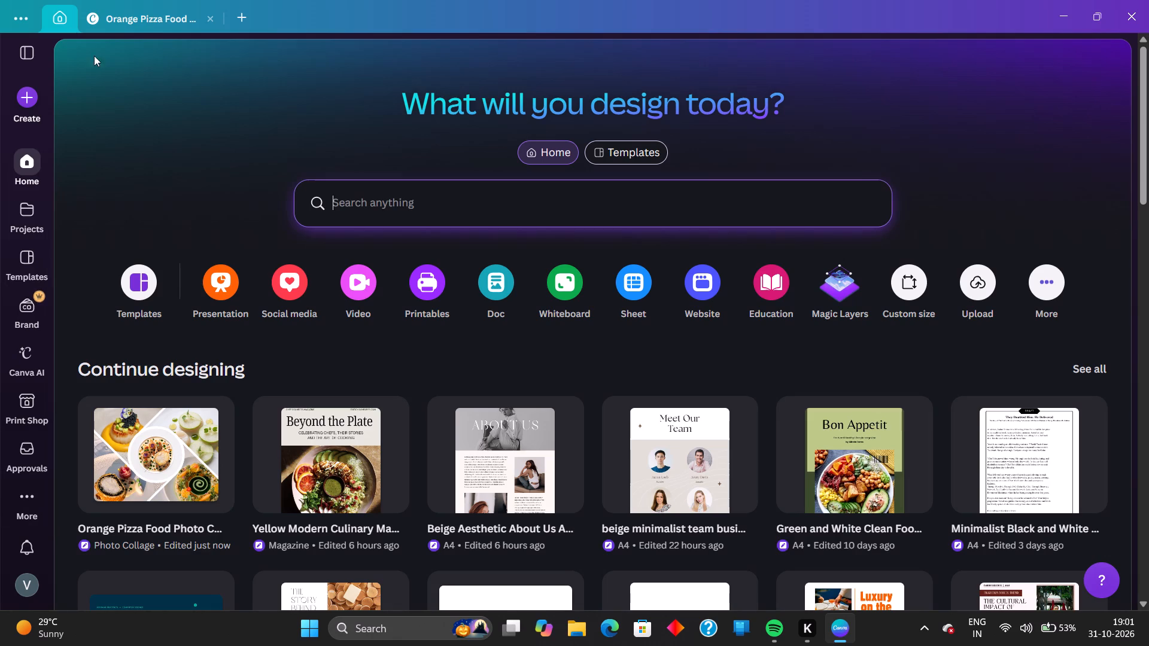
left_click(295, 463)
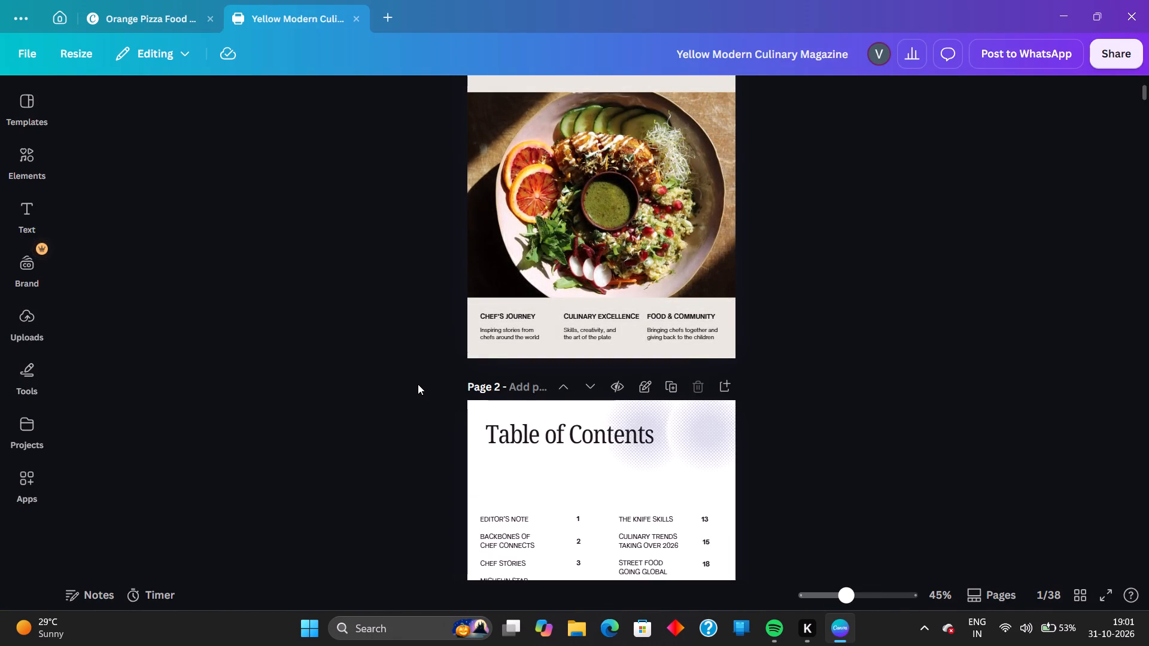
Select the plate photo on the magazine's cover and fully unlock page 1 for editing.
left_click(562, 226)
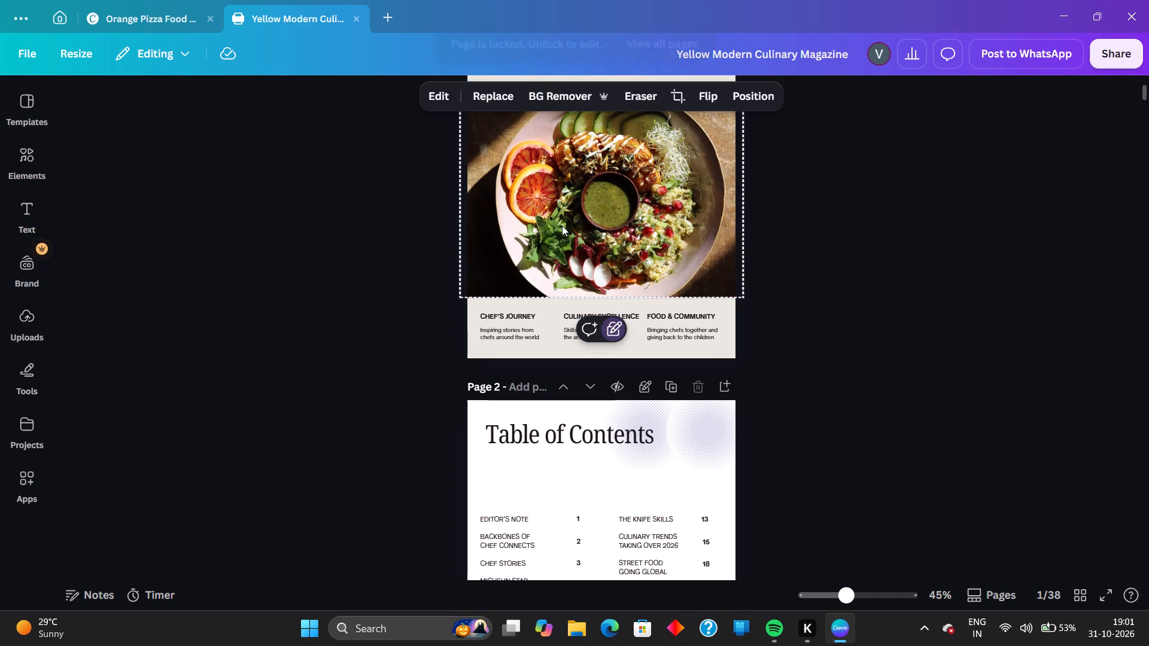
scroll(562, 226, "up", 2)
scroll(777, 238, "up", 2)
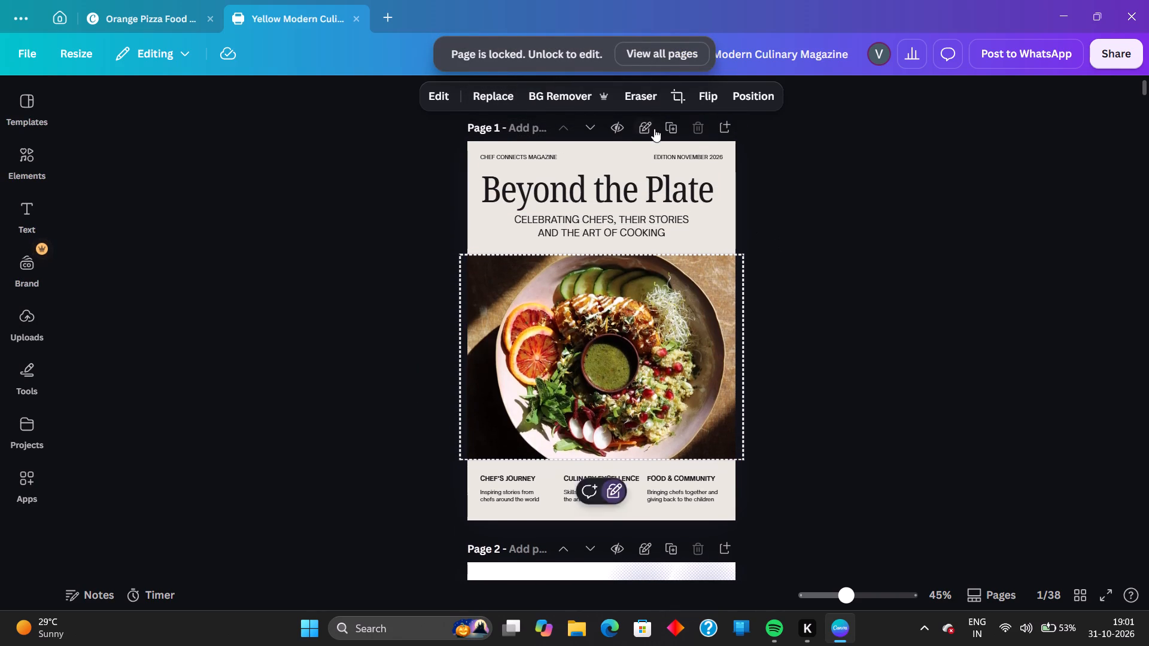
left_click(646, 132)
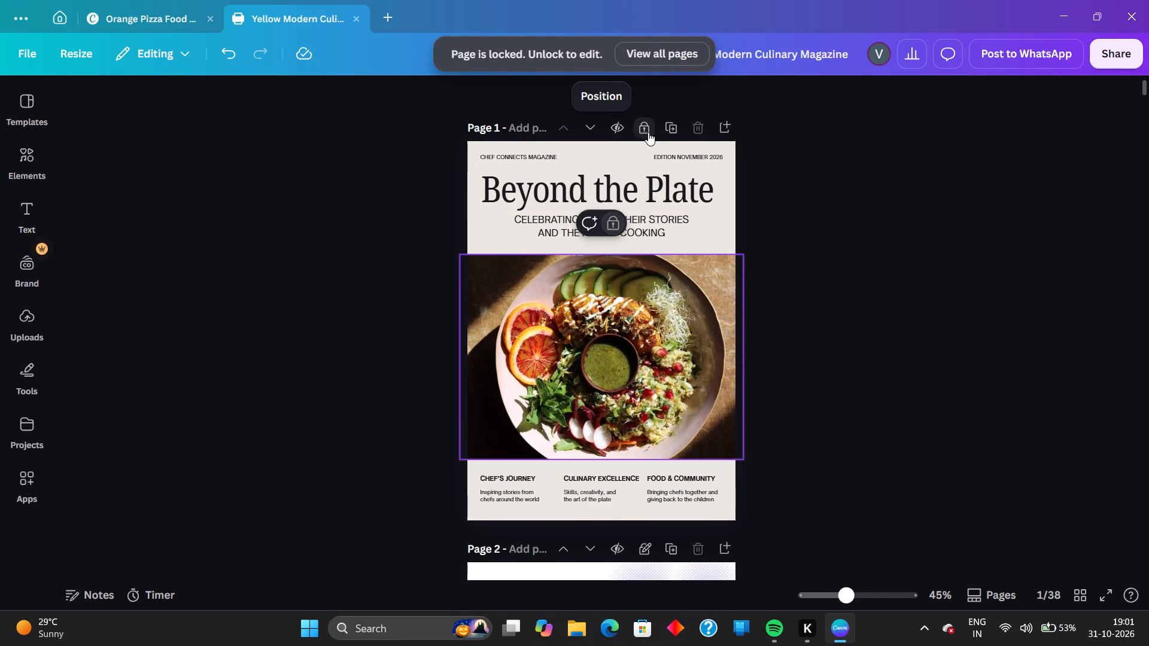
left_click(648, 132)
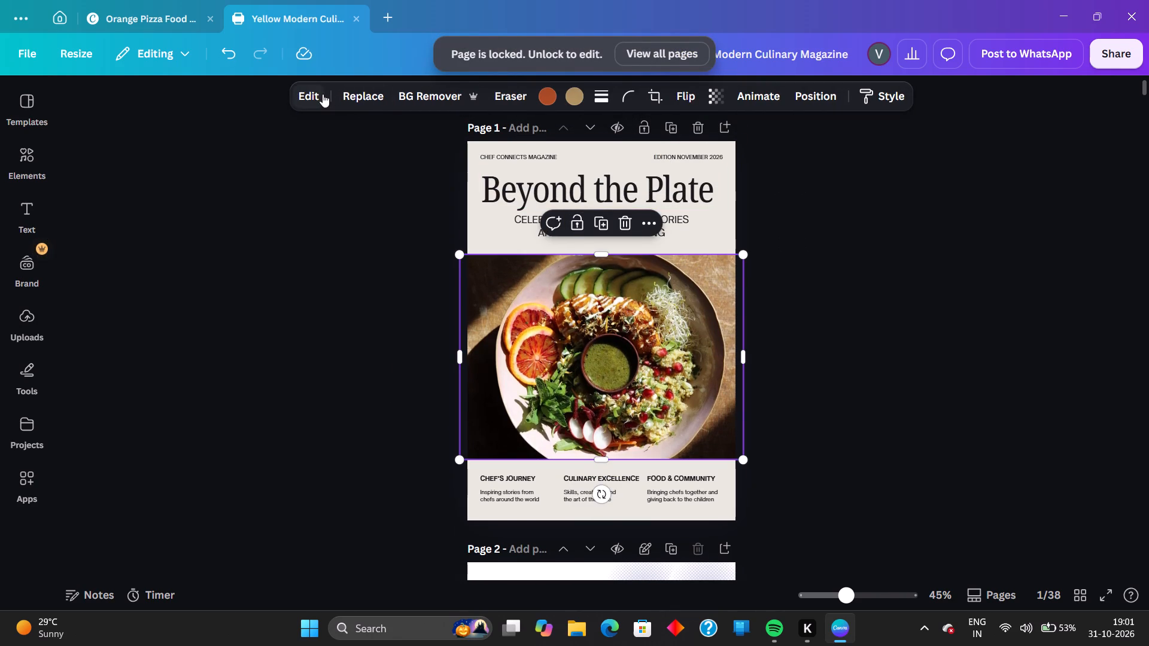
Replace the magazine cover's plate photo with the Orange Pizza Food Photo Collage file uploaded from Downloads.
left_click(368, 101)
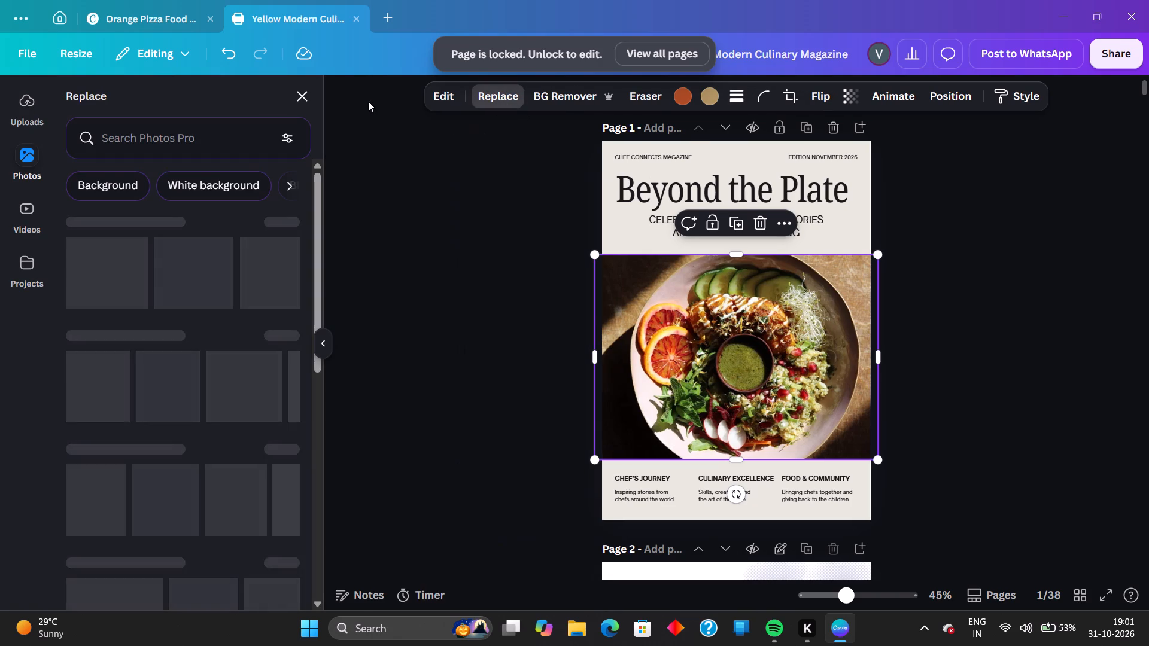
left_click(23, 108)
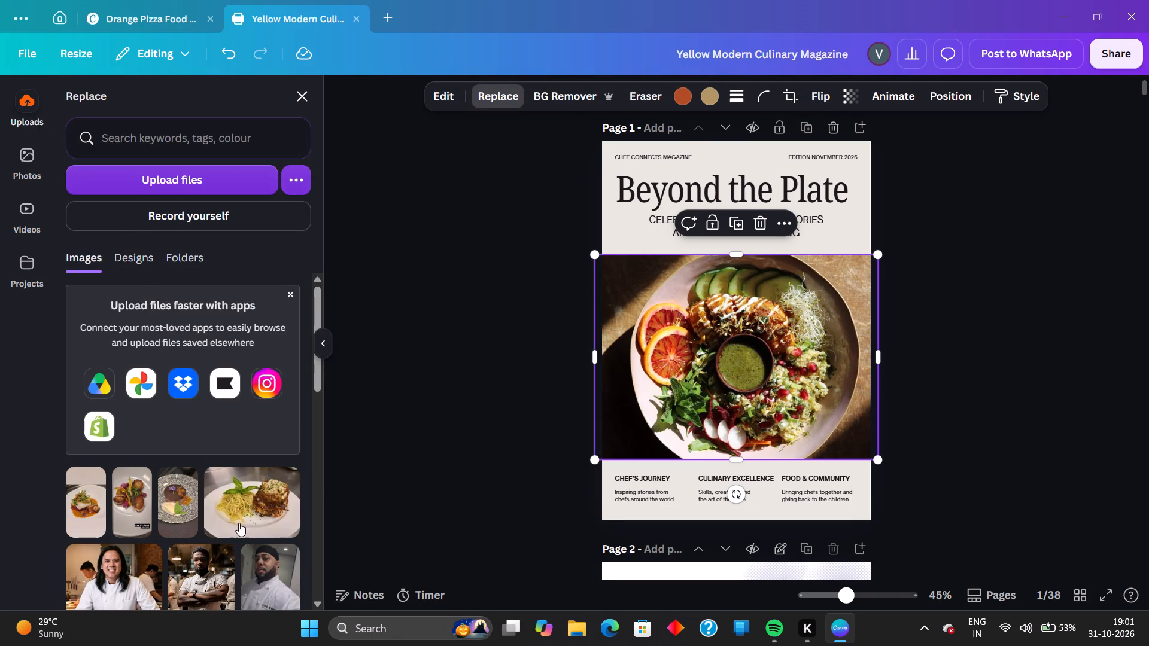
scroll(113, 383, "down", 8)
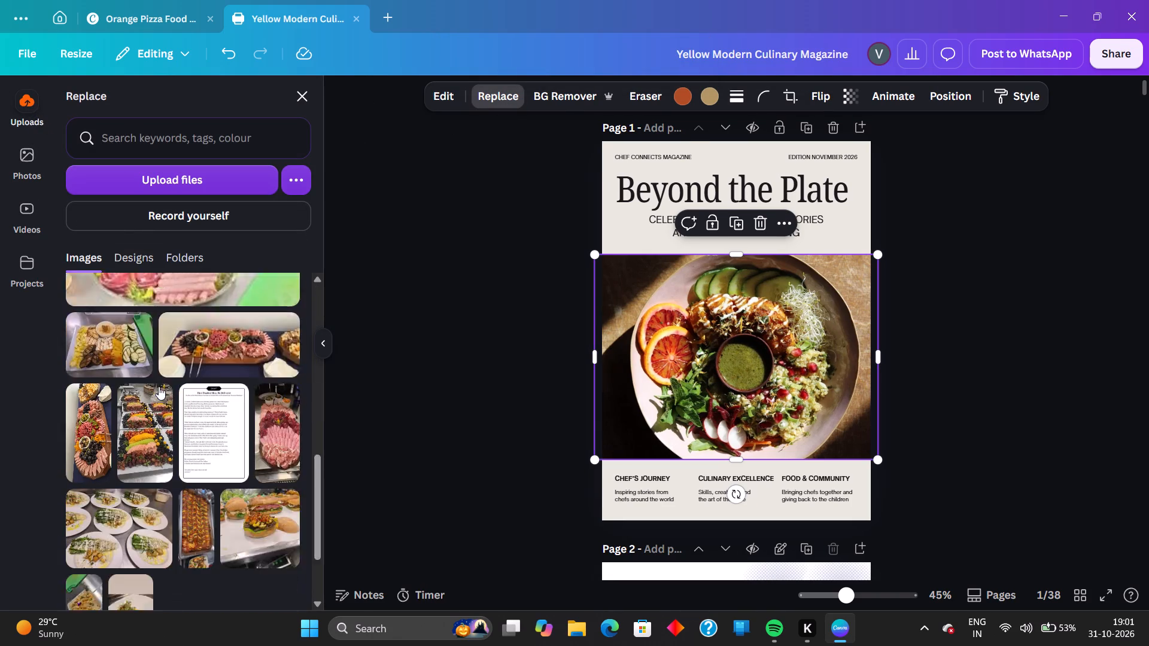
scroll(159, 386, "down", 16)
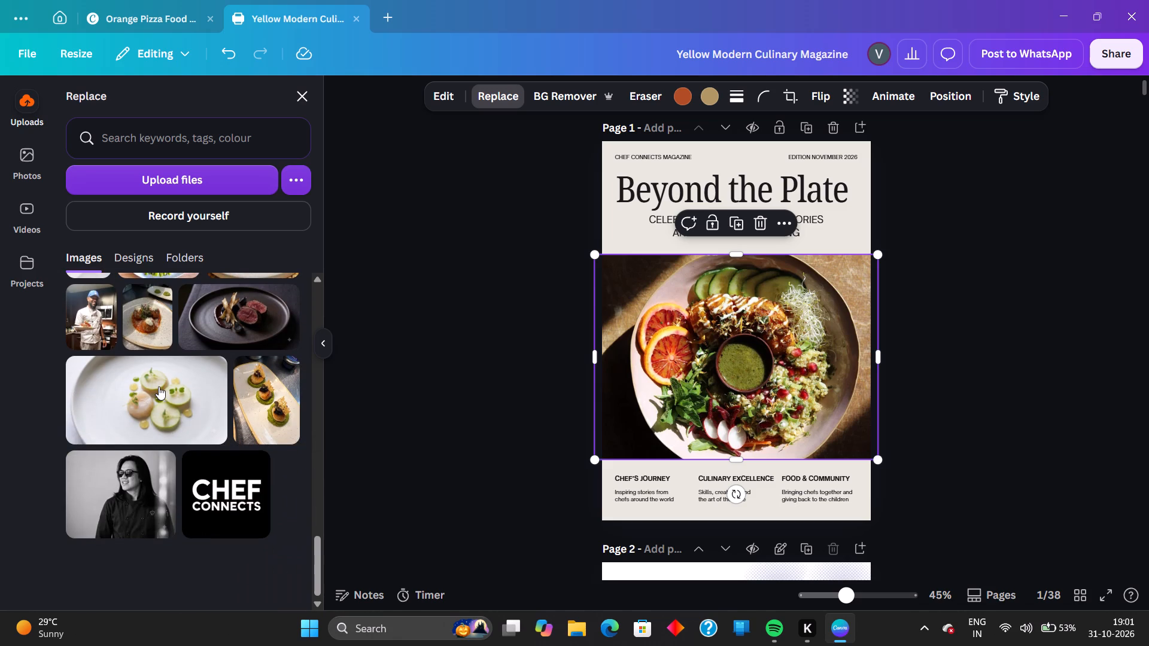
scroll(159, 386, "up", 4)
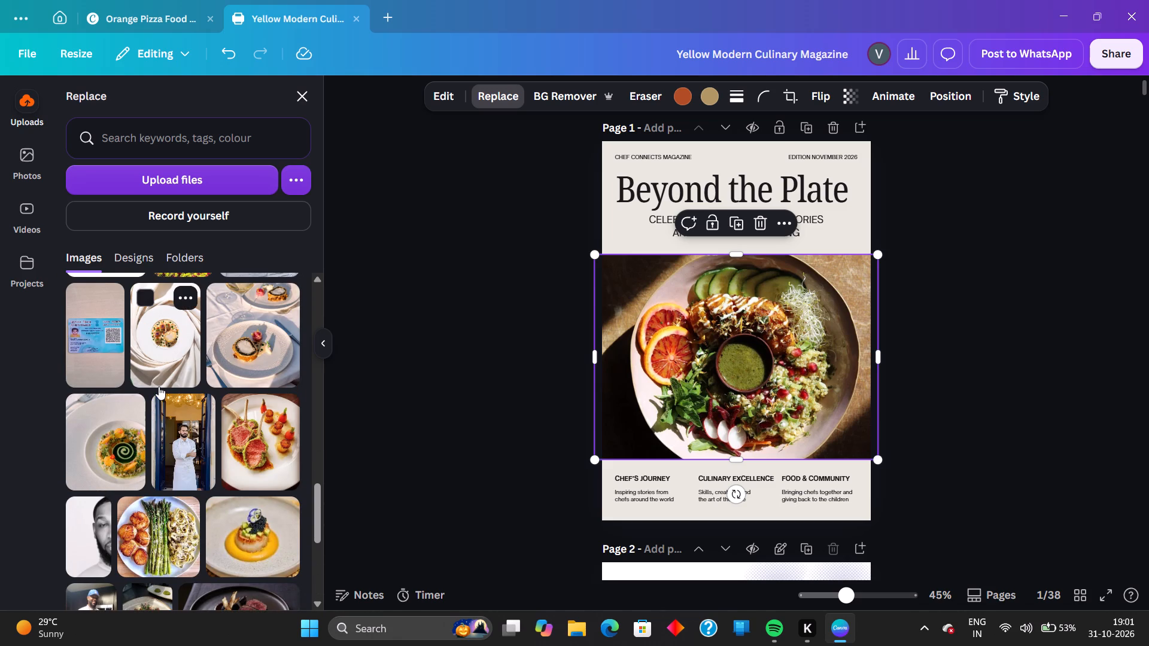
scroll(159, 386, "up", 5)
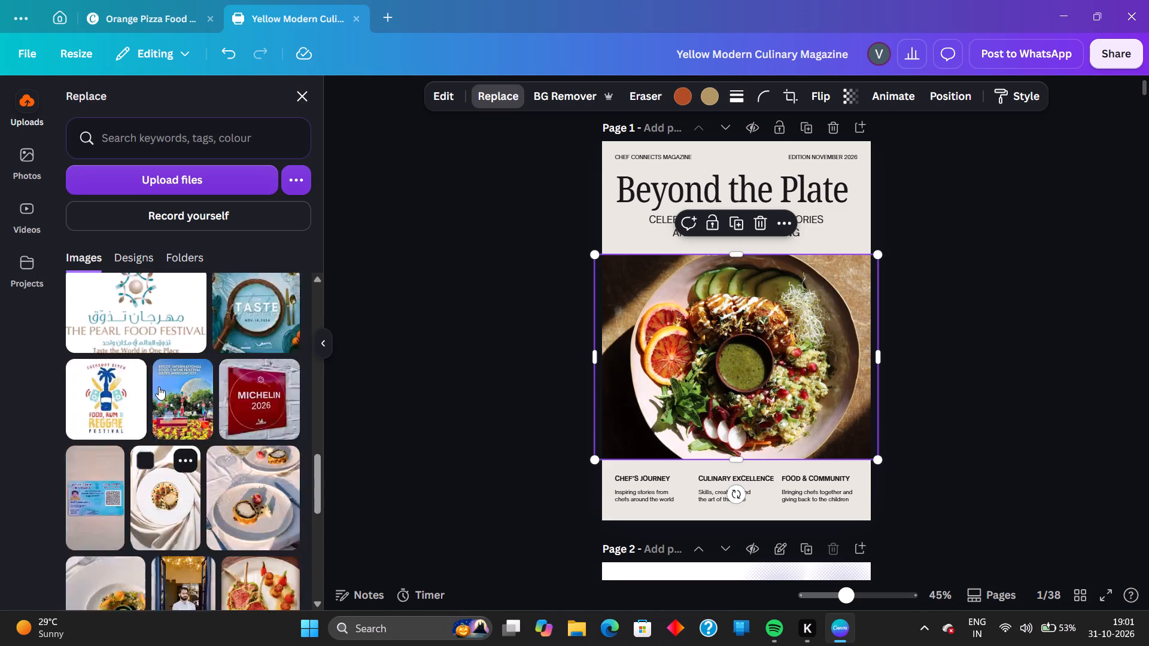
scroll(159, 386, "up", 10)
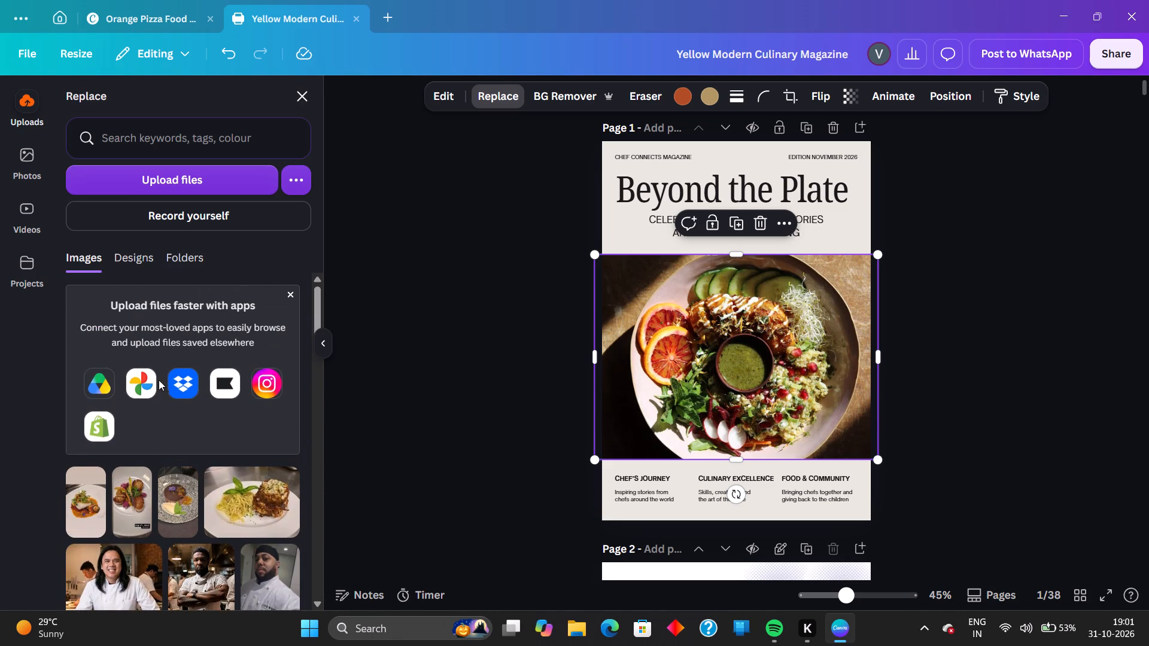
left_click(123, 188)
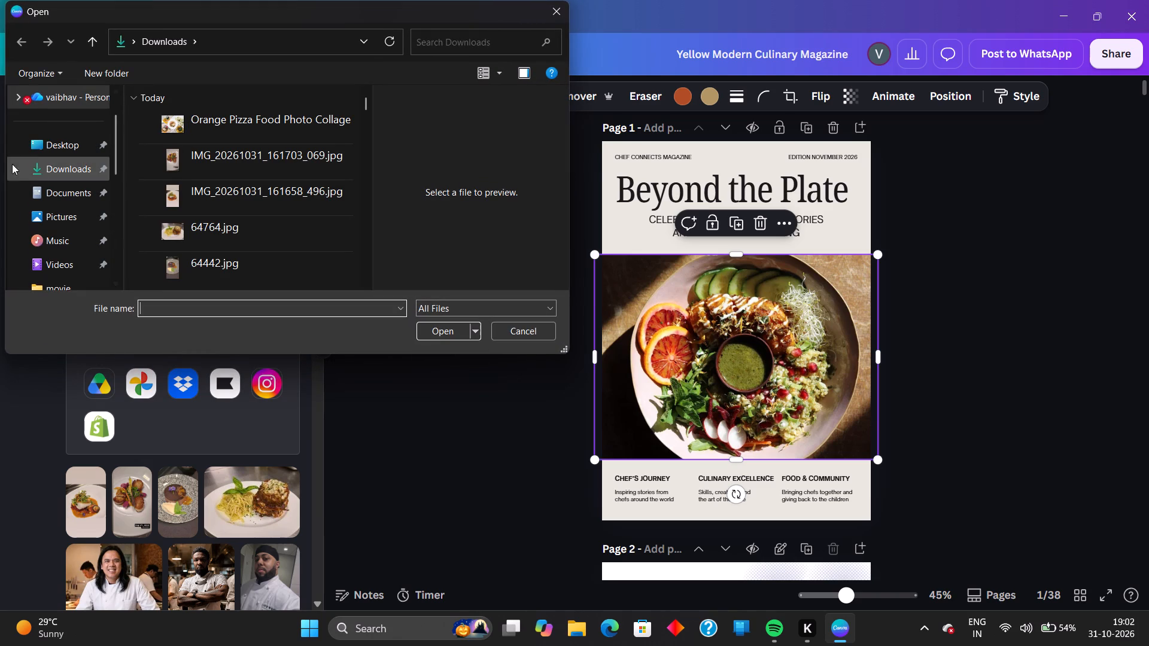
left_click(220, 135)
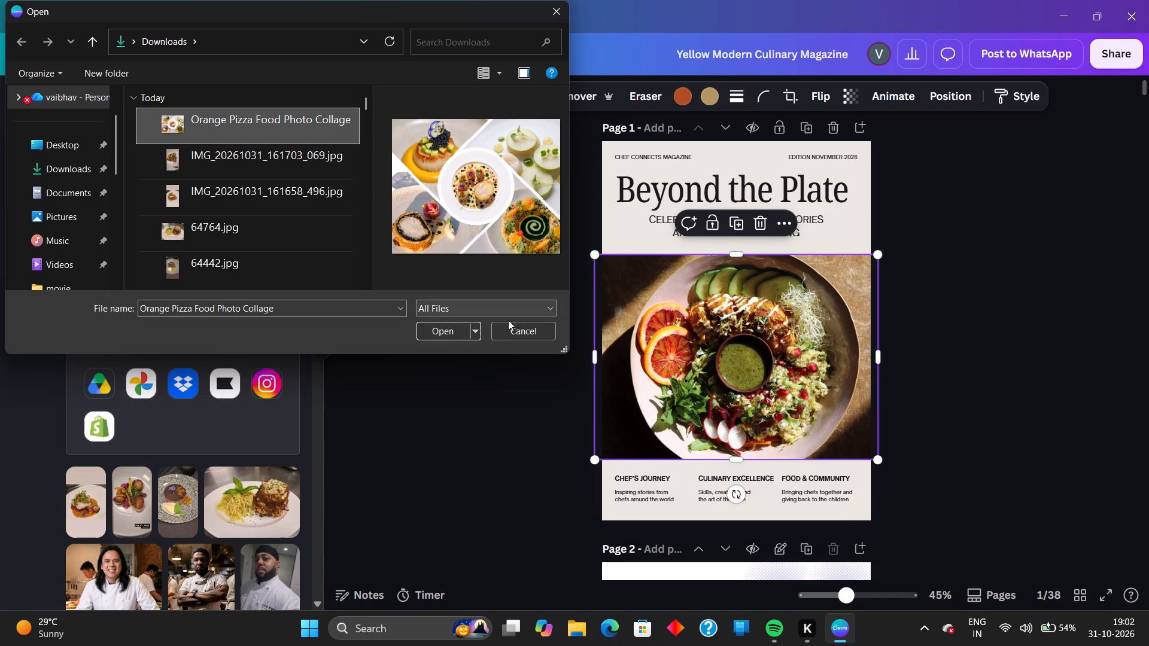
left_click(452, 330)
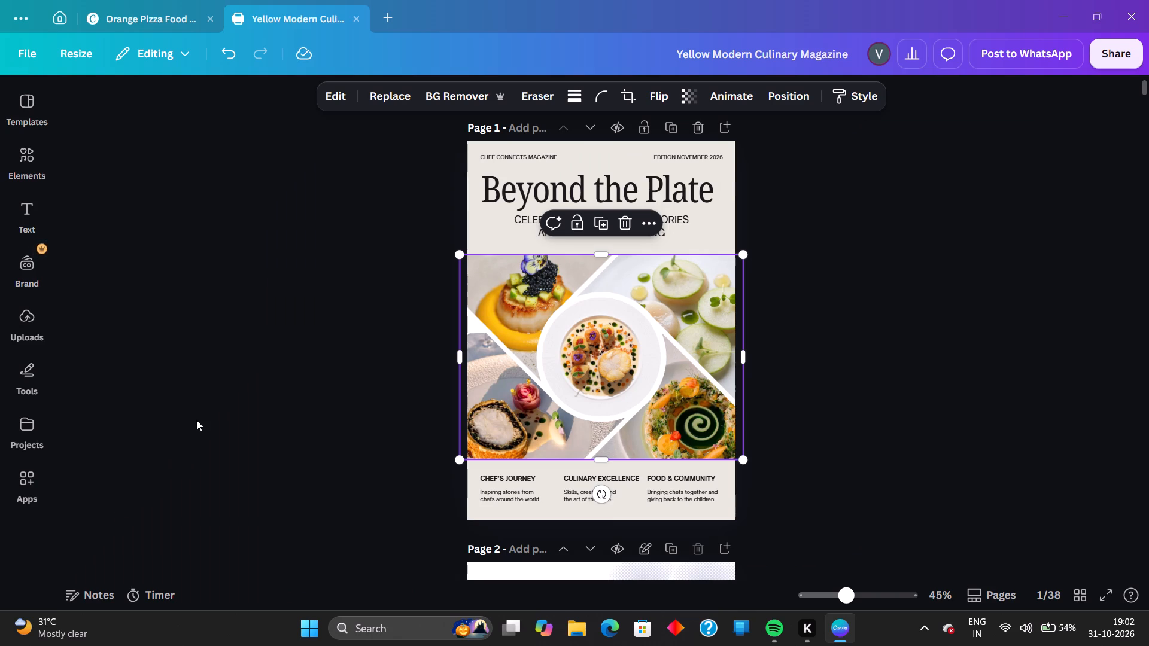
left_click(196, 420)
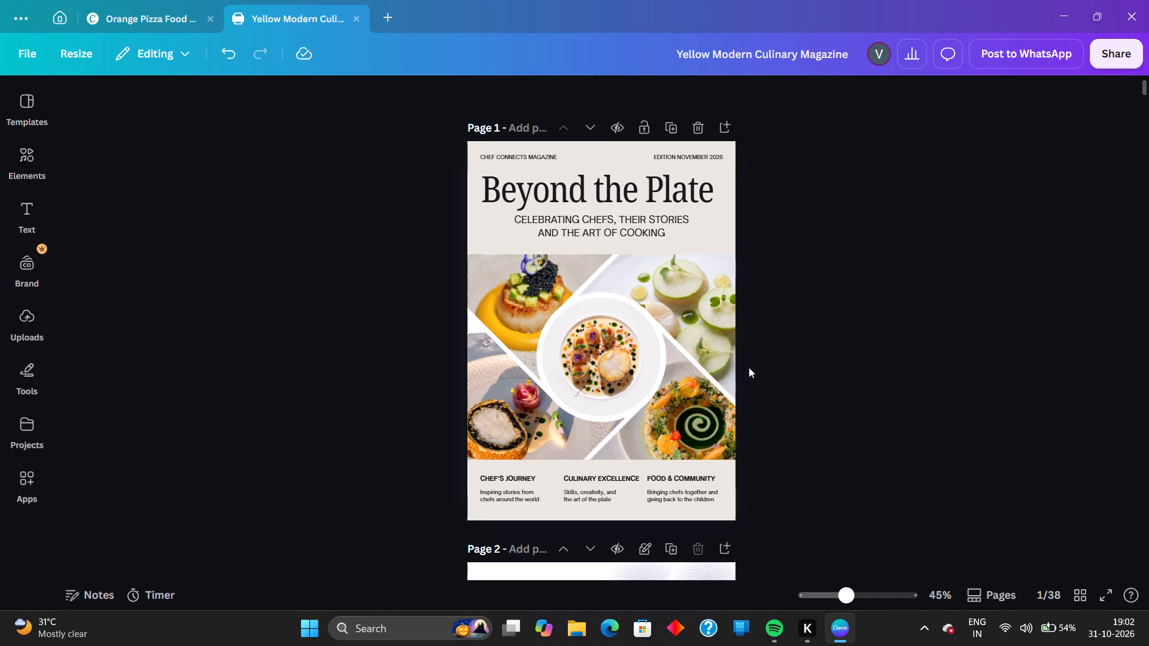
left_click(105, 14)
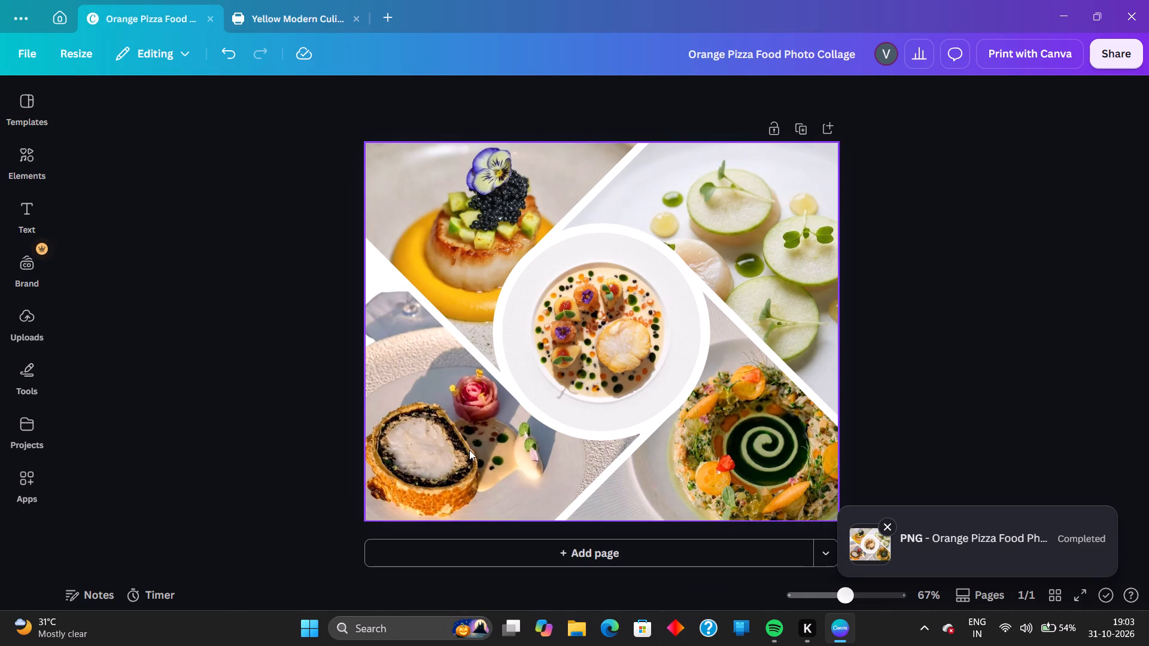
left_click(469, 450)
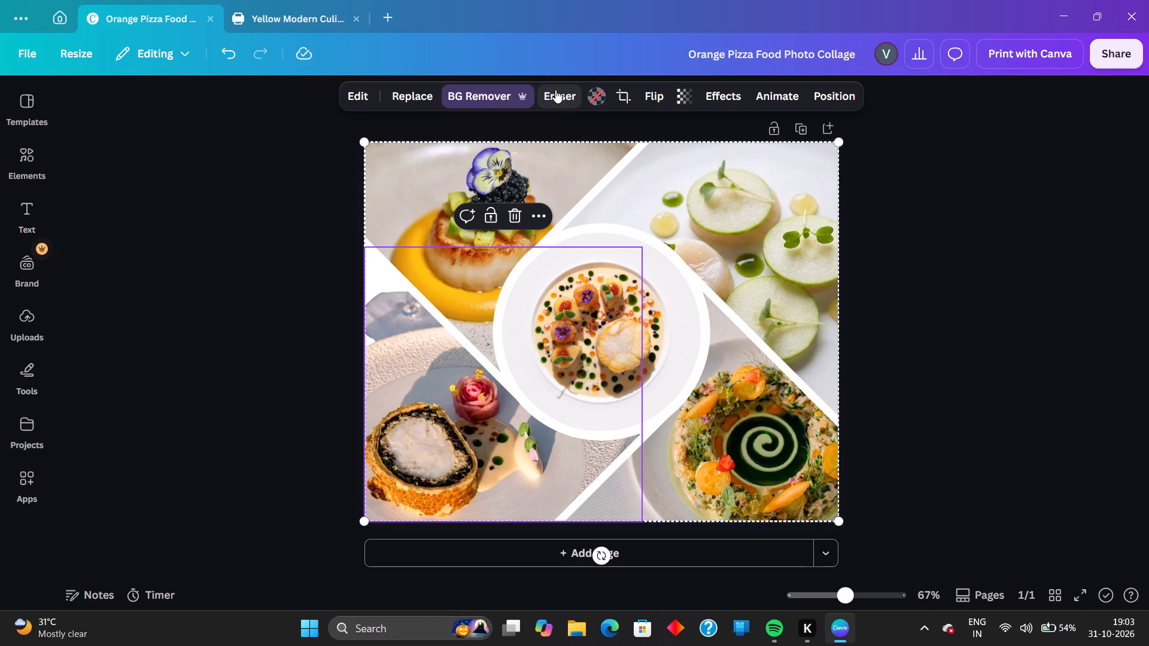
left_click(494, 85)
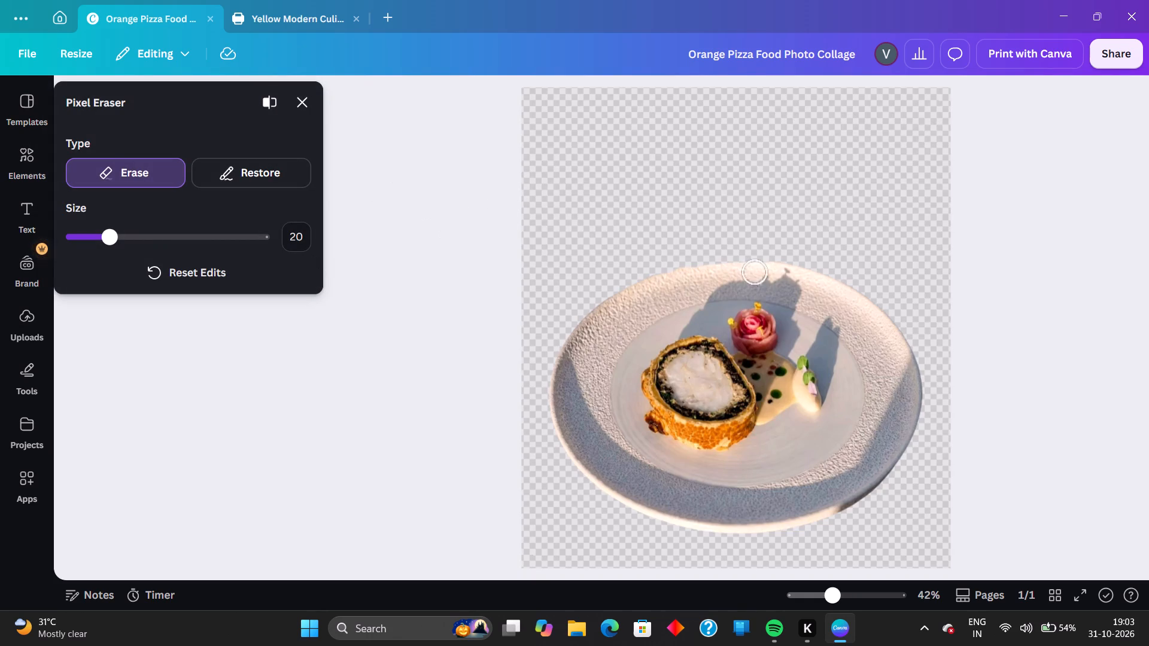
left_click_drag(697, 209, 559, 255)
left_click_drag(552, 255, 601, 233)
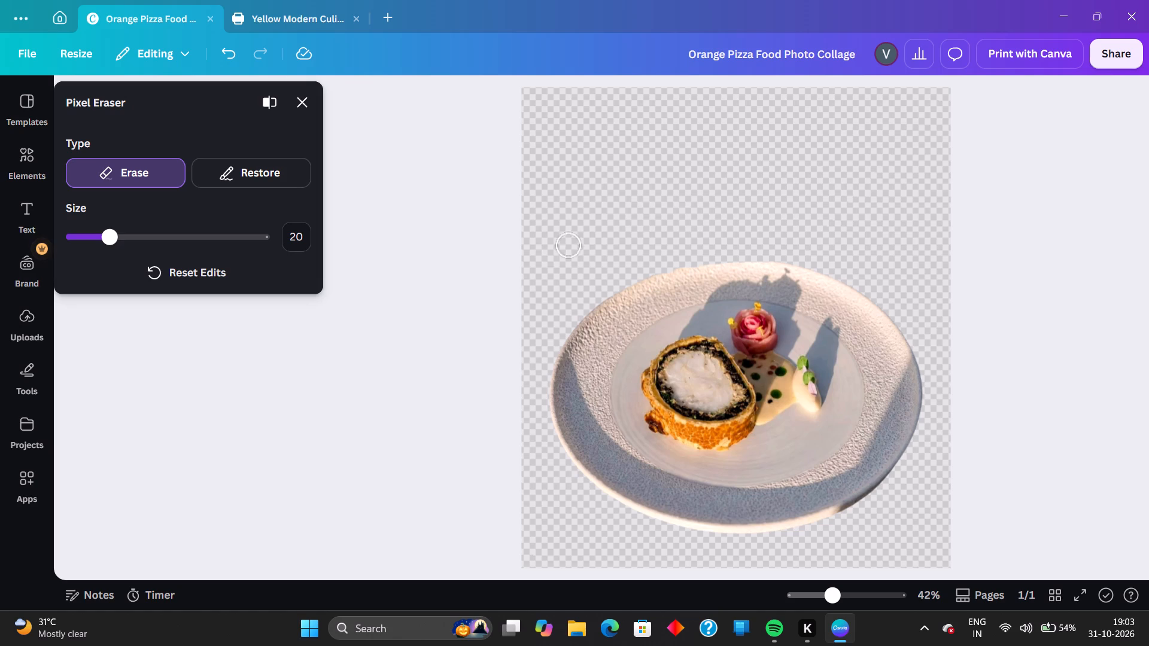
left_click_drag(601, 233, 658, 218)
left_click_drag(658, 218, 721, 203)
left_click_drag(721, 203, 566, 251)
left_click_drag(566, 251, 895, 173)
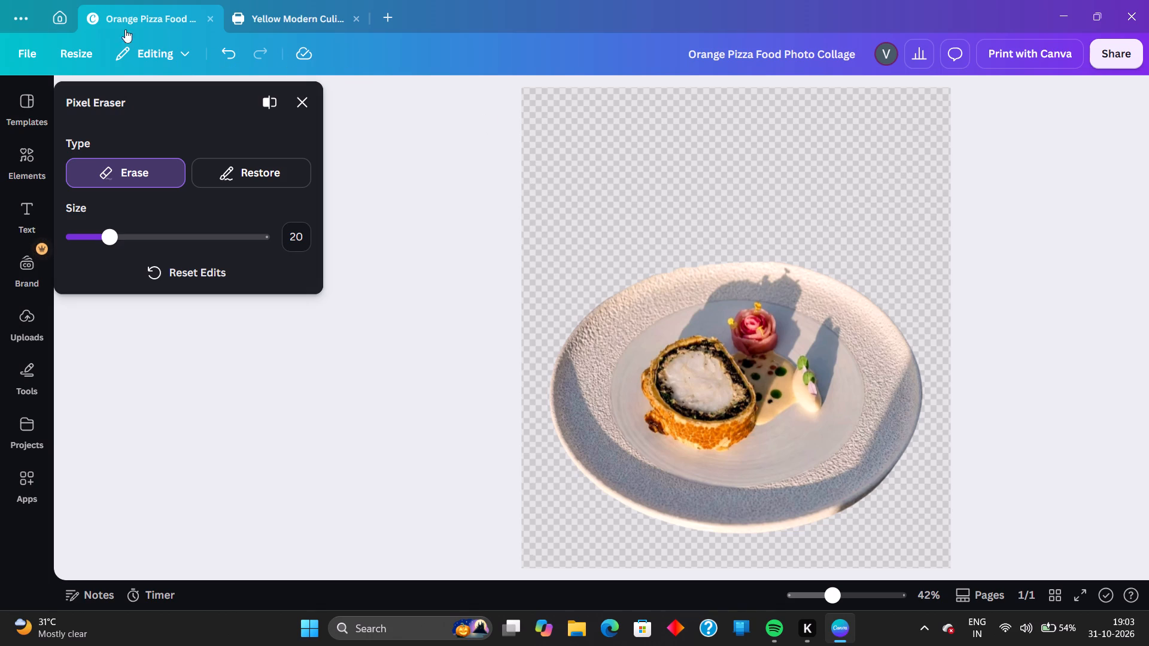
left_click(309, 106)
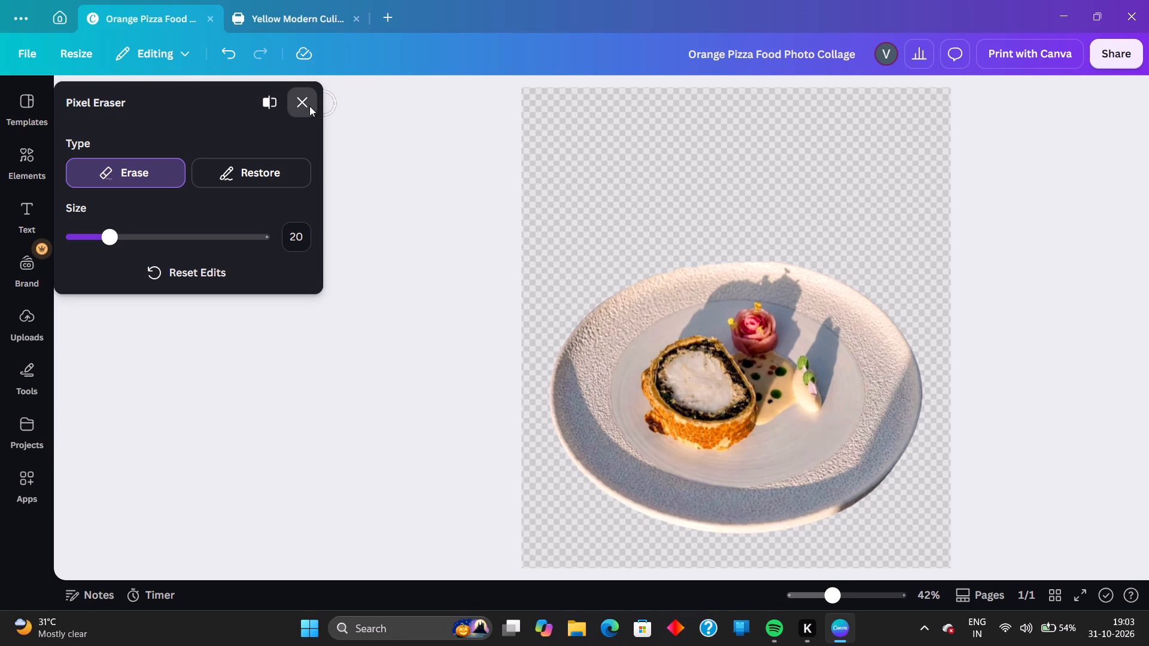
left_click(968, 292)
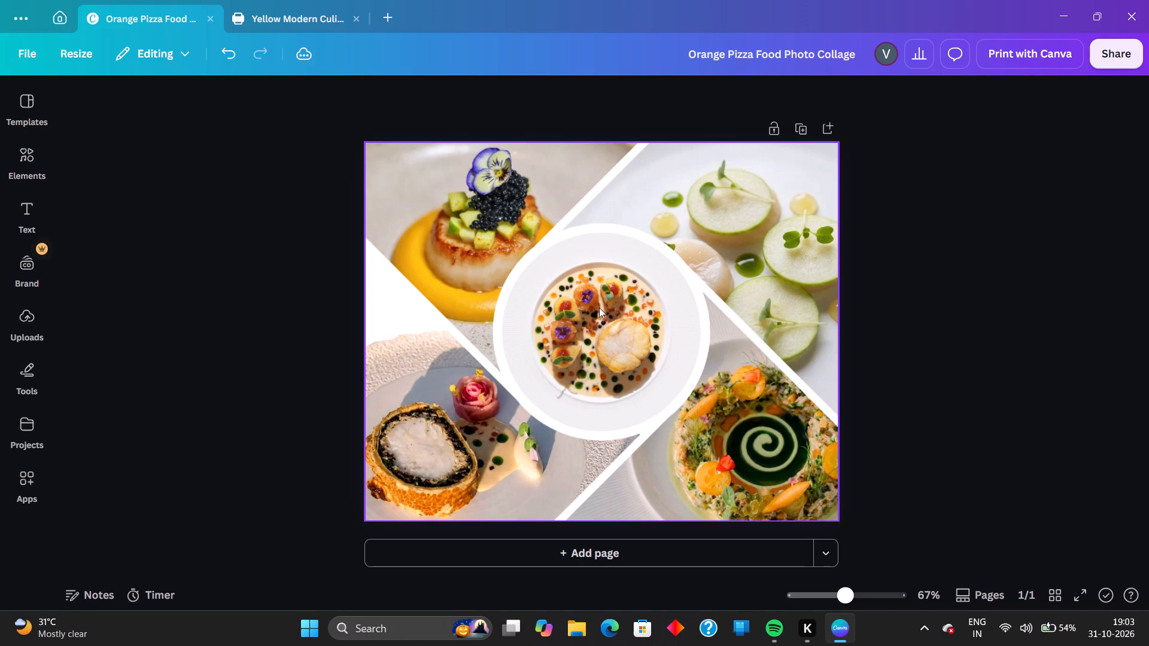
Restore the plate's upper rim in the lower-left pastry photo with the Pixel Eraser at size 20.
left_click(398, 351)
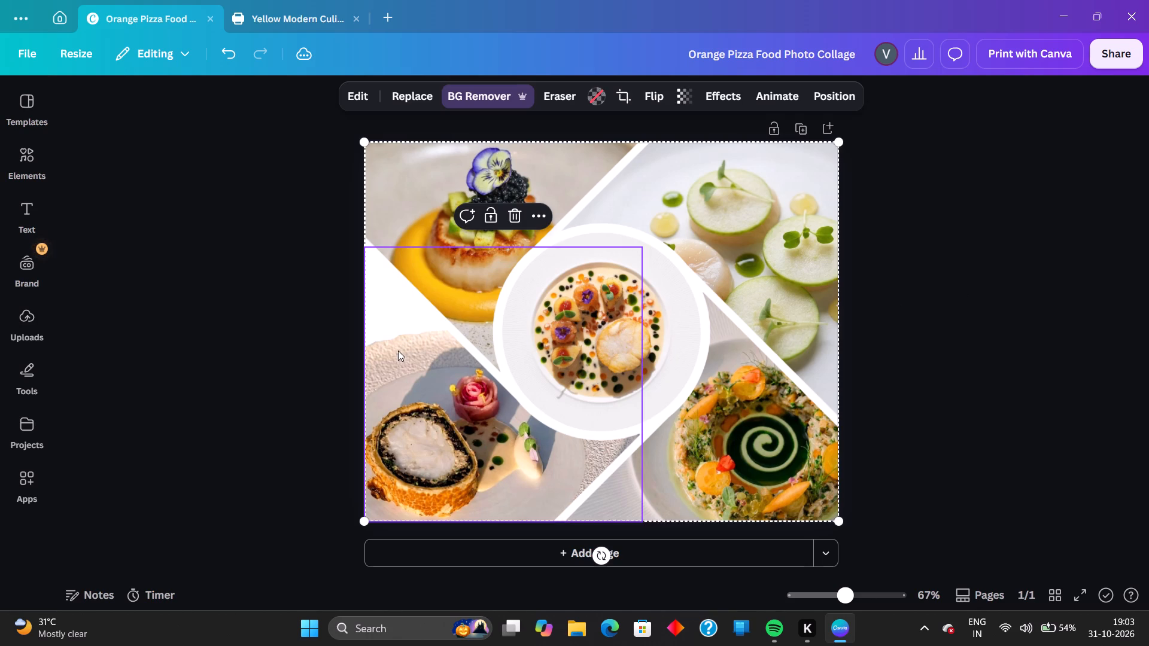
left_click(511, 96)
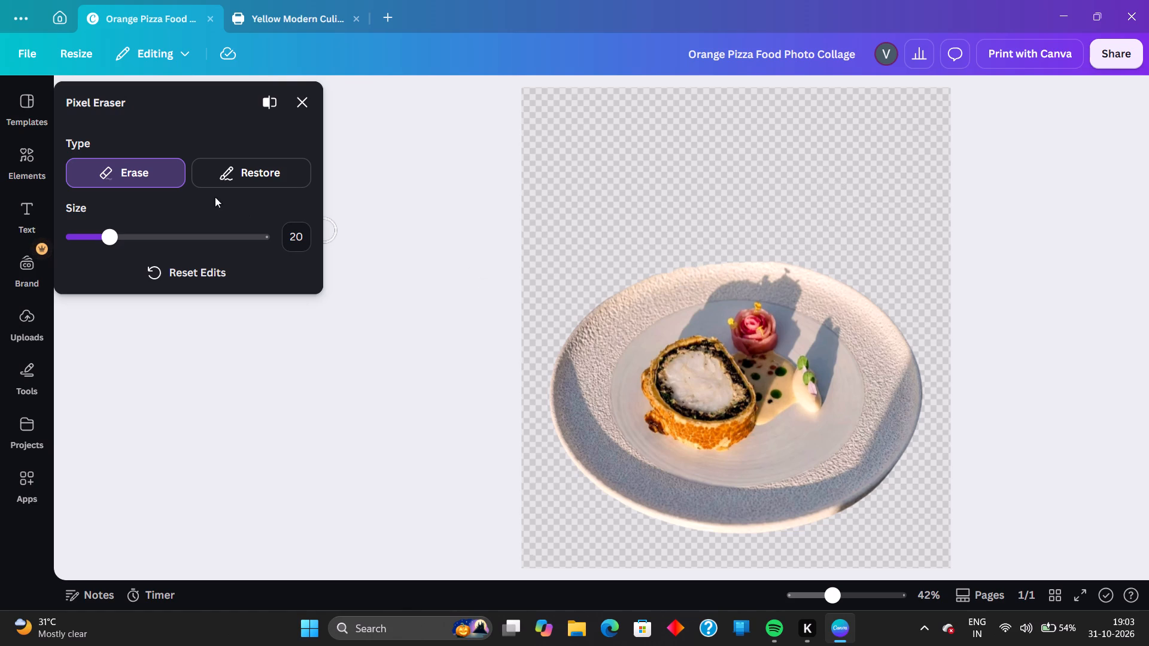
left_click(226, 175)
left_click_drag(603, 339, 606, 334)
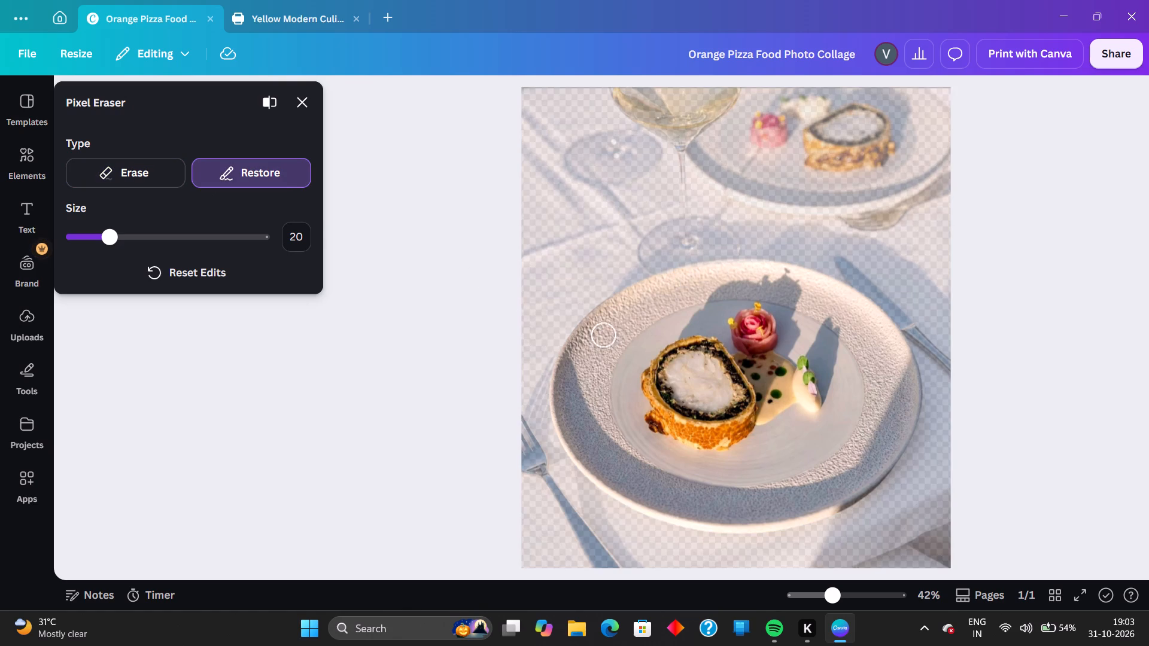
left_click_drag(606, 334, 623, 304)
left_click_drag(623, 304, 650, 293)
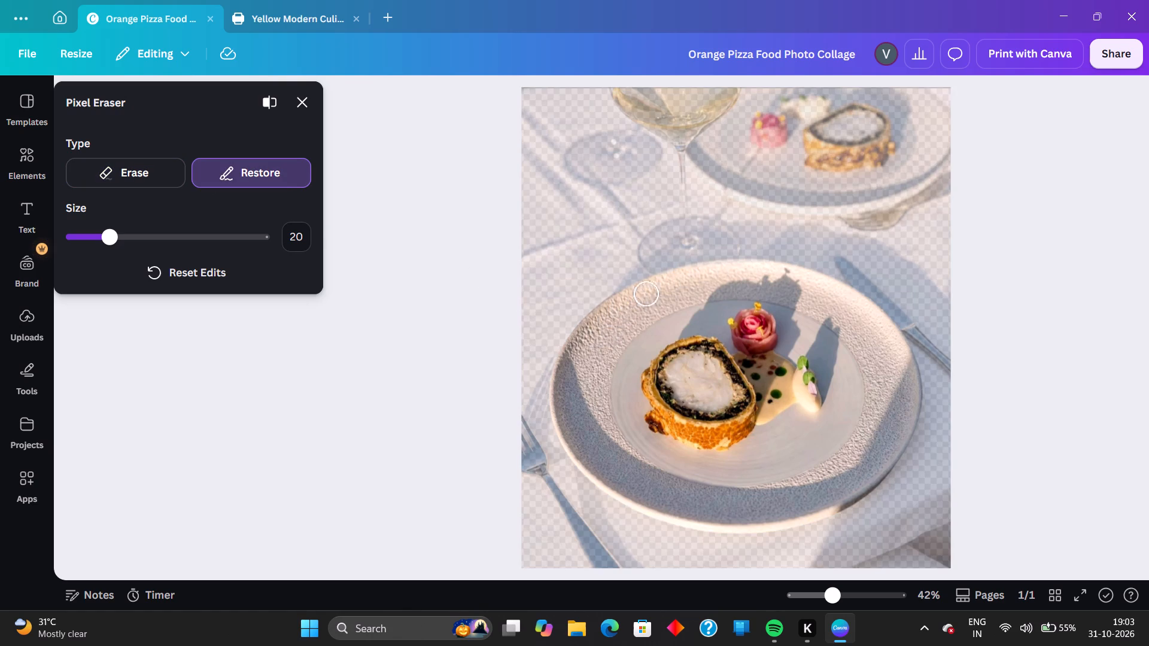
left_click_drag(650, 293, 615, 308)
left_click_drag(615, 308, 724, 275)
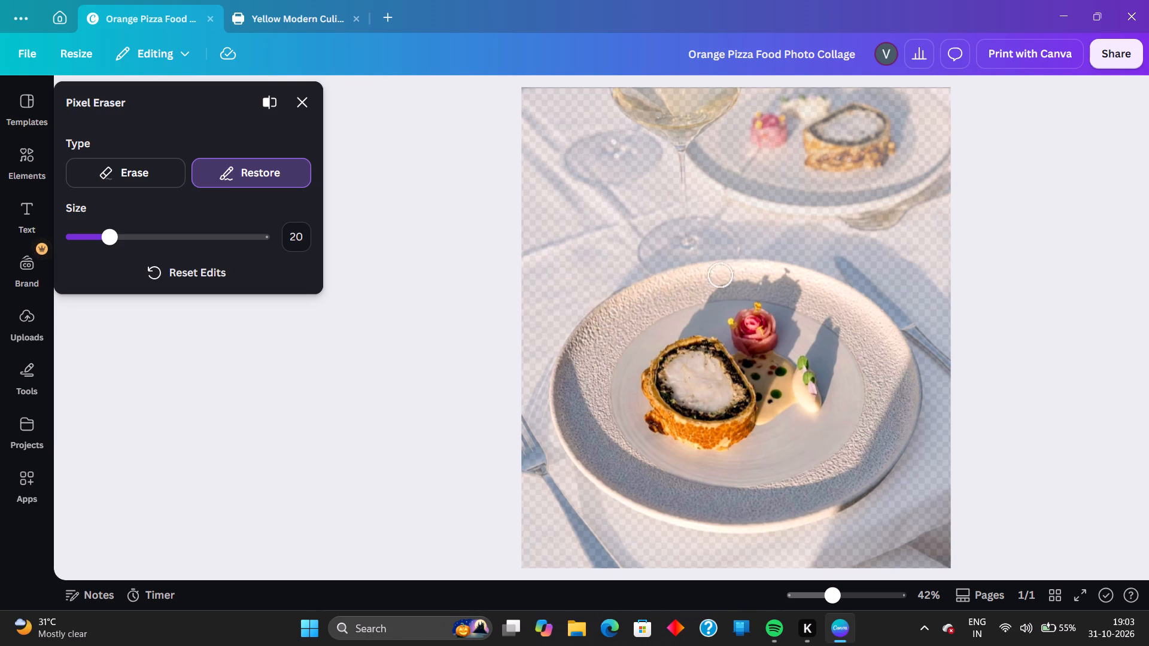
left_click_drag(724, 275, 813, 291)
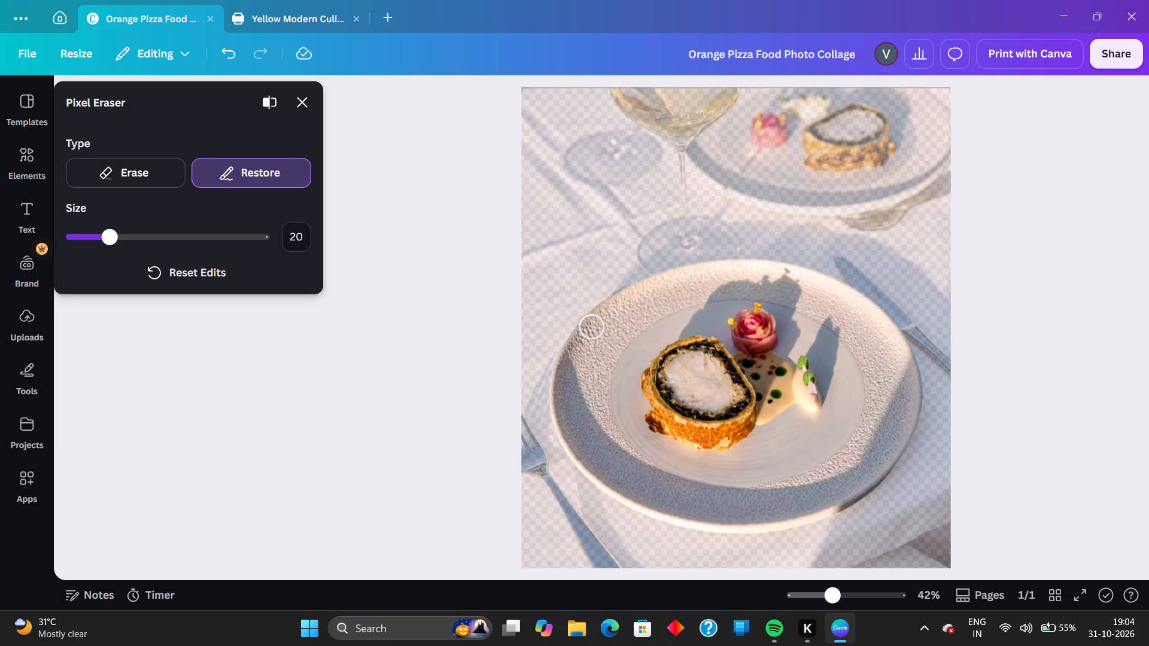
left_click_drag(589, 328, 691, 287)
left_click(311, 97)
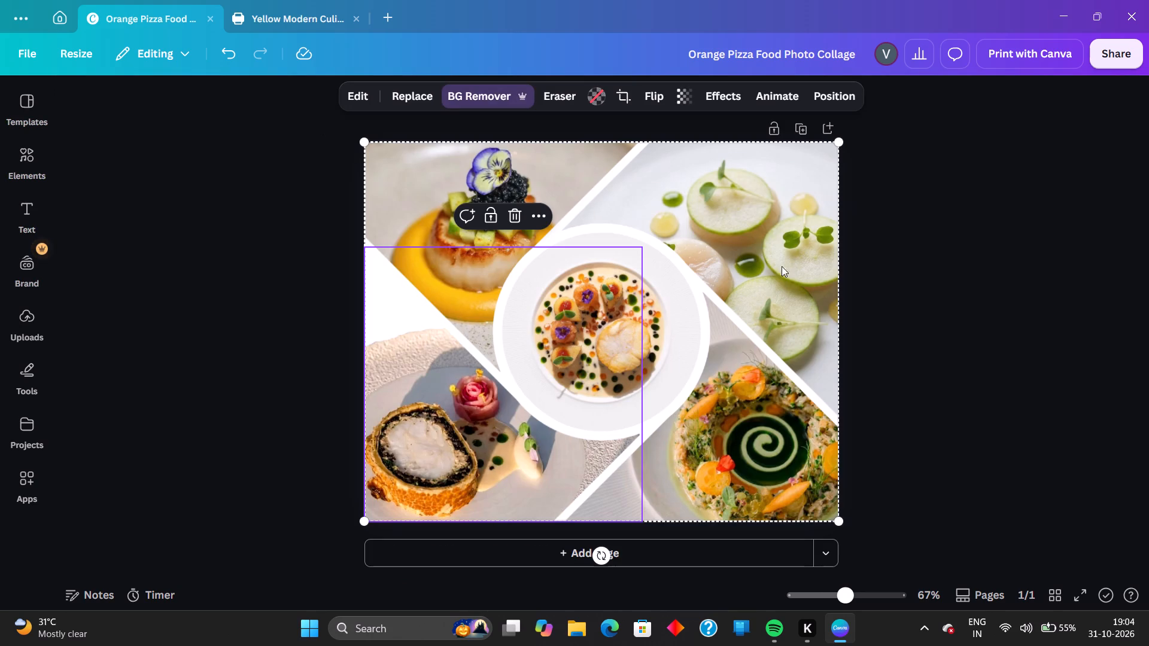
left_click(968, 292)
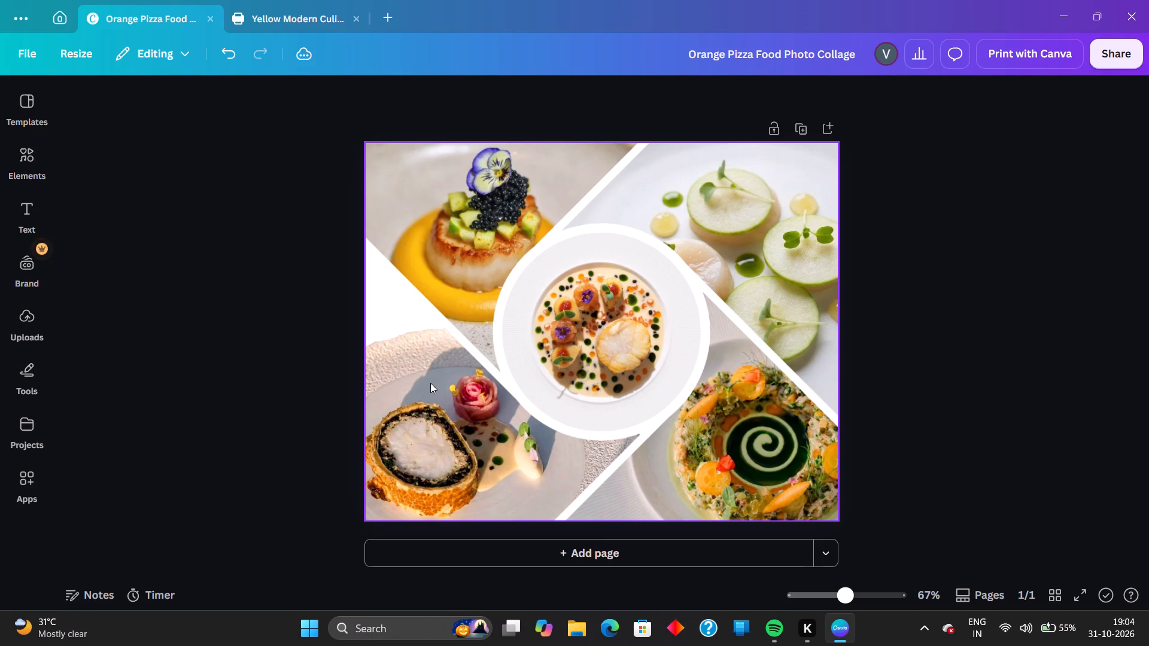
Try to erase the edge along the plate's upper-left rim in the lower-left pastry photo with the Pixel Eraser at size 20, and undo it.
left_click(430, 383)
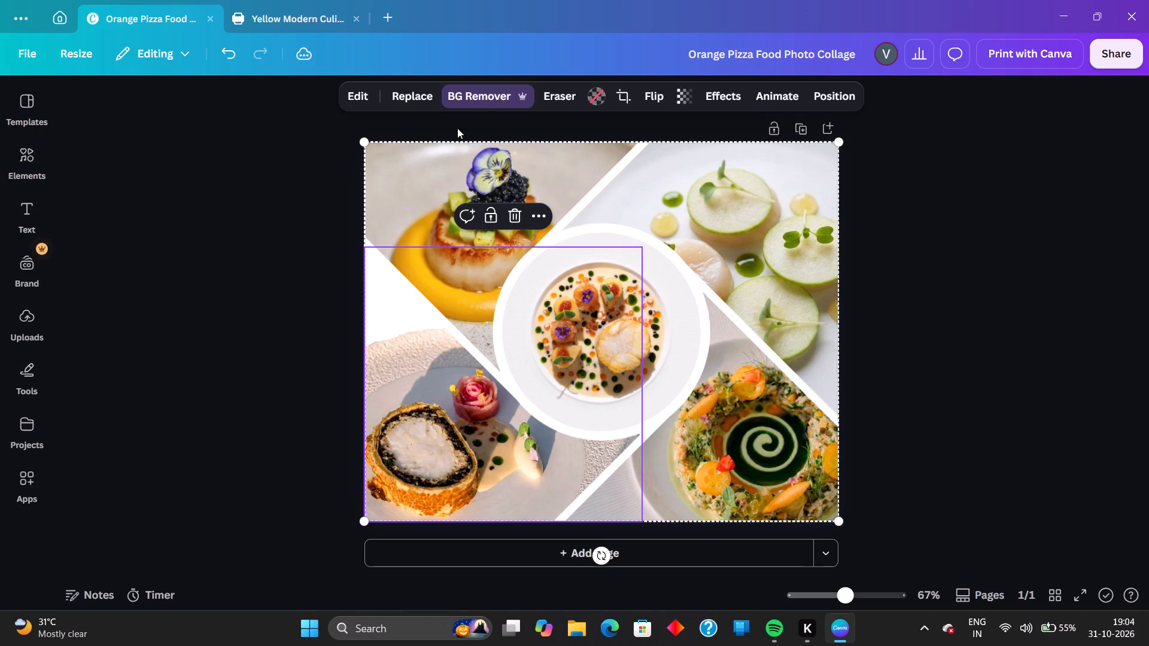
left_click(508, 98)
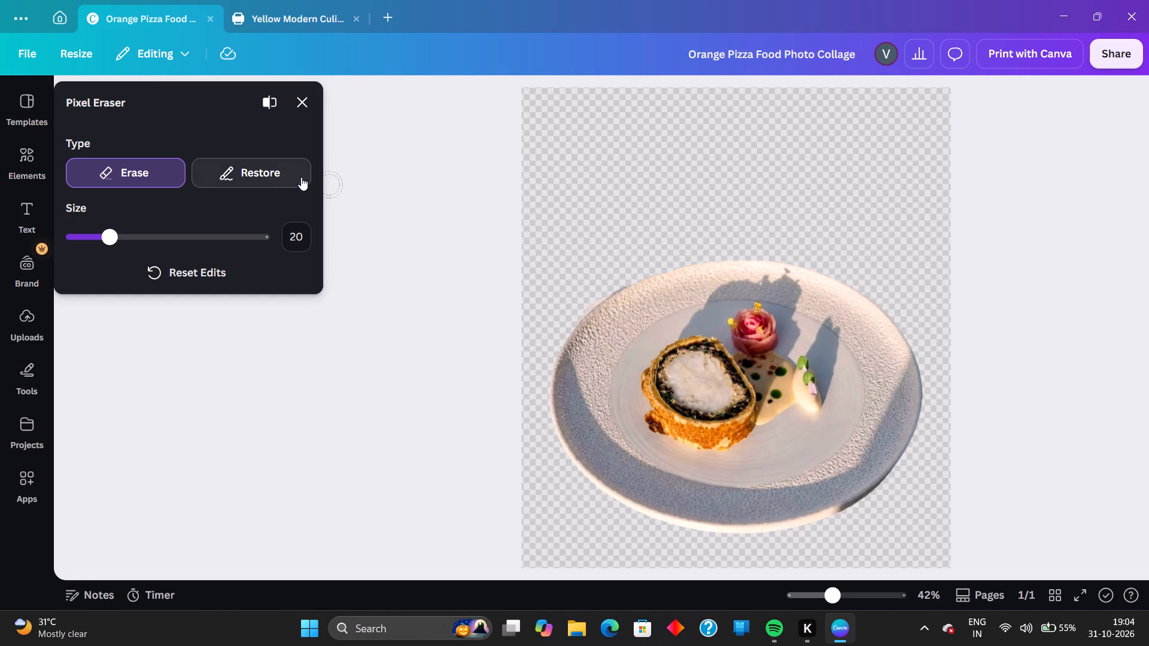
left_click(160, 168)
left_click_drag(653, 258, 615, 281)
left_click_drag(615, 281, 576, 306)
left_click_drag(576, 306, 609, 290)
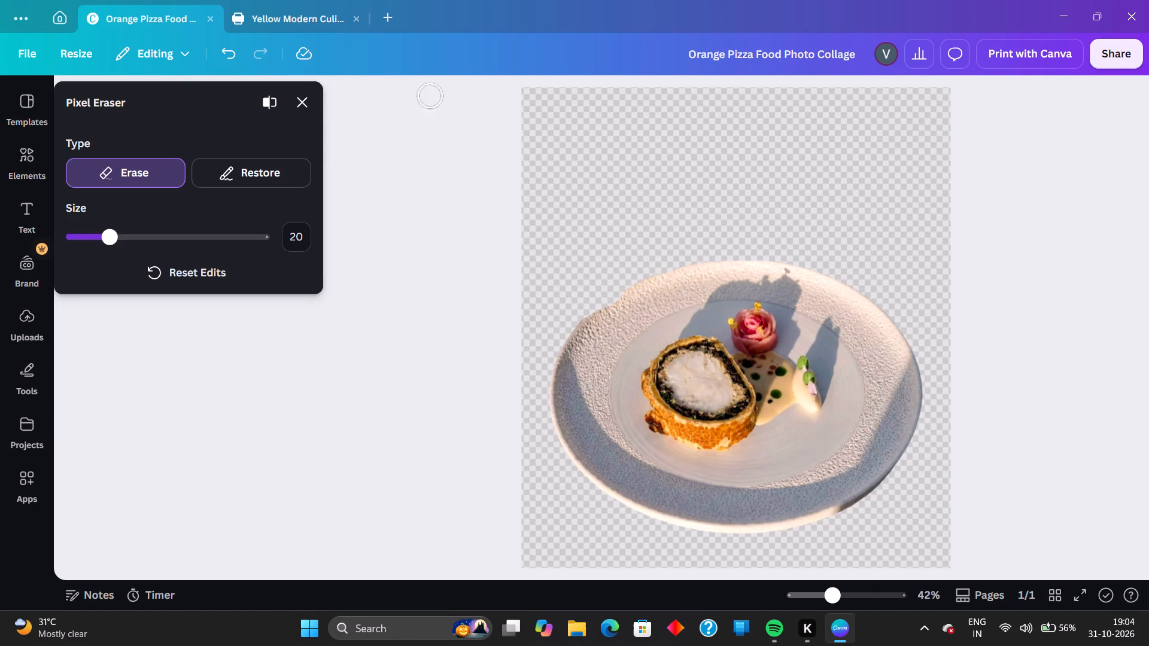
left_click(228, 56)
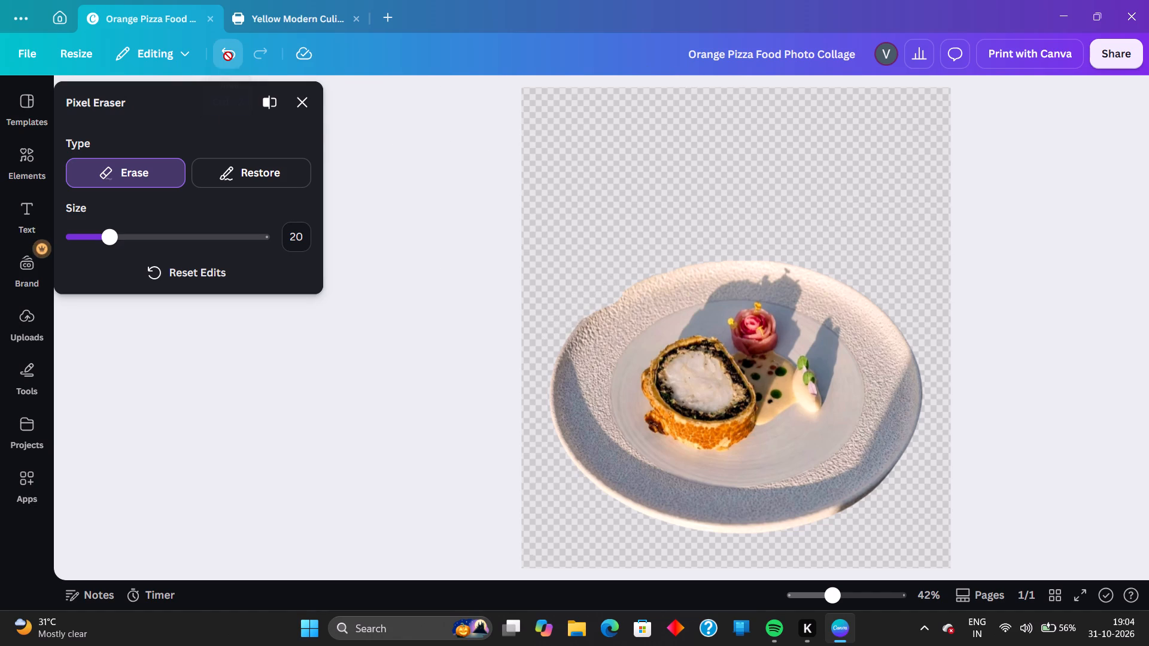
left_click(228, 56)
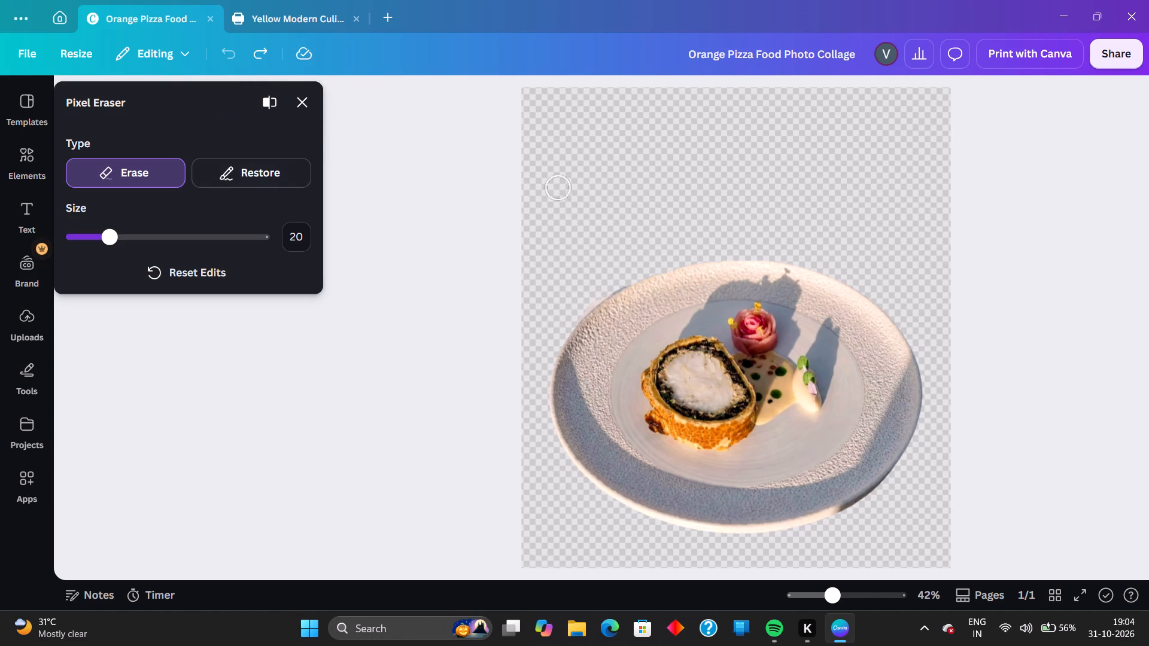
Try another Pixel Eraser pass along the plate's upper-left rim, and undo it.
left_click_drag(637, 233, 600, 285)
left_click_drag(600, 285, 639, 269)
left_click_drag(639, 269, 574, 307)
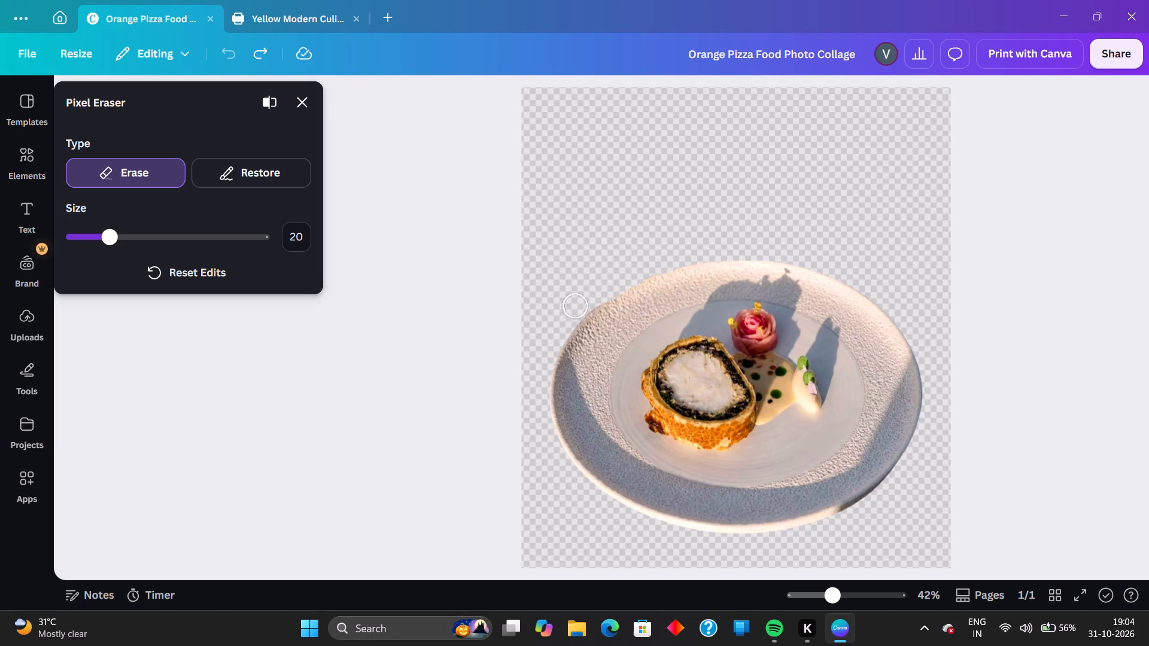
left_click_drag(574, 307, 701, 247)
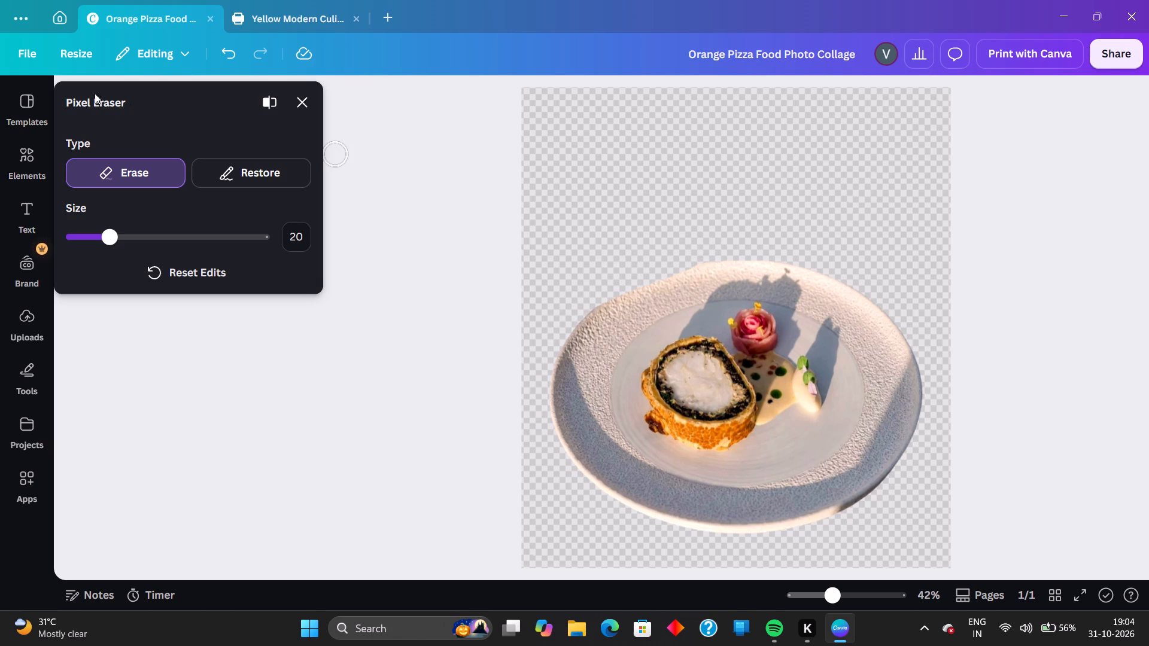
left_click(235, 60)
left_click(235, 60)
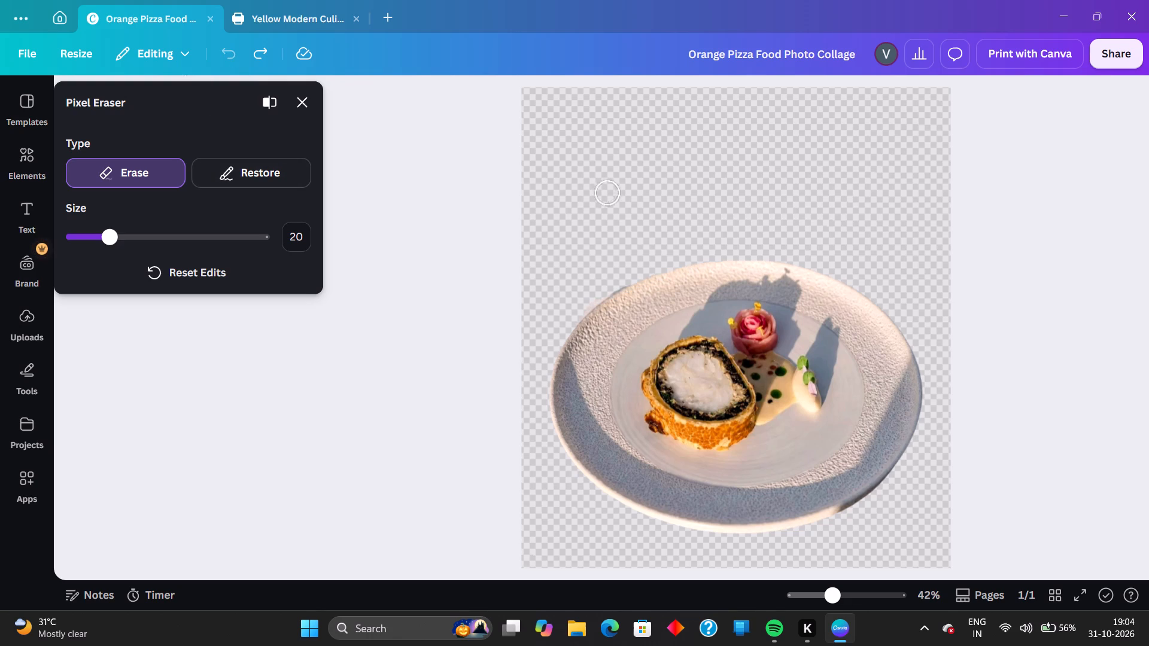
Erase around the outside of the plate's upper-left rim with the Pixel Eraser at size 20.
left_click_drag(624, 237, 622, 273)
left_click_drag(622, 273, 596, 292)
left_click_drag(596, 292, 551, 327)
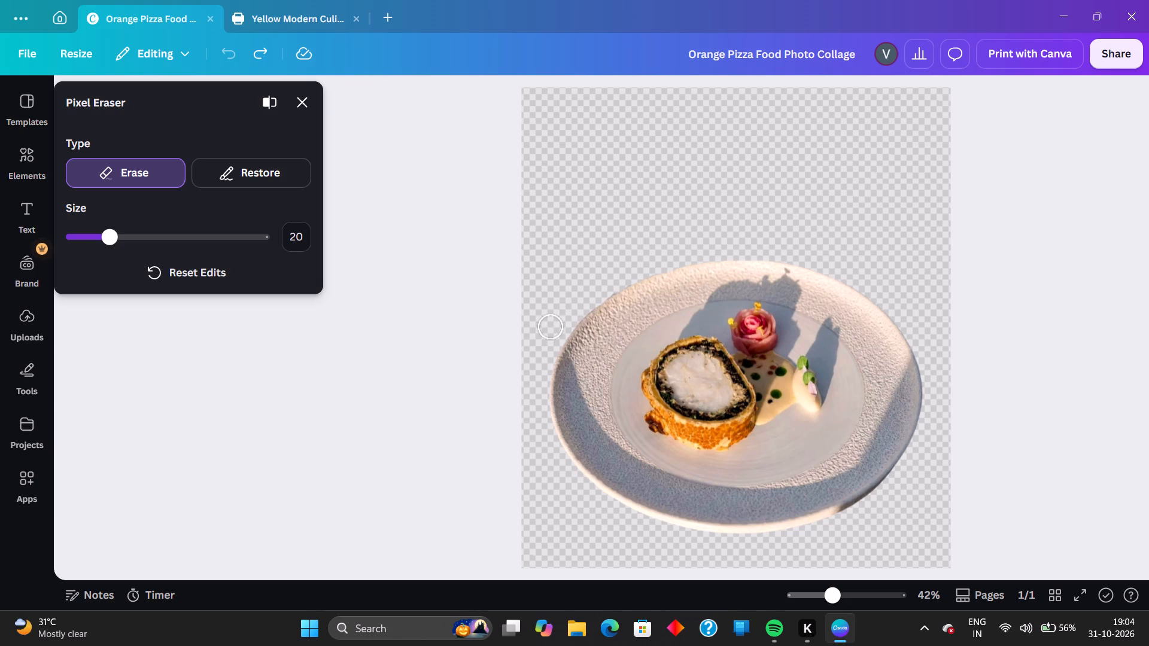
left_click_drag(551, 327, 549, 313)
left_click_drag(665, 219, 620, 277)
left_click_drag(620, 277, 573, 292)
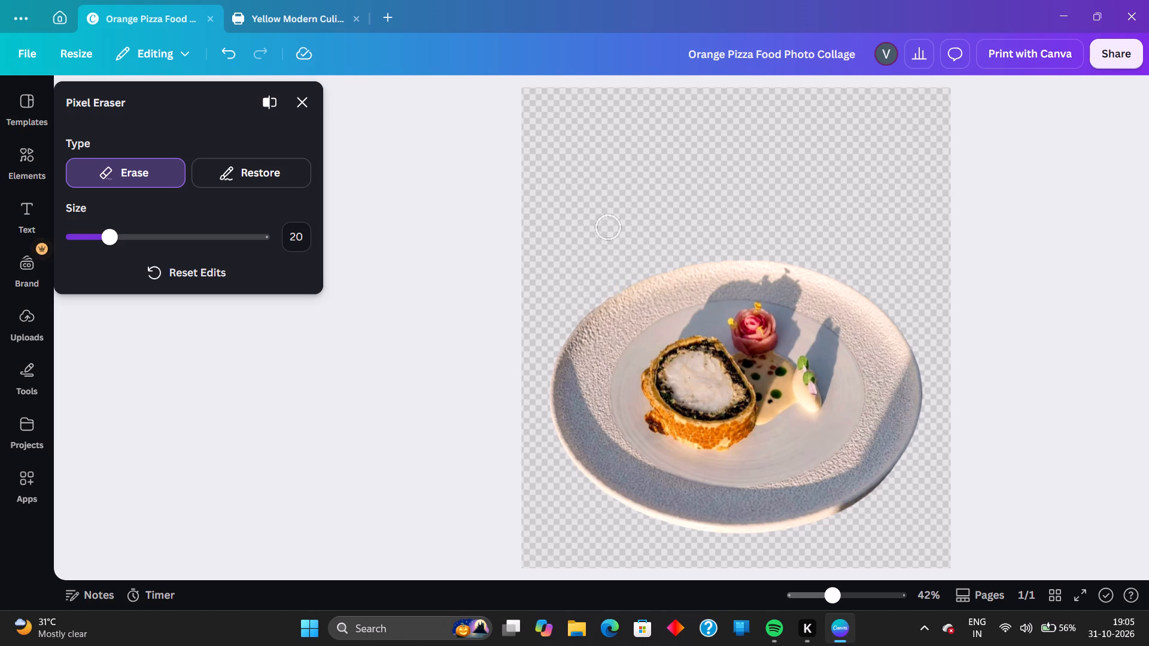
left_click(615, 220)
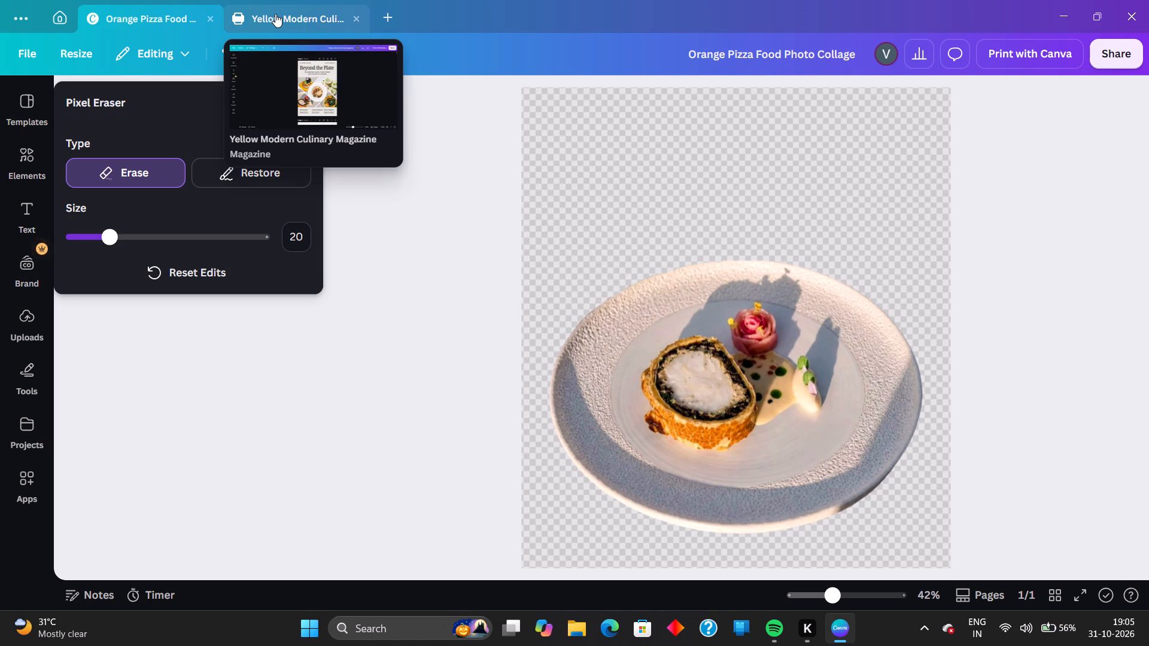
Compare the lower-left pastry photo on the Yellow Modern Culinary Magazine cover with the one in the Orange Pizza collage, closing the Pixel Eraser.
left_click(275, 14)
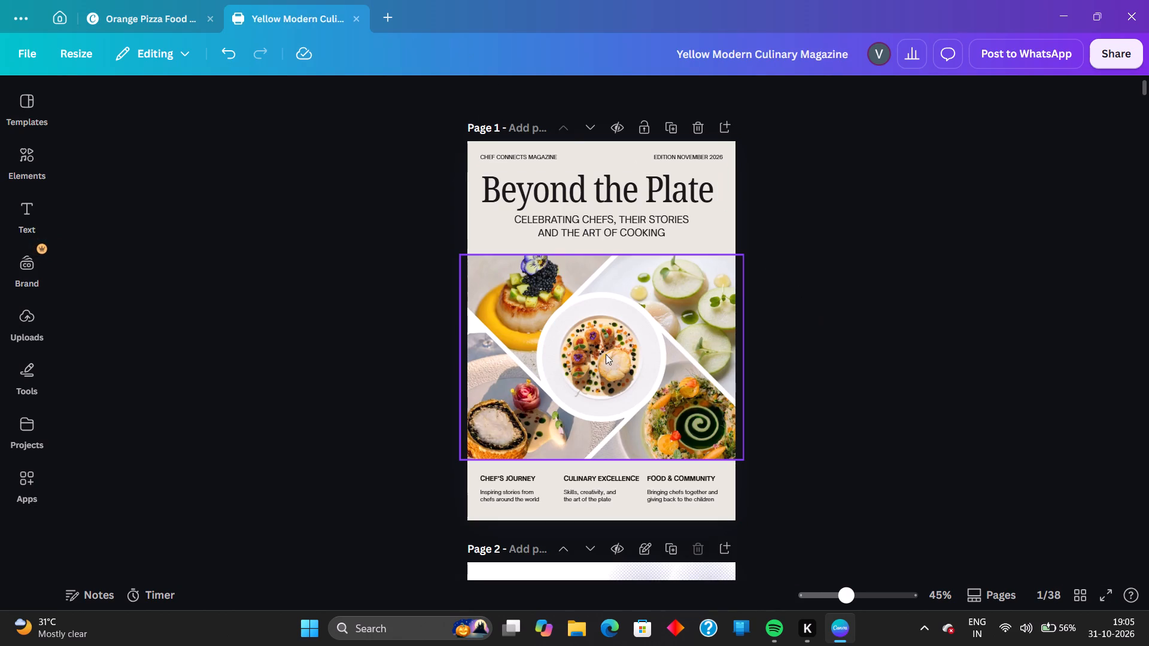
left_click(515, 394)
left_click(927, 345)
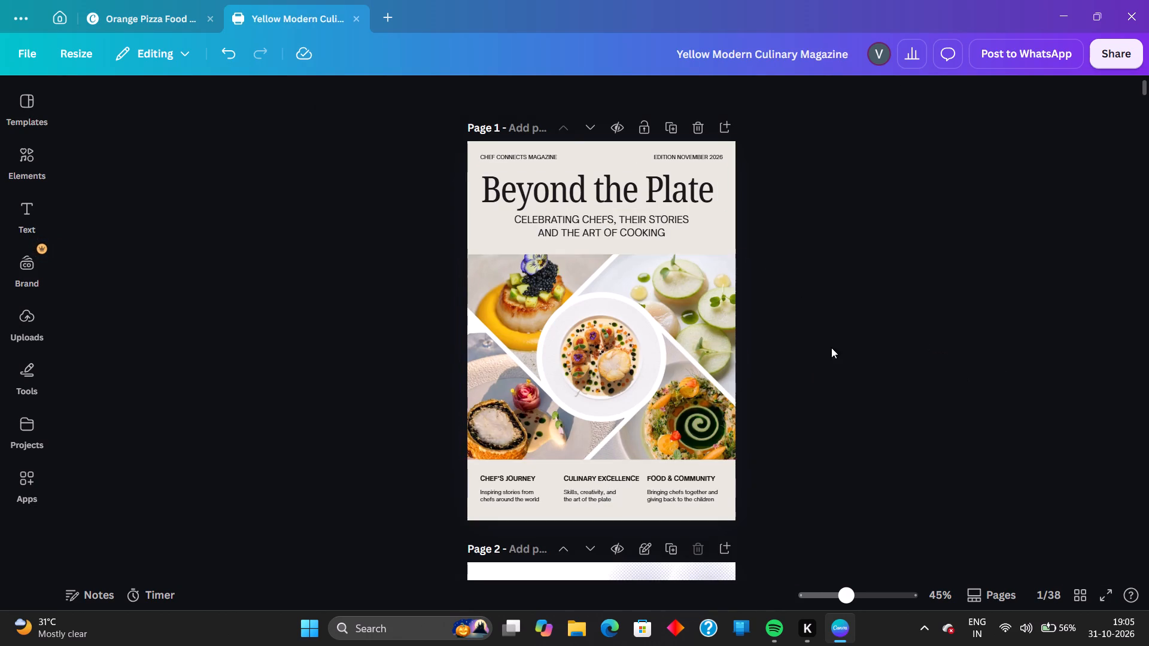
left_click(518, 387)
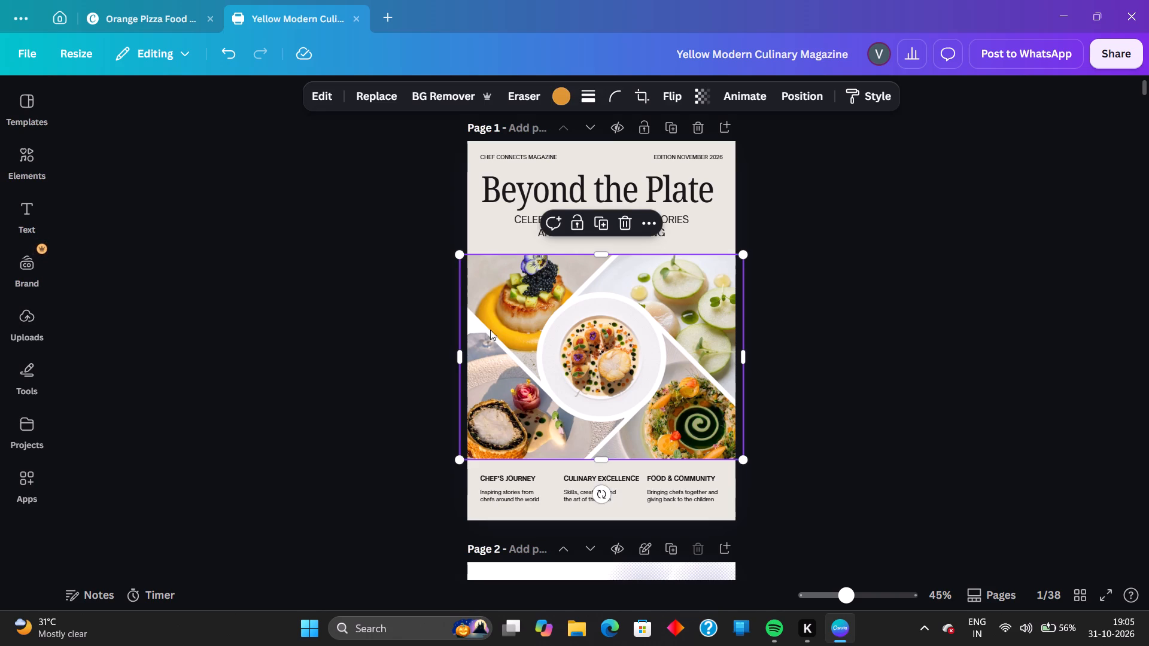
left_click(156, 1)
left_click(155, 11)
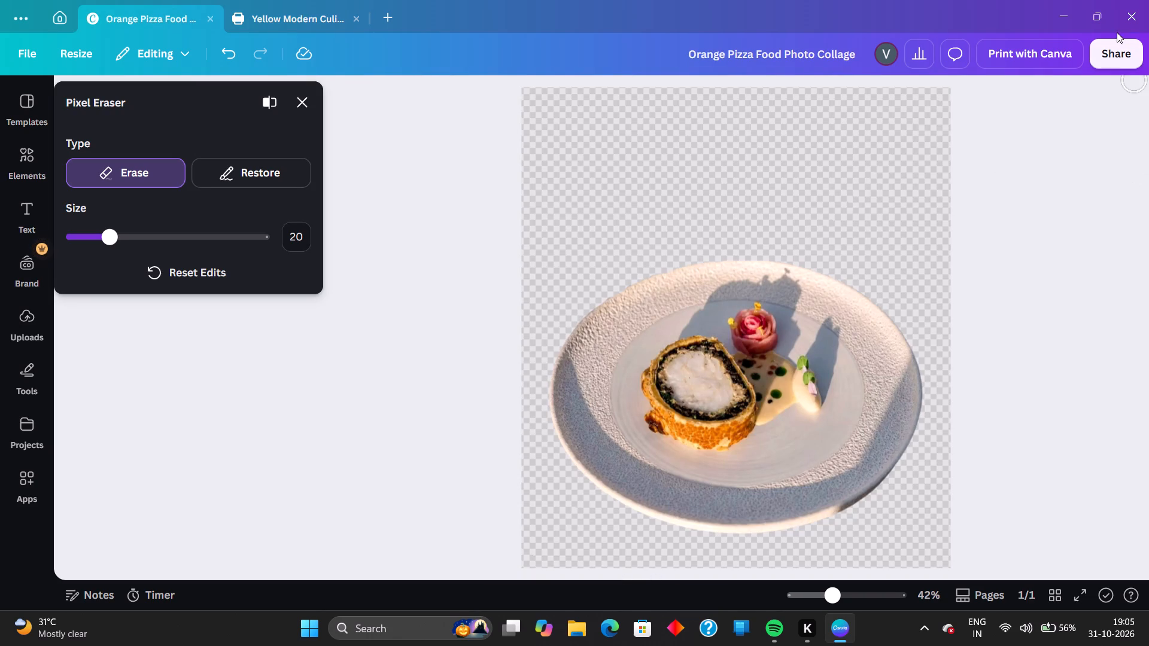
left_click(297, 96)
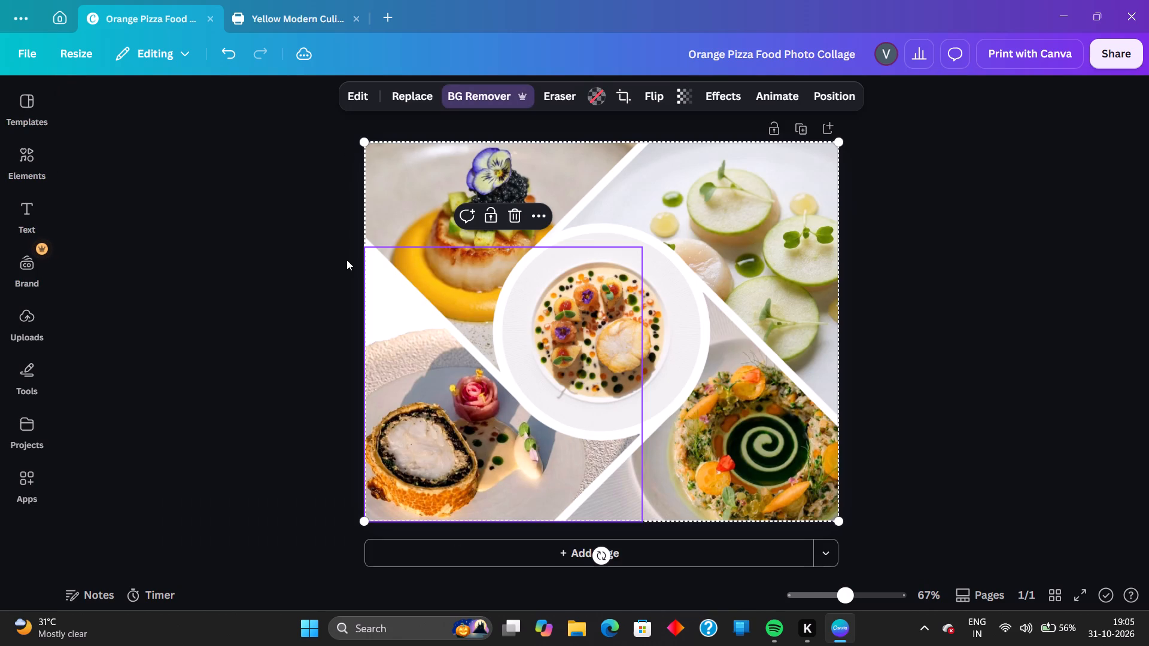
left_click(293, 266)
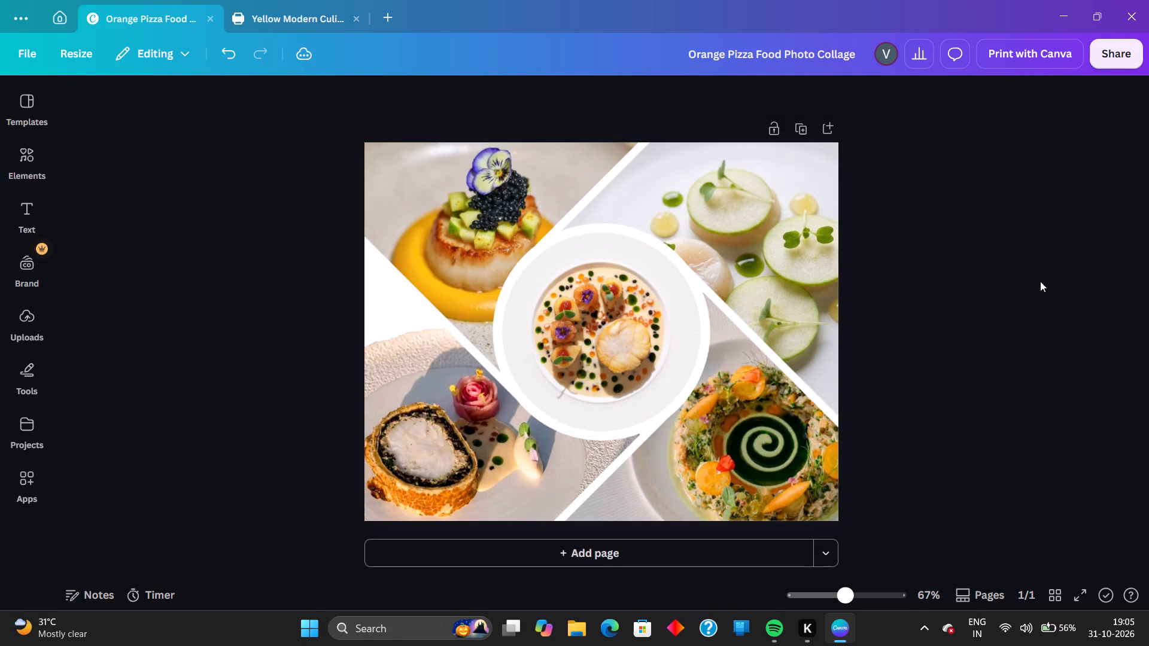
left_click(388, 352)
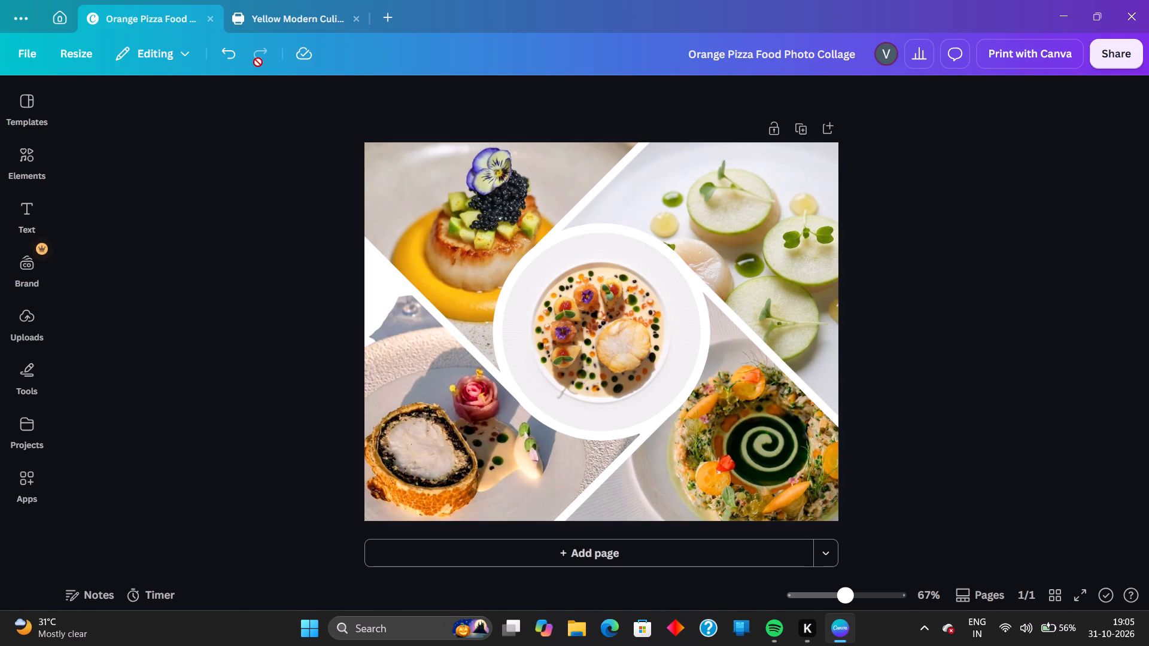
left_click(291, 17)
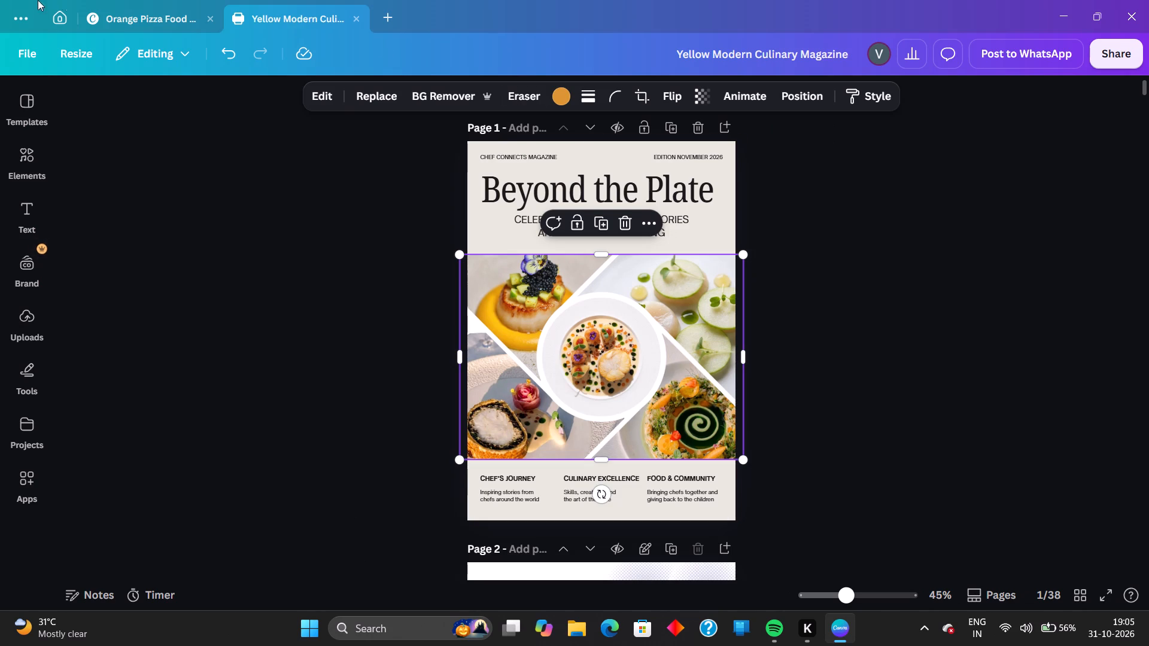
left_click(180, 16)
left_click(1004, 319)
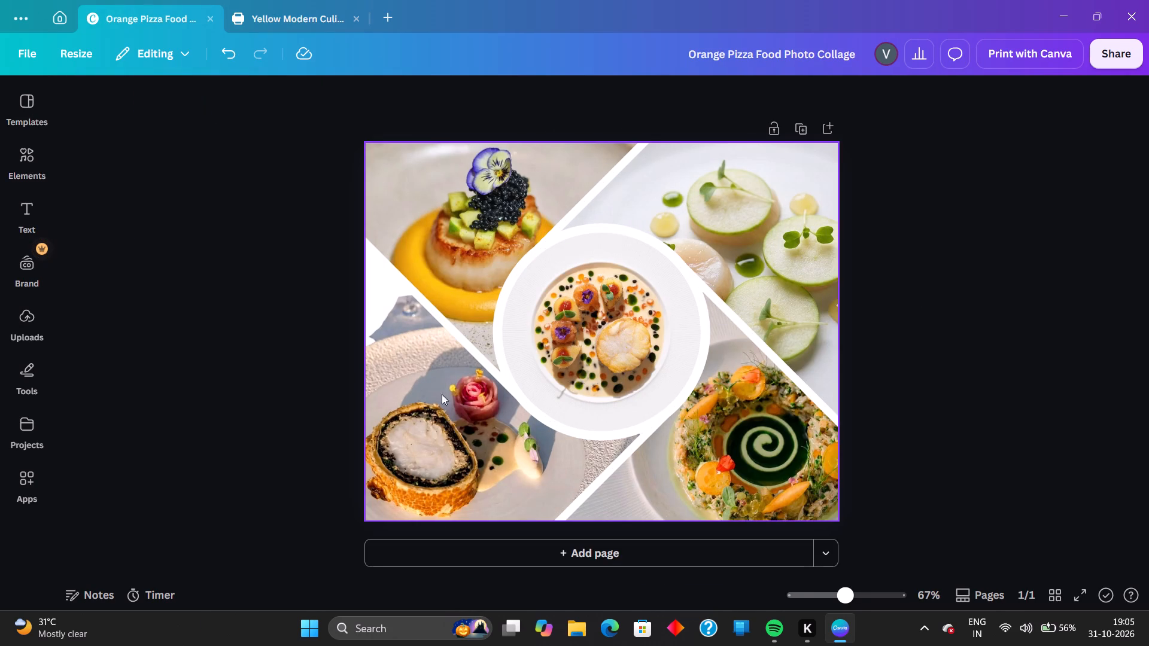
Undo the last two edits to the lower-left pastry photo in the Orange Pizza Food Photo Collage.
left_click(415, 390)
left_click(226, 48)
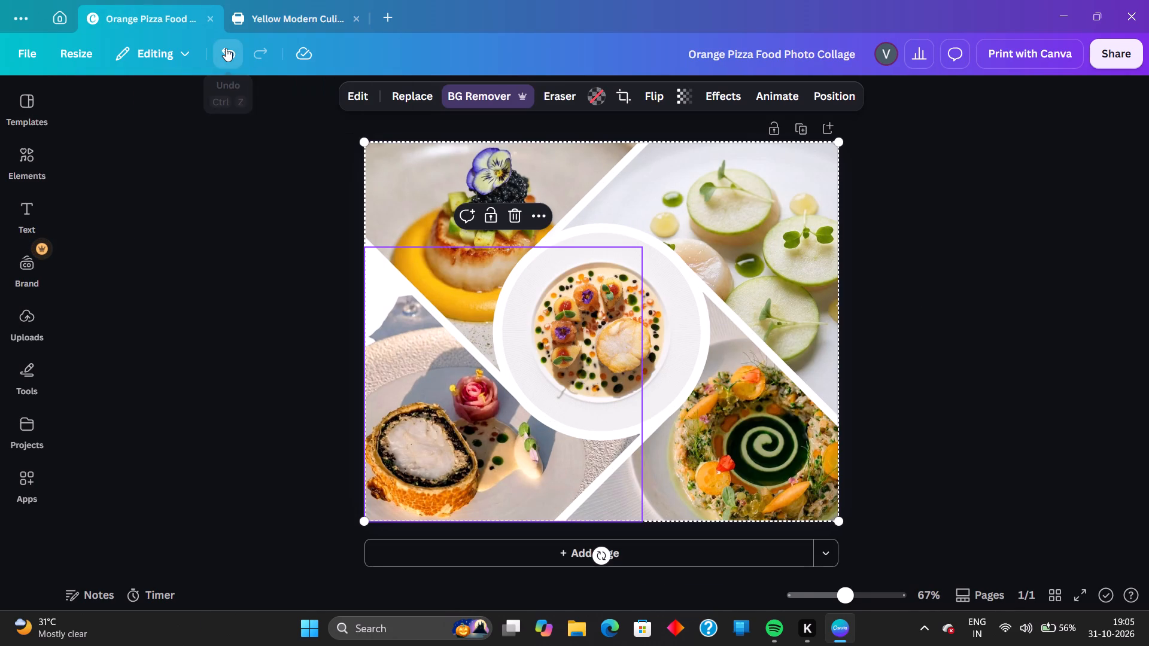
left_click(1048, 284)
left_click(1114, 57)
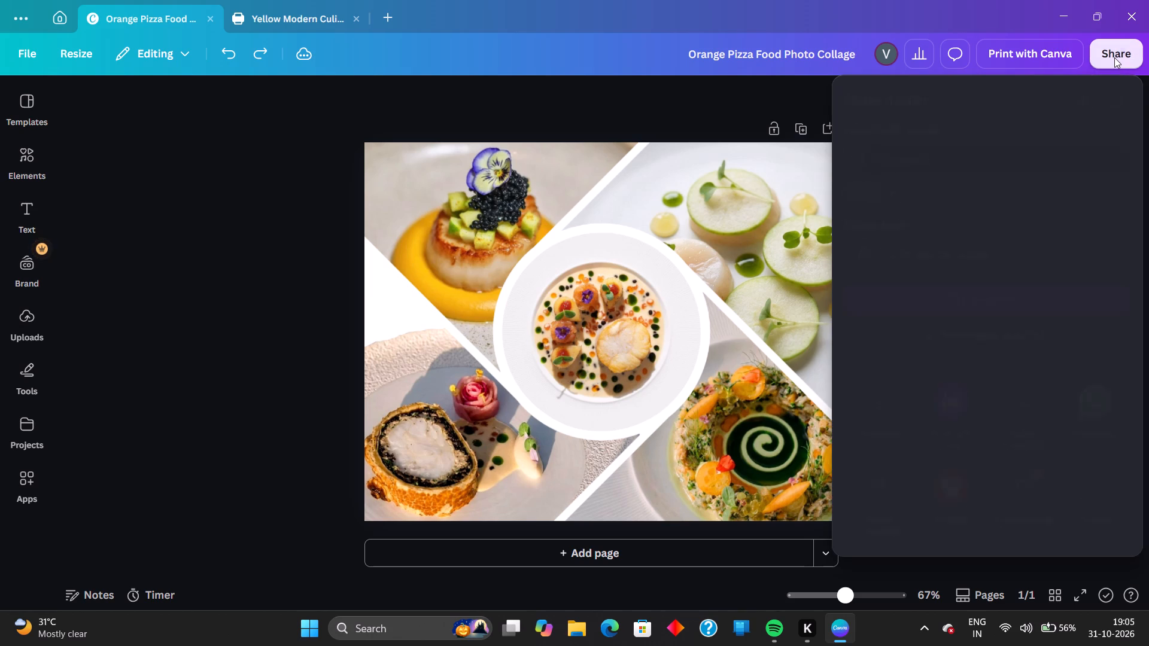
left_click(139, 252)
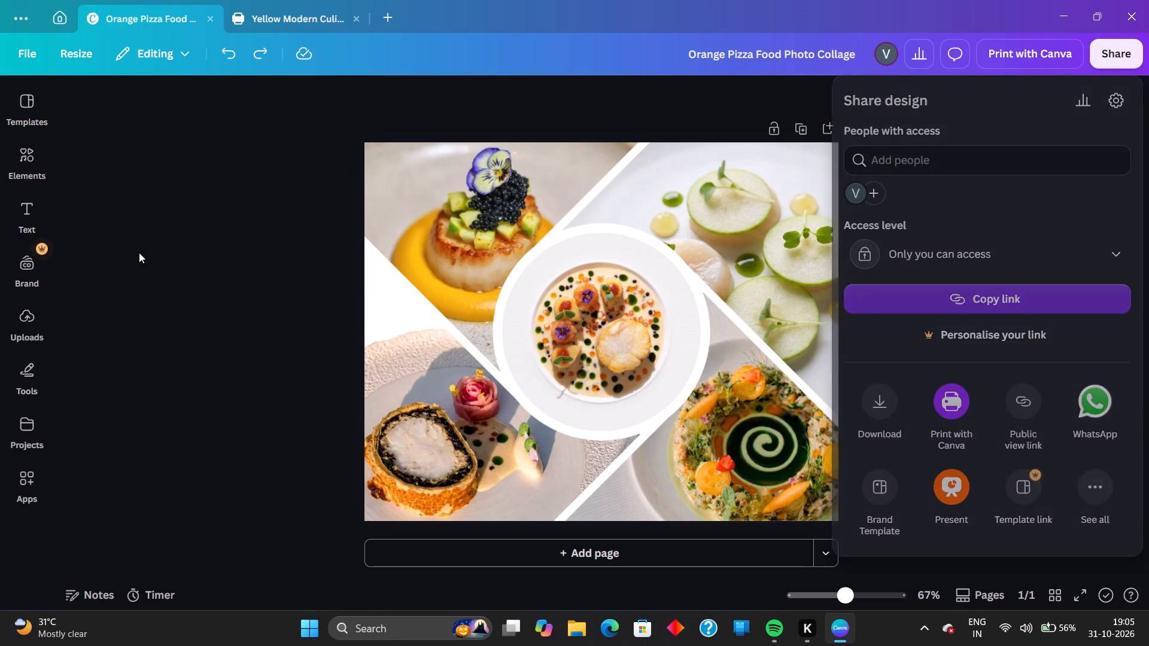
left_click(397, 407)
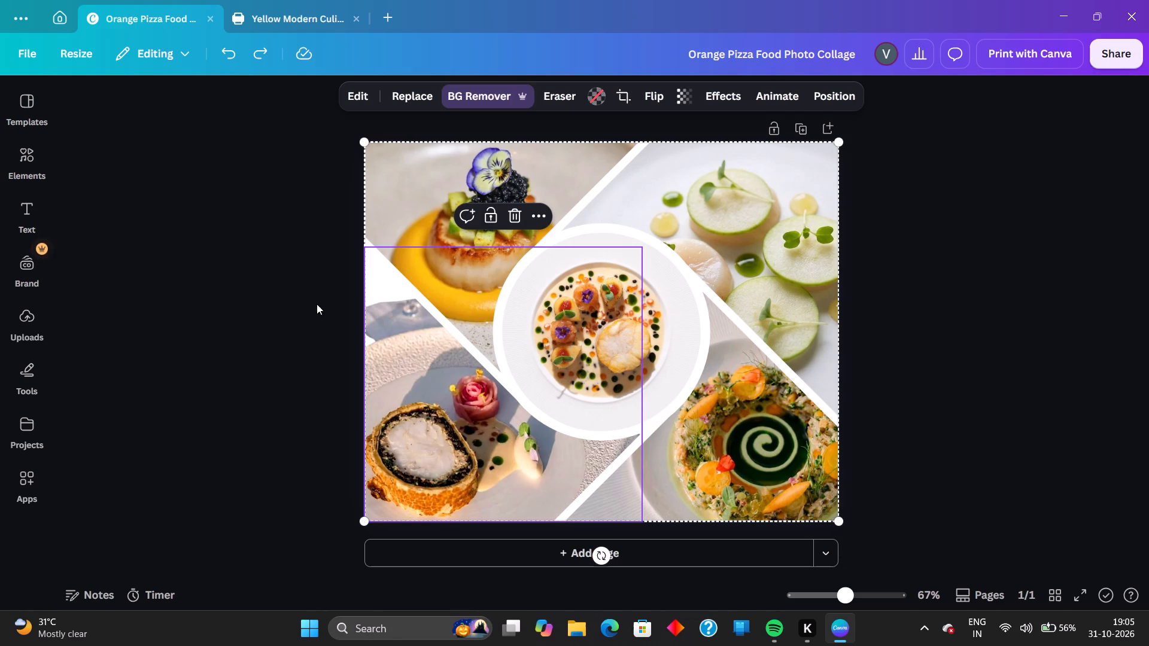
left_click(237, 49)
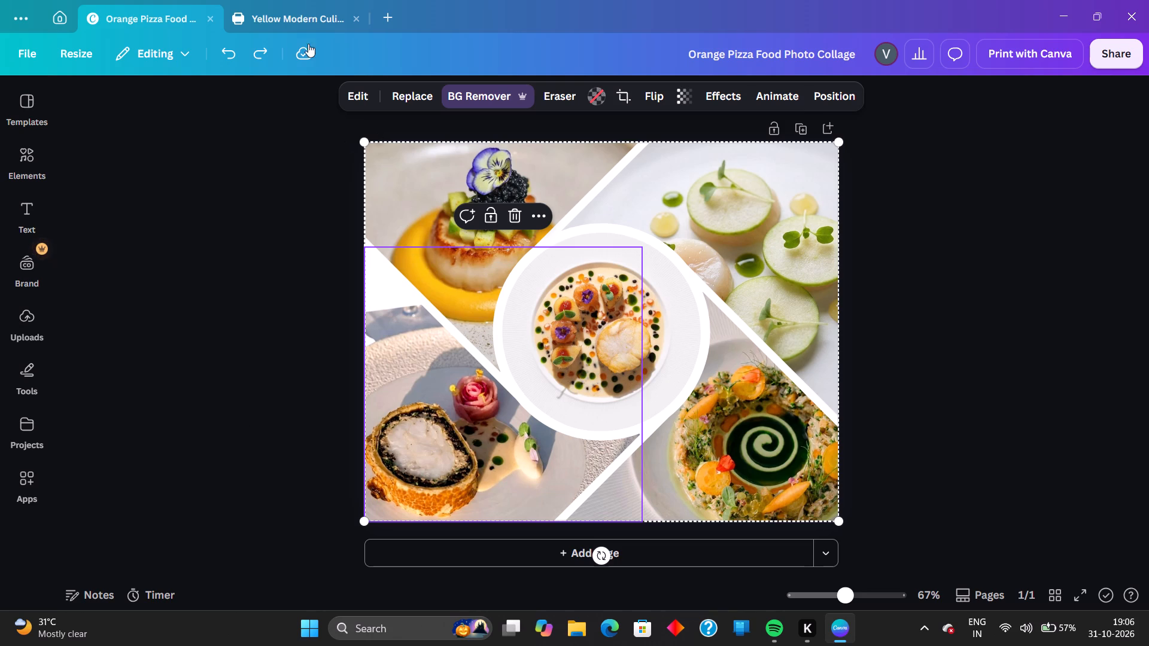
Compare the lower-left pastry photo on the Yellow Modern Culinary Magazine cover with the one in the Orange Pizza collage.
left_click(310, 17)
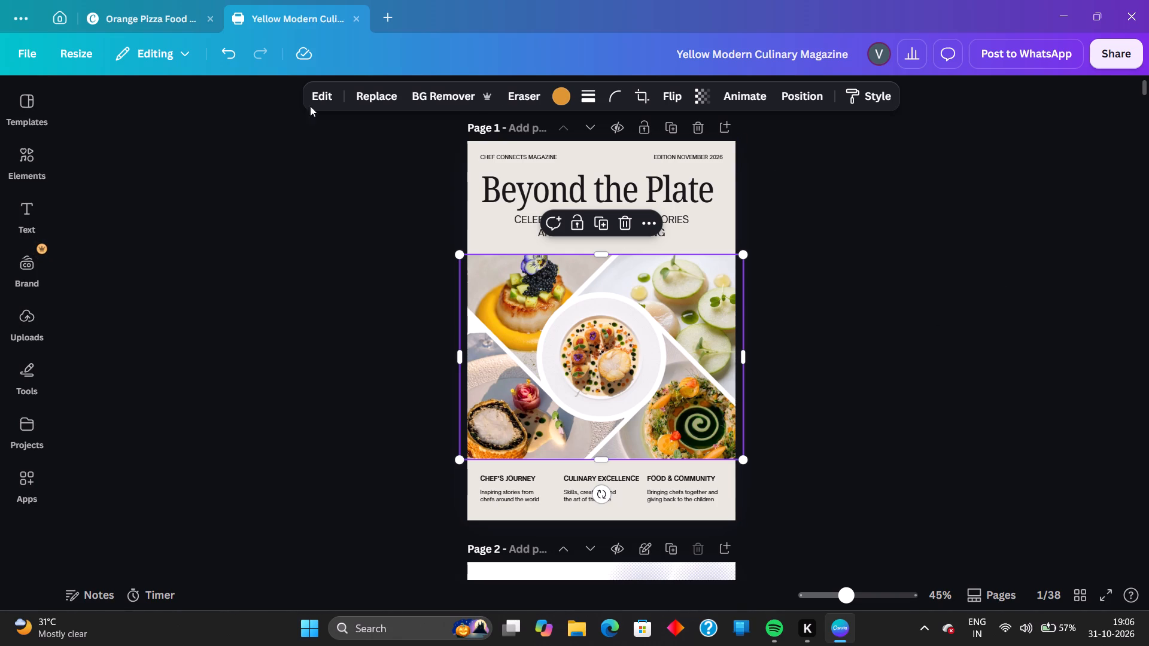
left_click(165, 26)
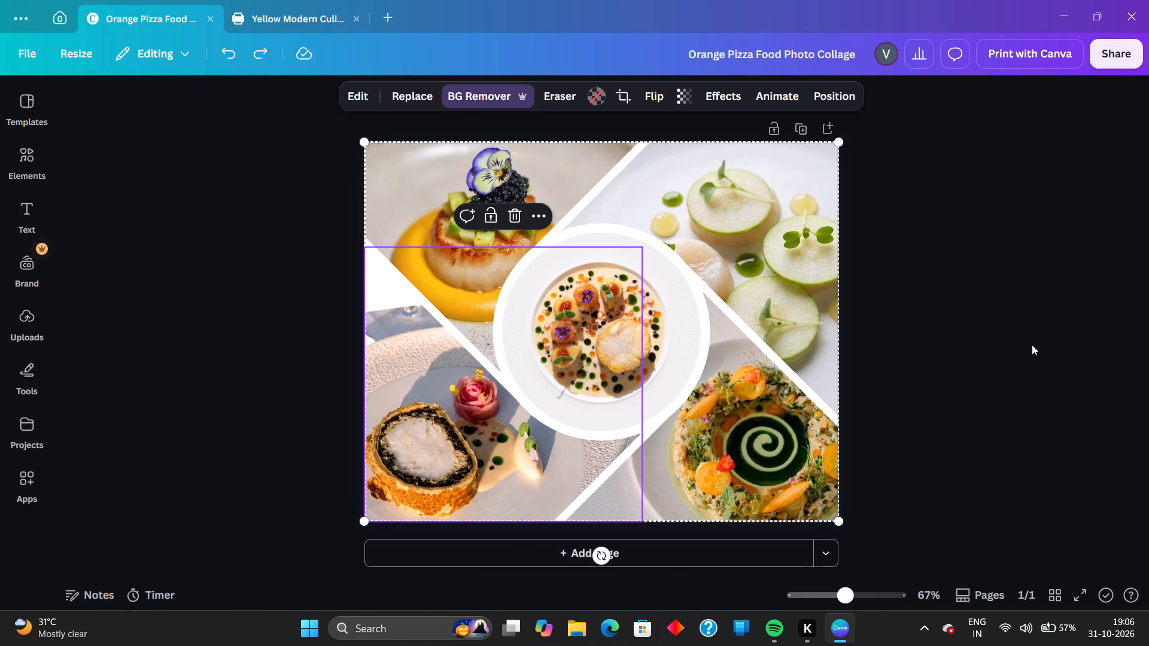
left_click(308, 20)
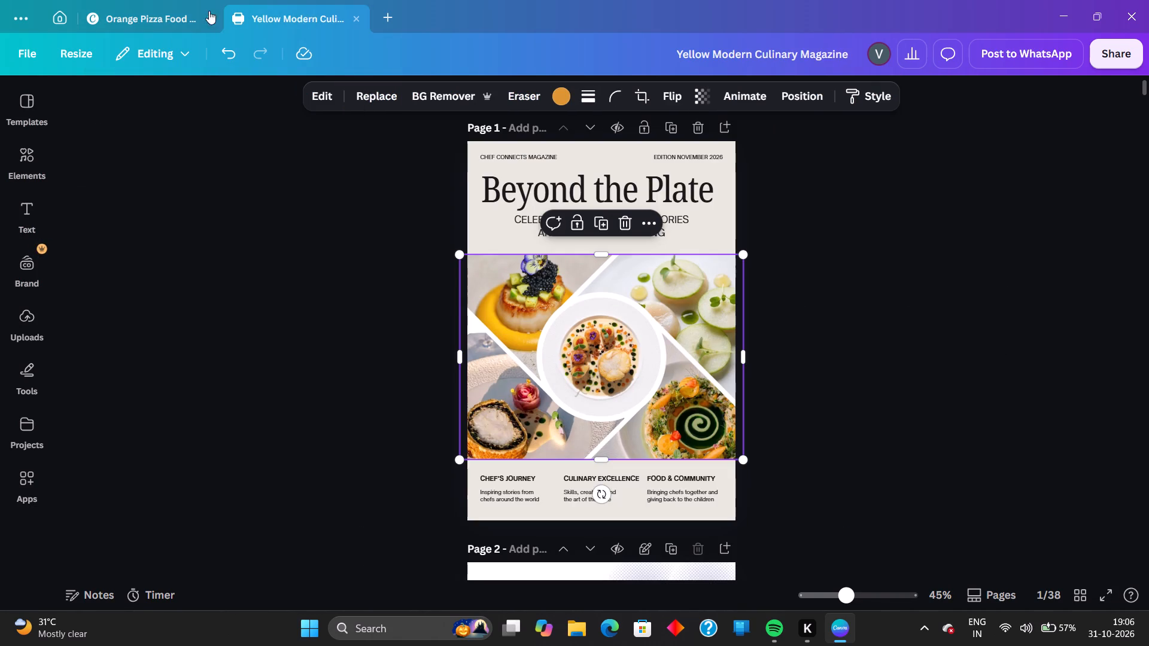
left_click(162, 1)
left_click(155, 5)
left_click(148, 20)
left_click(245, 248)
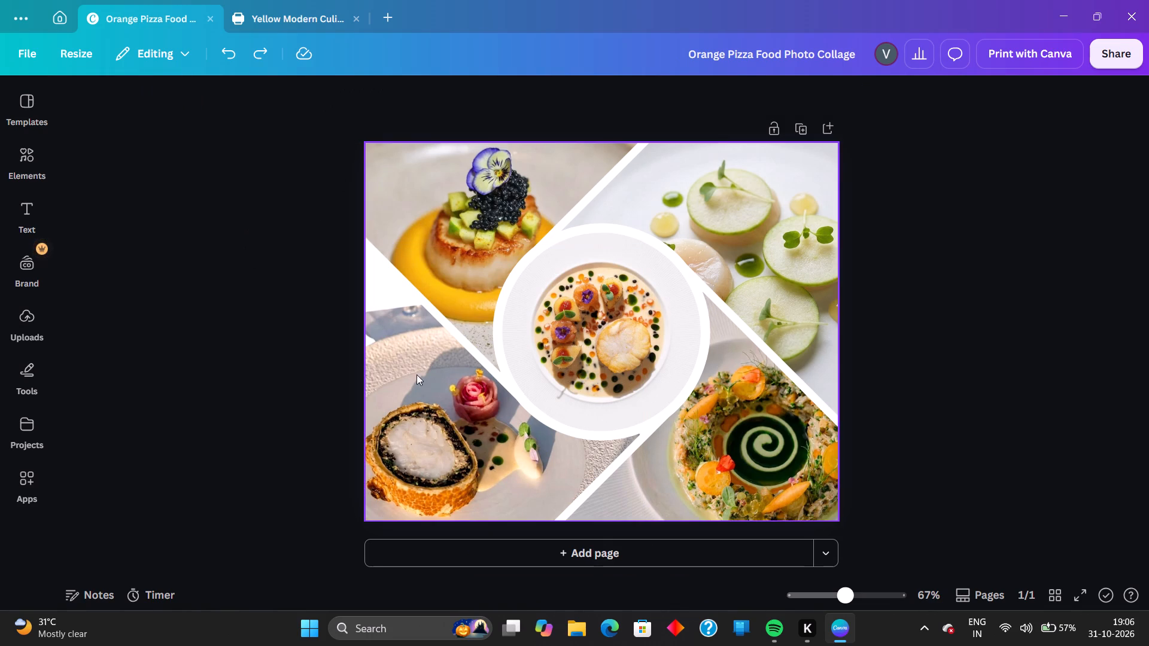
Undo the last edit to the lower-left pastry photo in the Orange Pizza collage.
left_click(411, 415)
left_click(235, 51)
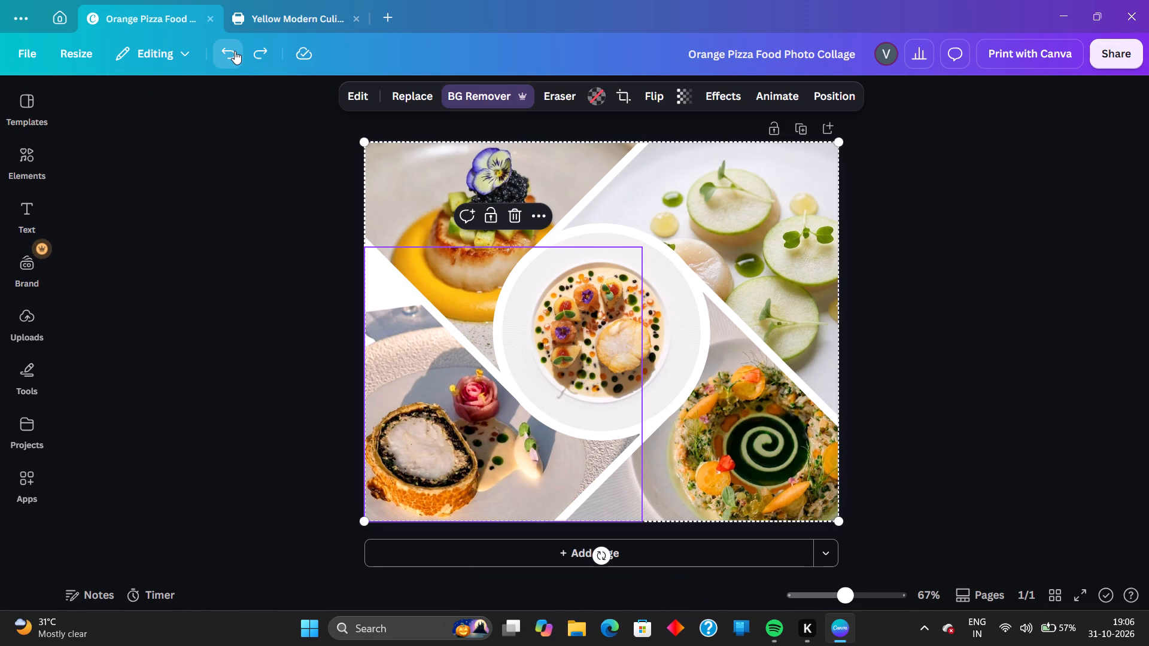
Download the collage as a PNG to Downloads, replacing the existing Orange Pizza Food Photo Collage file.
left_click(1098, 47)
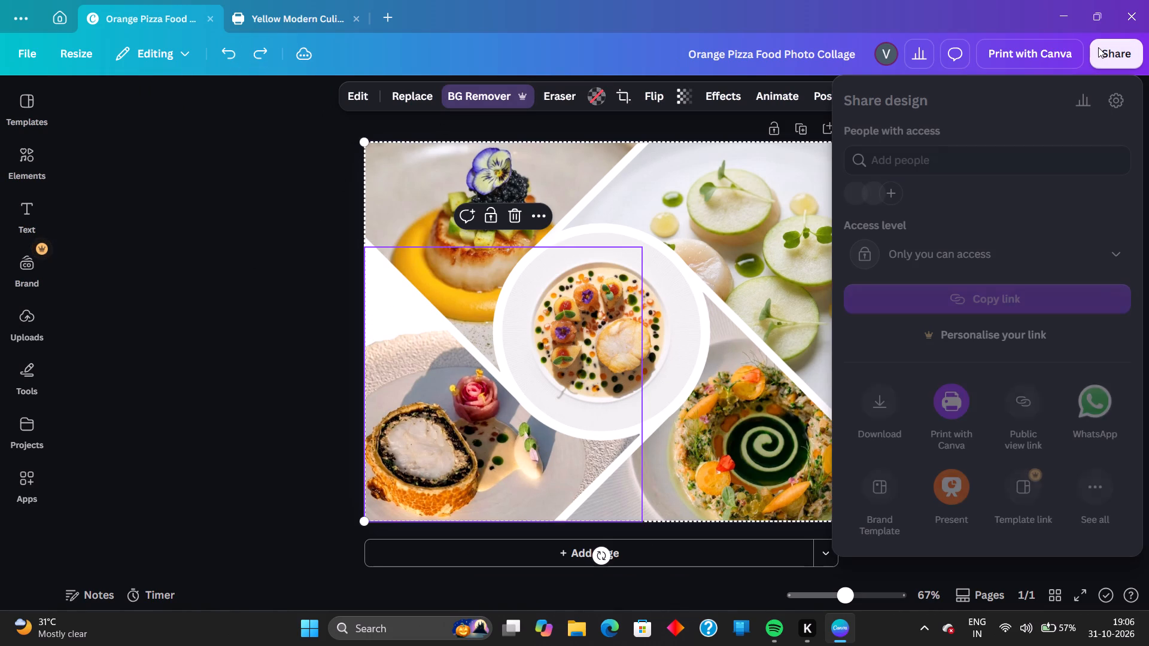
left_click(873, 433)
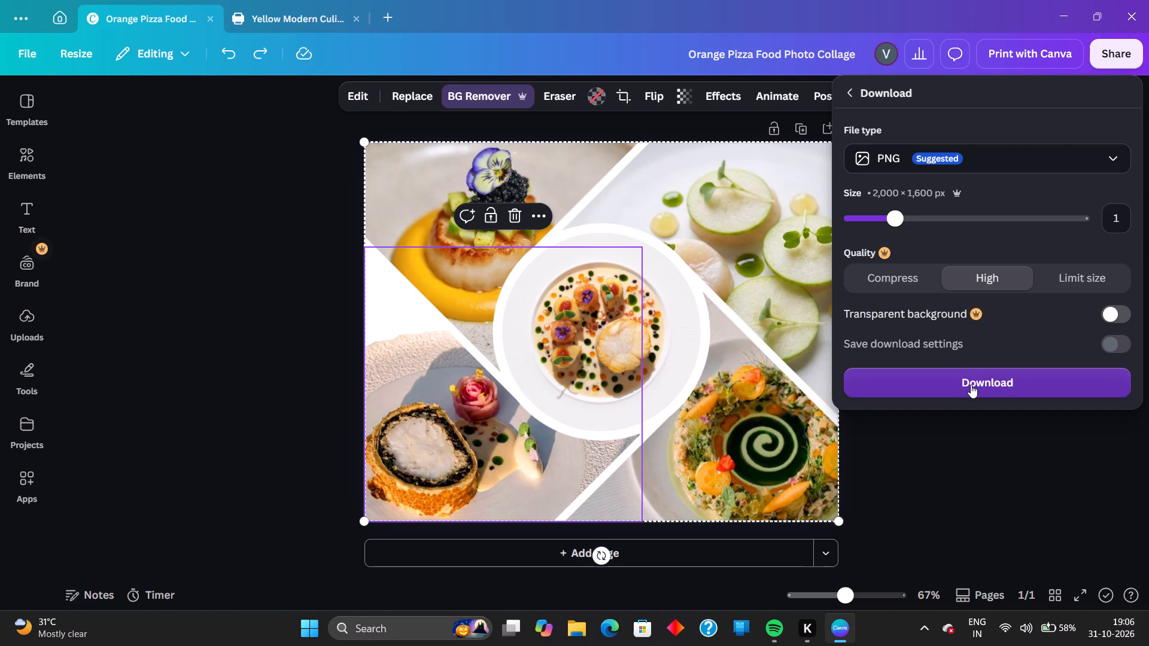
left_click(971, 385)
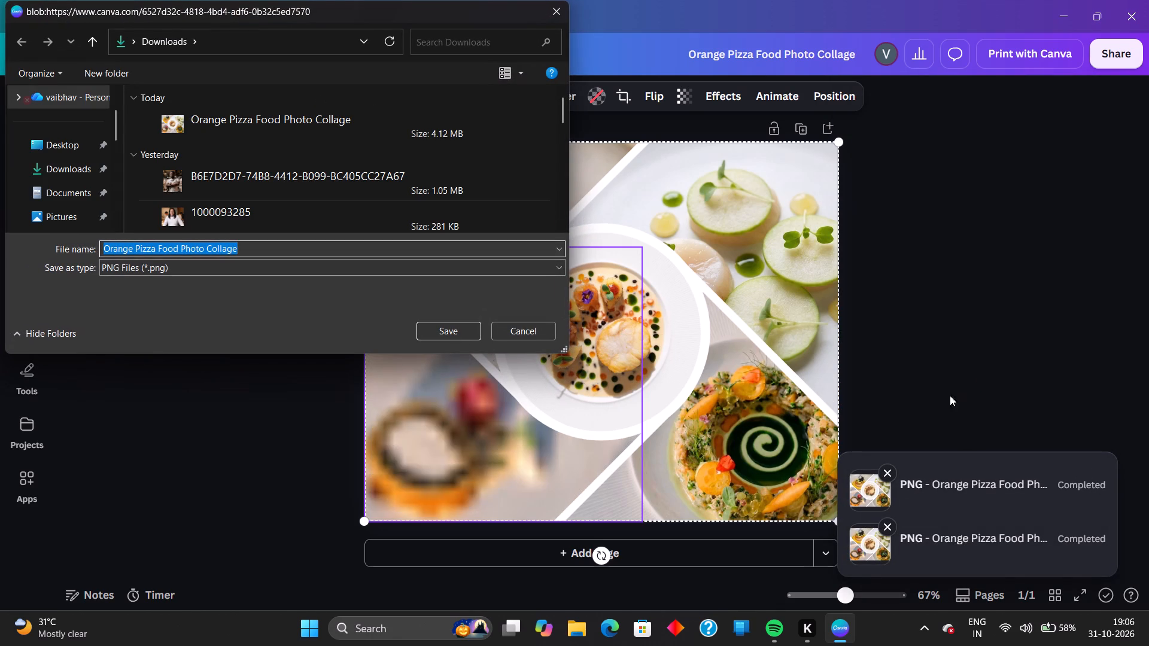
left_click(451, 332)
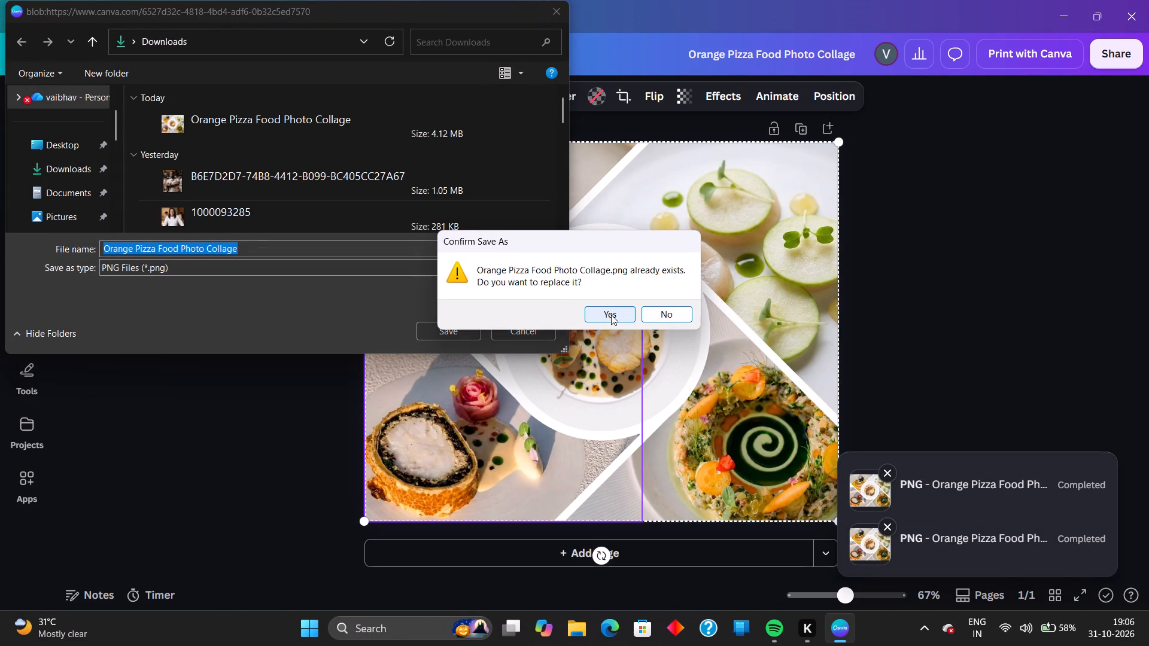
left_click(611, 315)
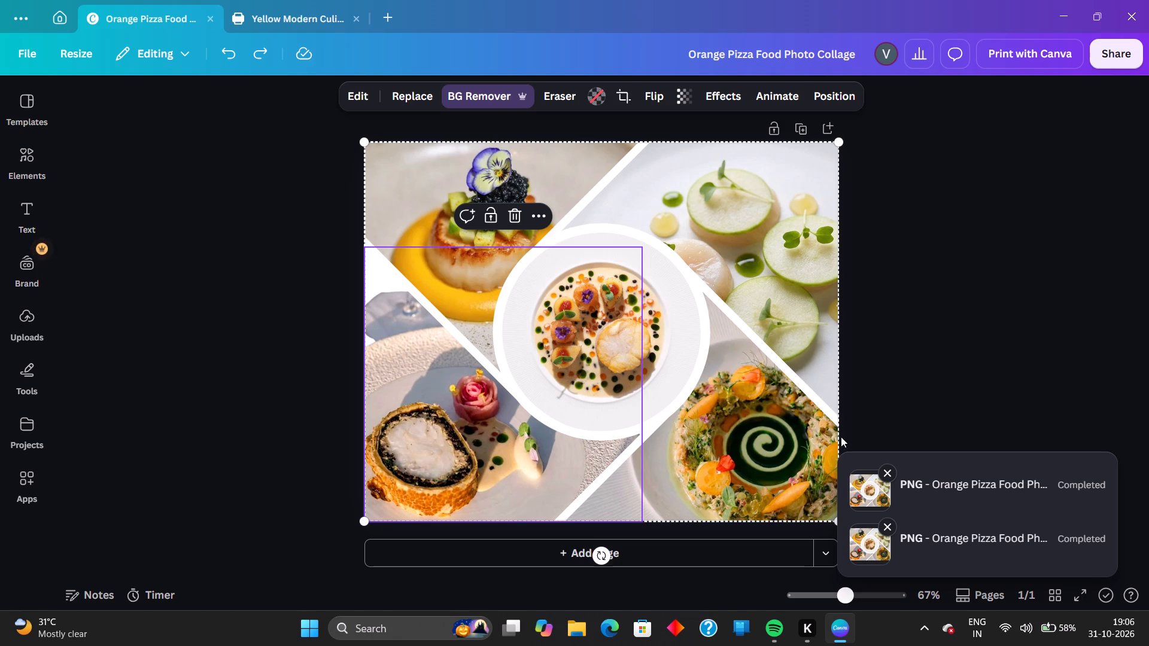
Download the collage again as a PNG, saving it in Downloads as "Orange Pizza Food Photo Collageee".
left_click(1108, 54)
left_click(883, 401)
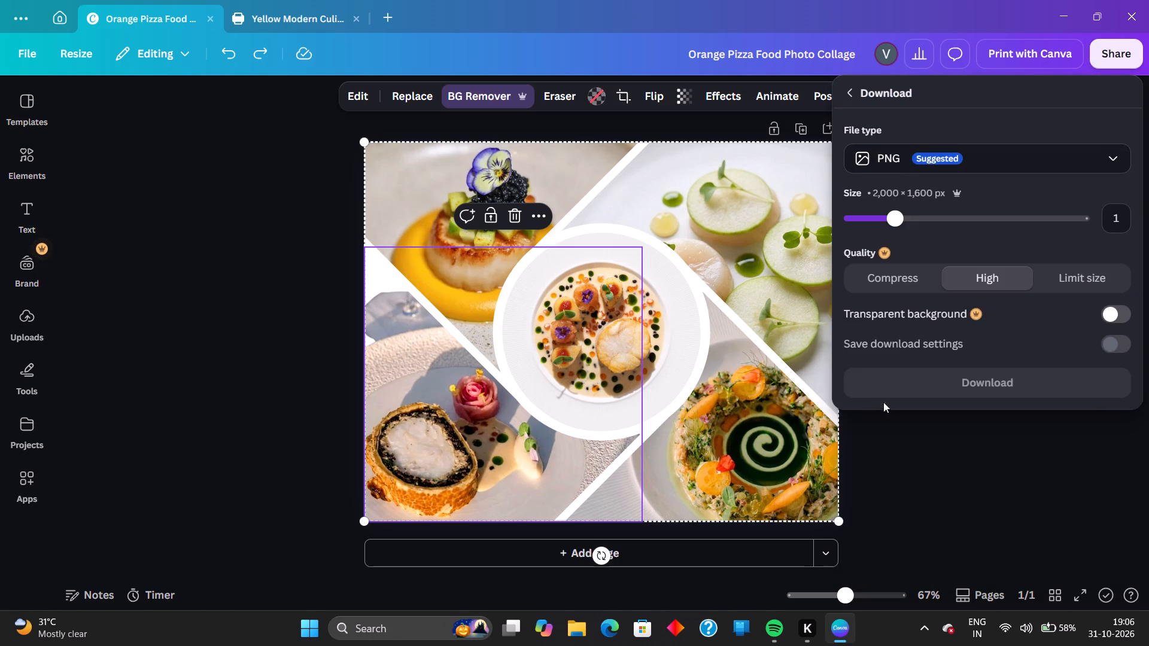
left_click(1029, 381)
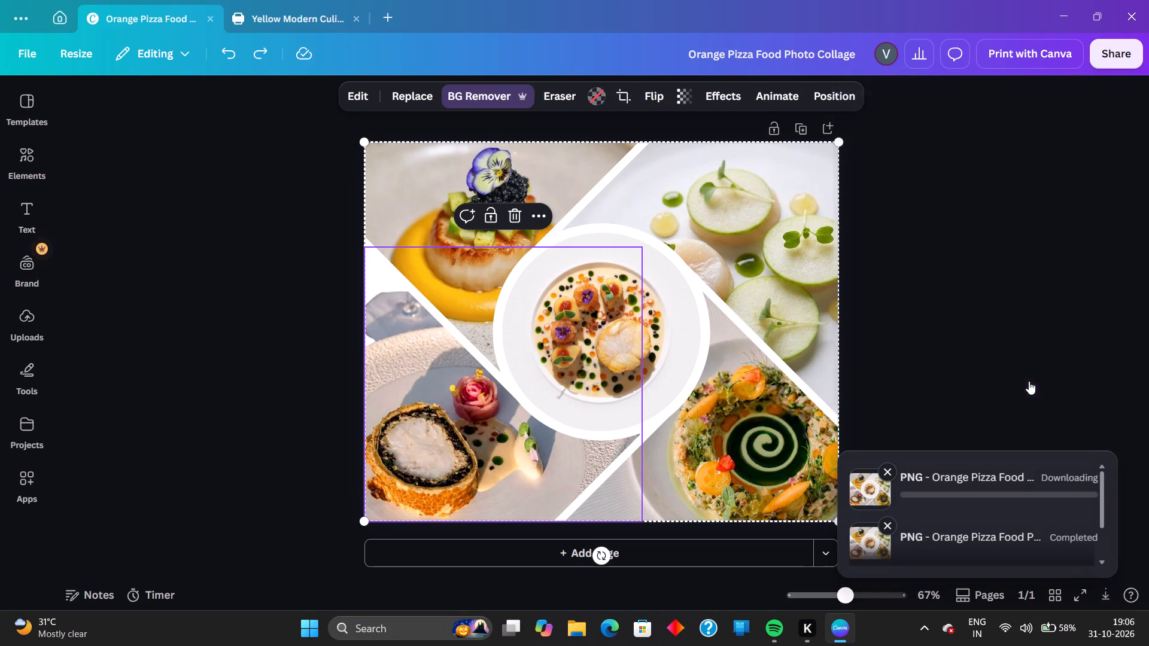
left_click(256, 248)
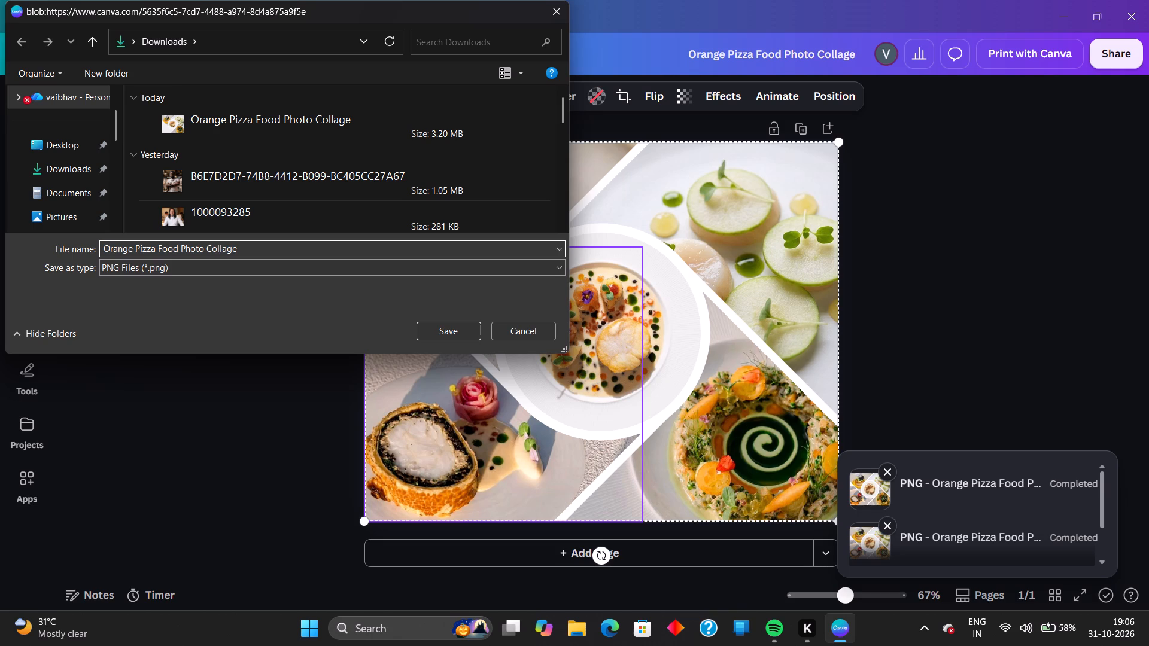
left_click(256, 248)
key("e")
key("e")
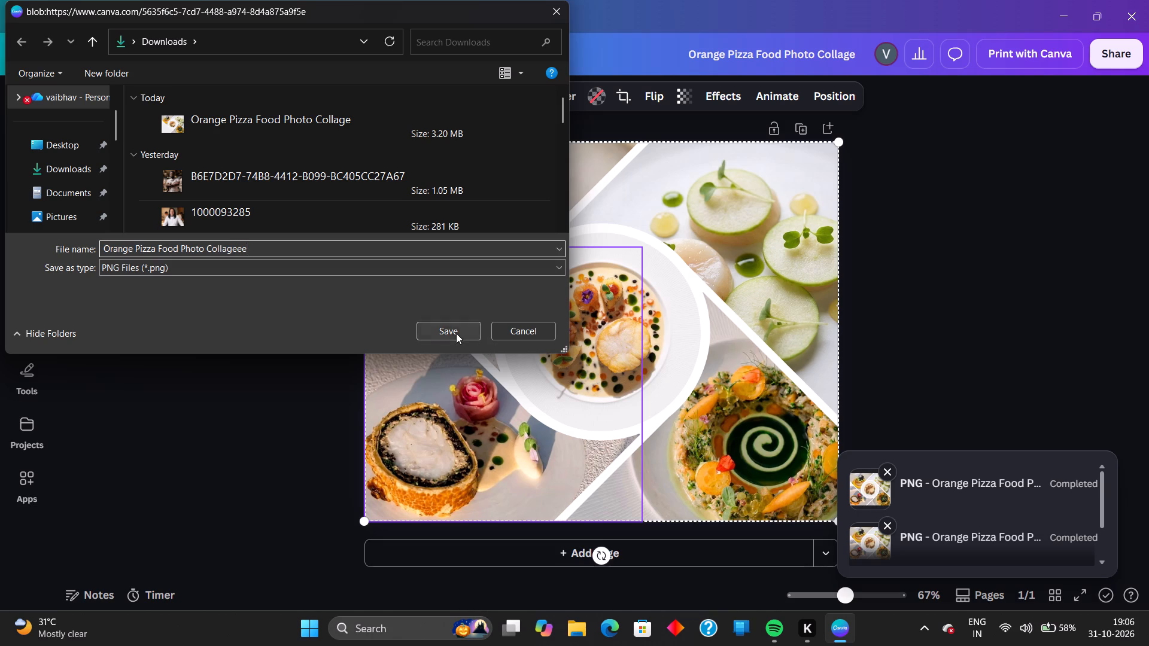
left_click(456, 333)
Preview the downloaded Orange Pizza collage files as possible replacements for the Yellow Modern Culinary Magazine's cover image, without uploading any.
left_click(268, 15)
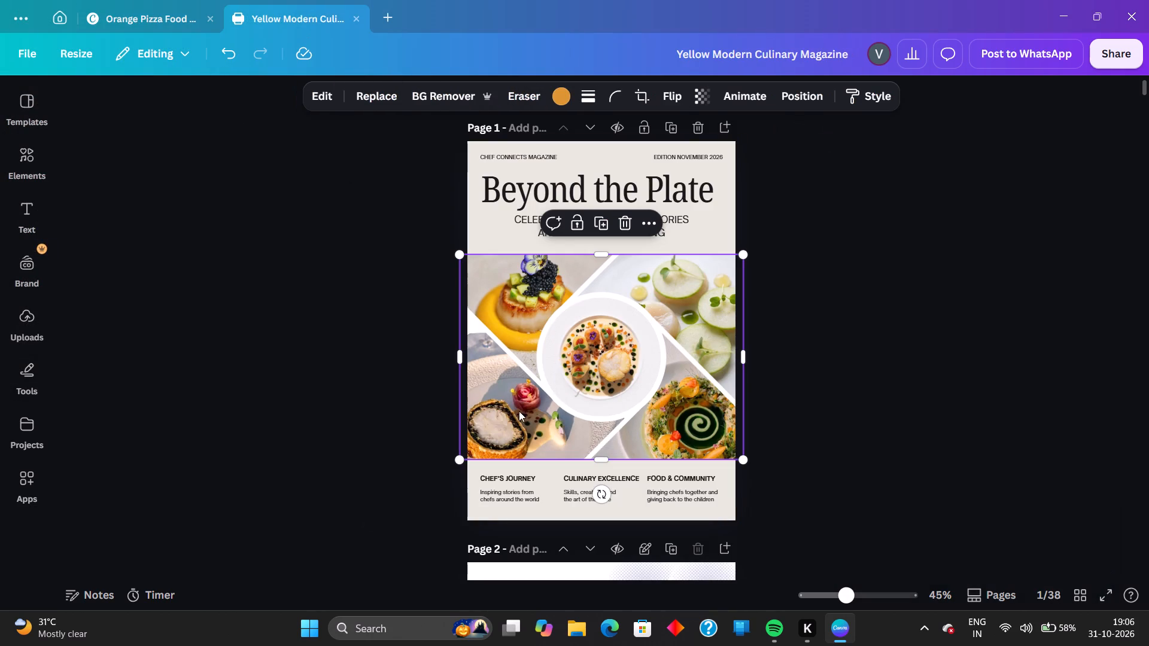
left_click(504, 407)
left_click(518, 381)
left_click(362, 104)
left_click(16, 93)
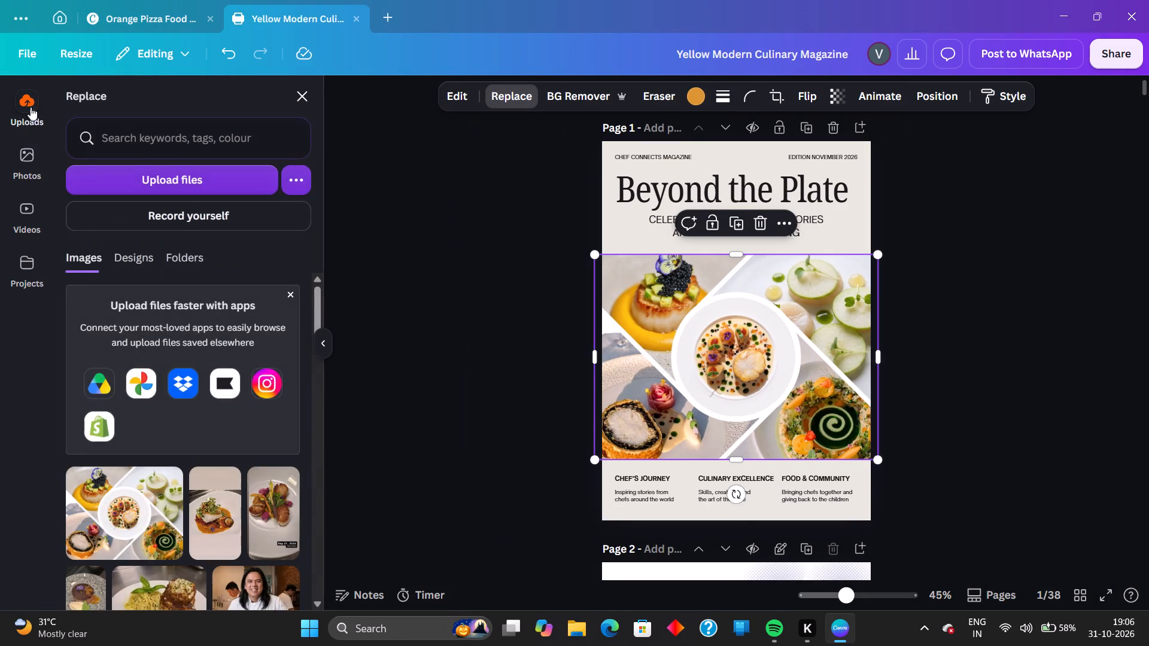
left_click(178, 182)
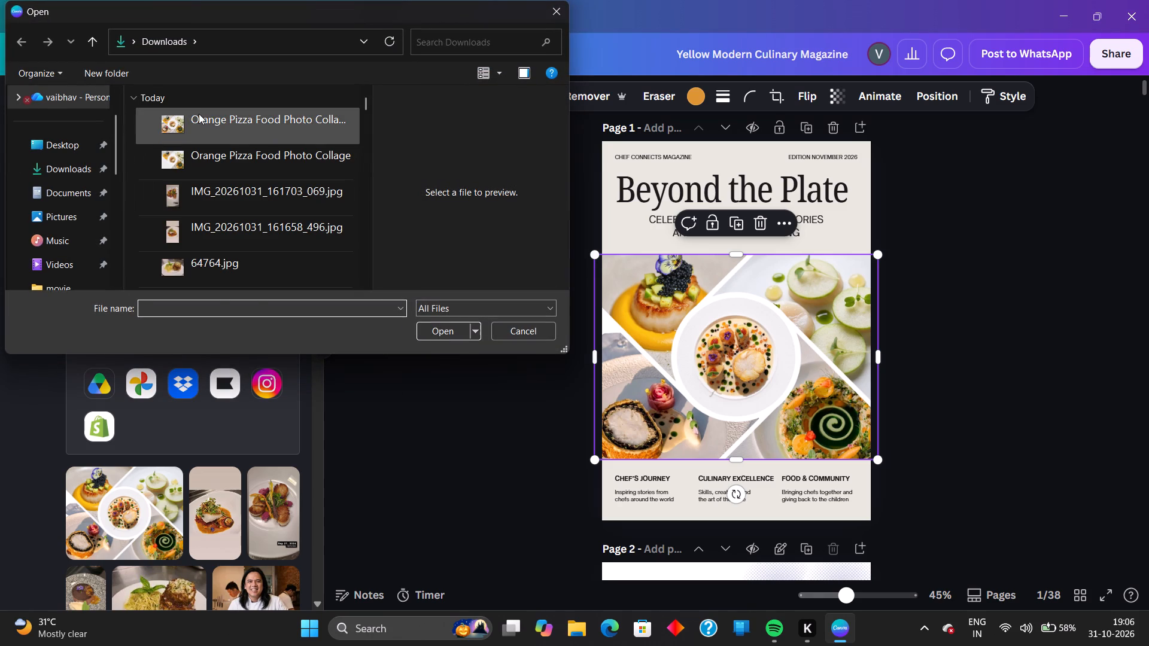
left_click(199, 114)
left_click(251, 166)
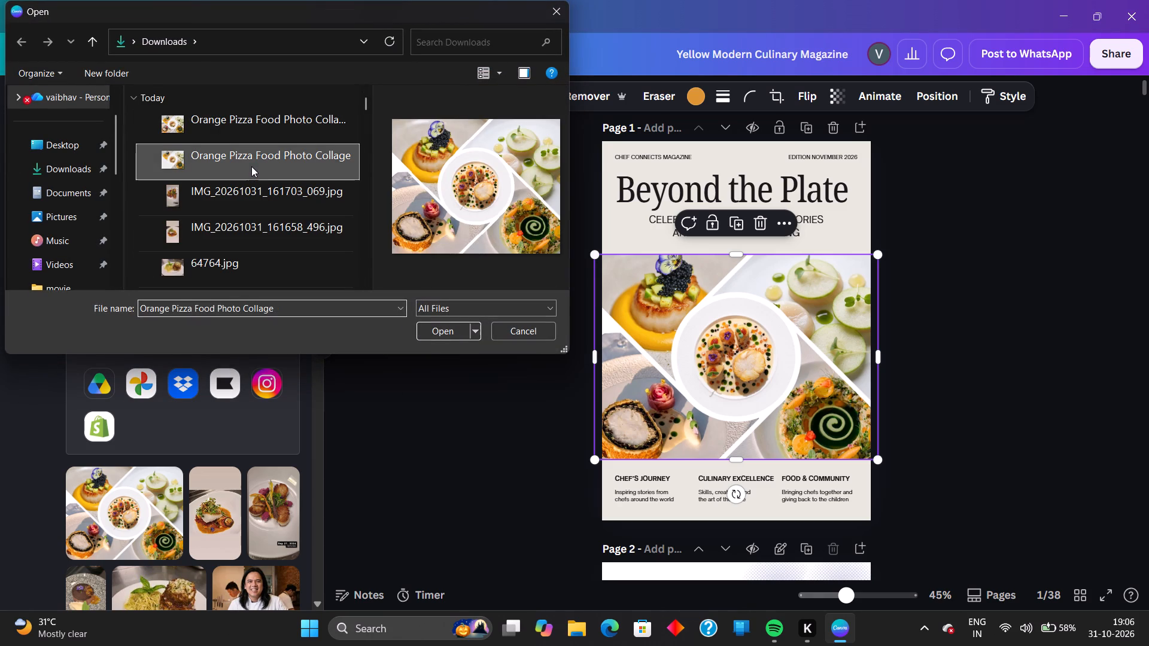
left_click(251, 176)
left_click(256, 121)
left_click(256, 167)
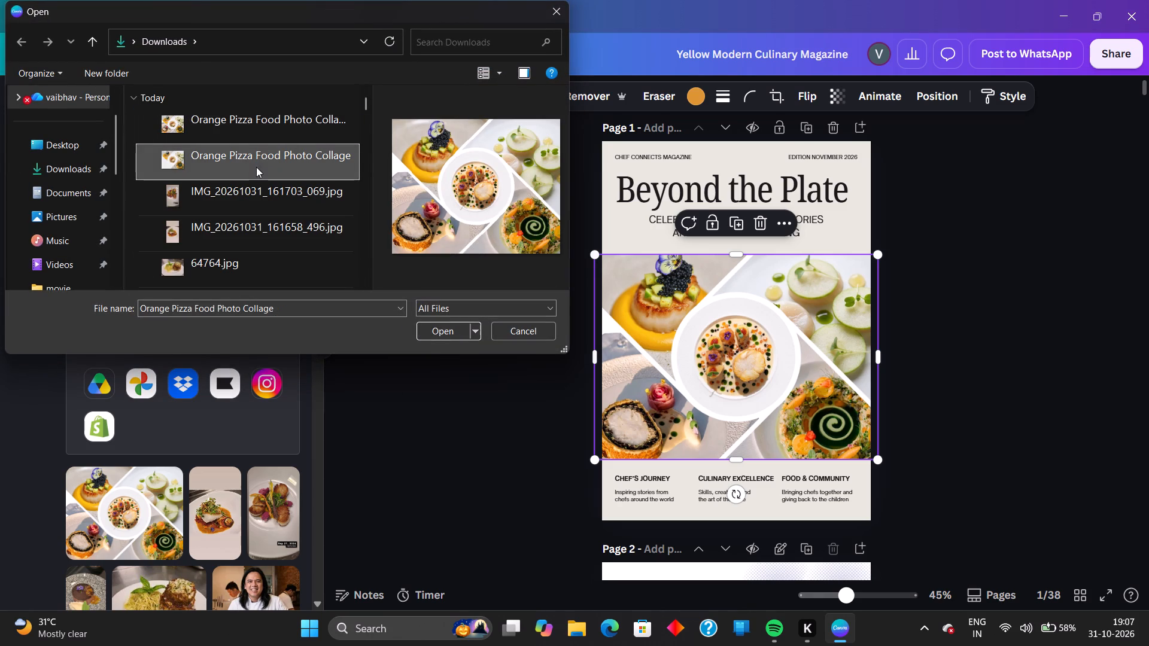
left_click(255, 179)
left_click(253, 198)
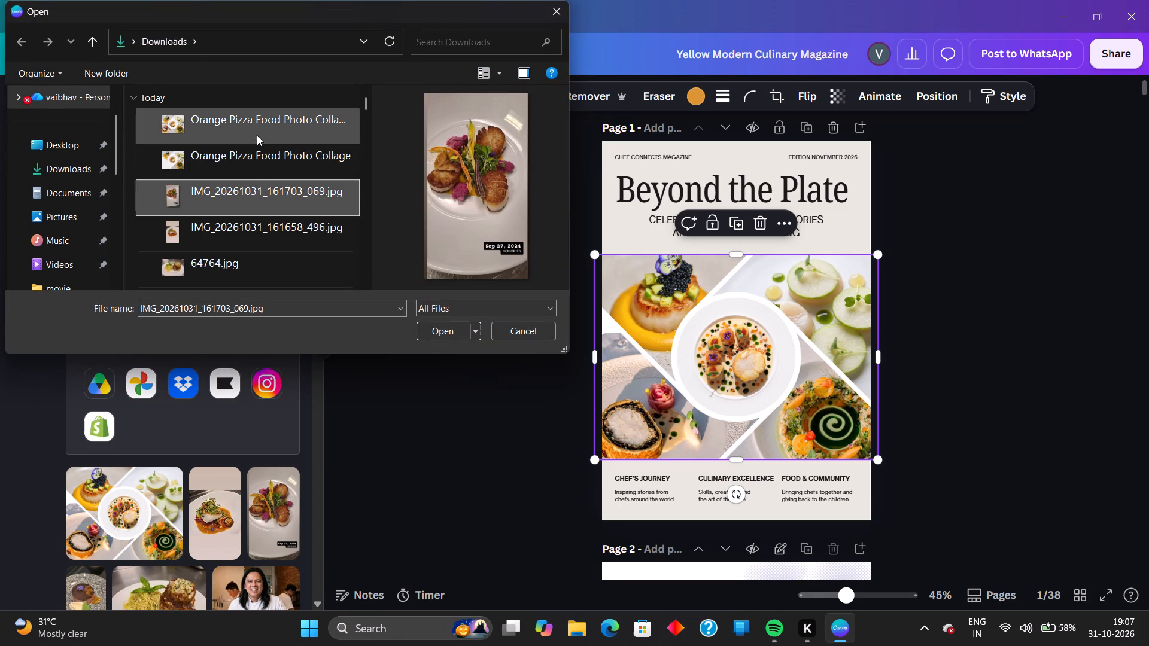
left_click(257, 132)
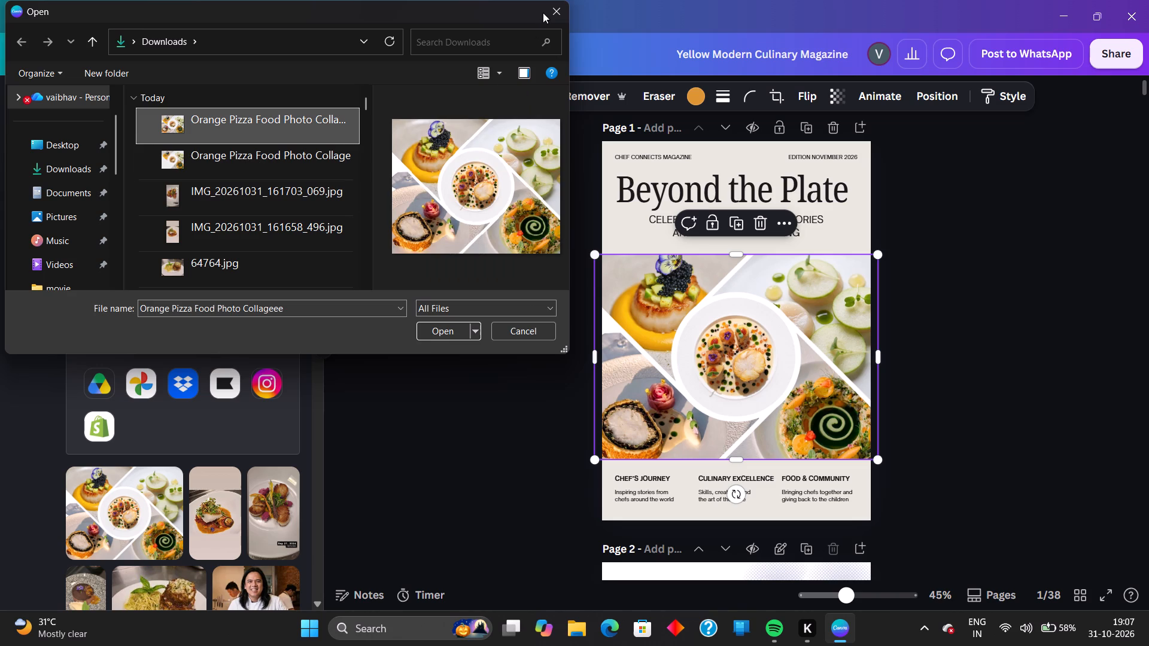
left_click(545, 11)
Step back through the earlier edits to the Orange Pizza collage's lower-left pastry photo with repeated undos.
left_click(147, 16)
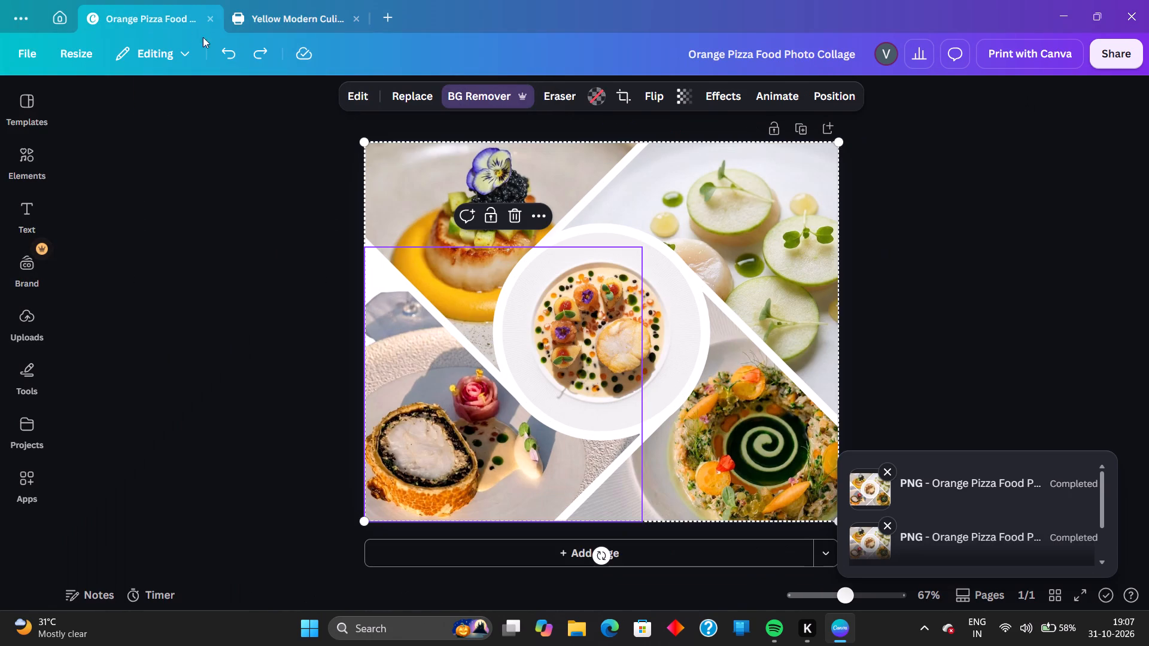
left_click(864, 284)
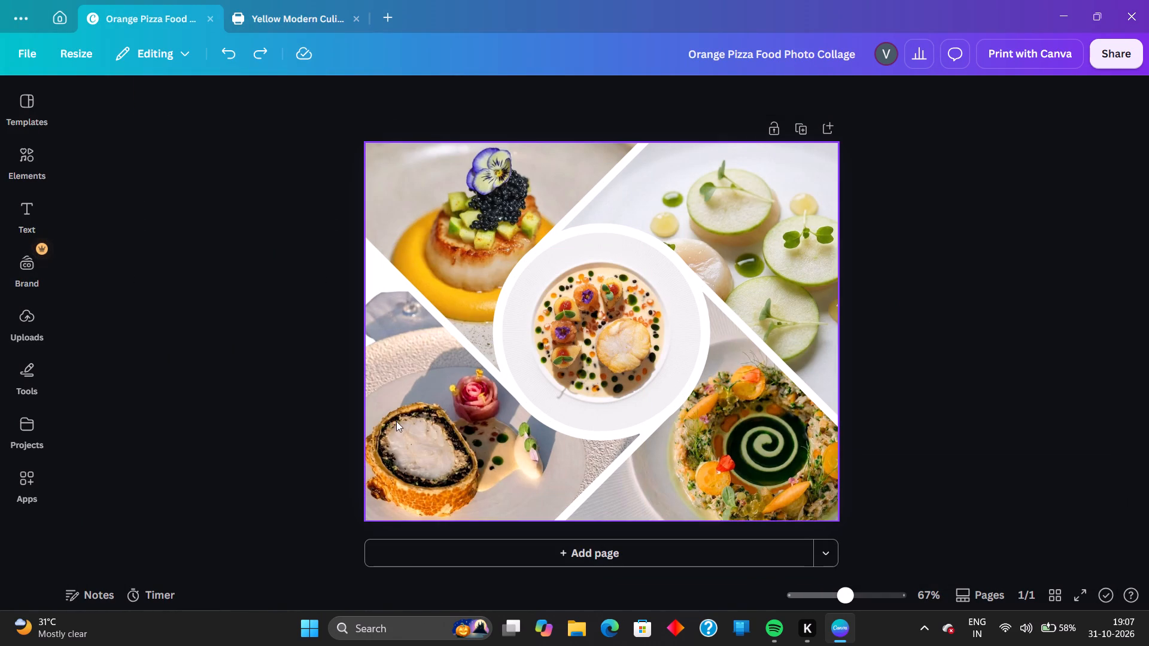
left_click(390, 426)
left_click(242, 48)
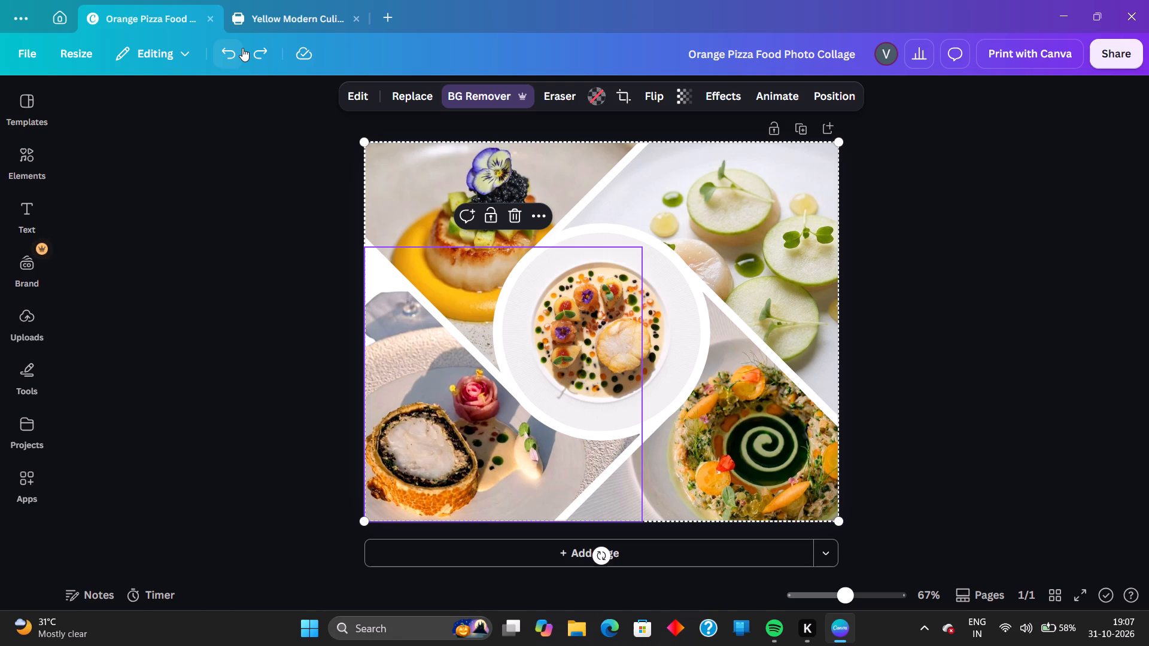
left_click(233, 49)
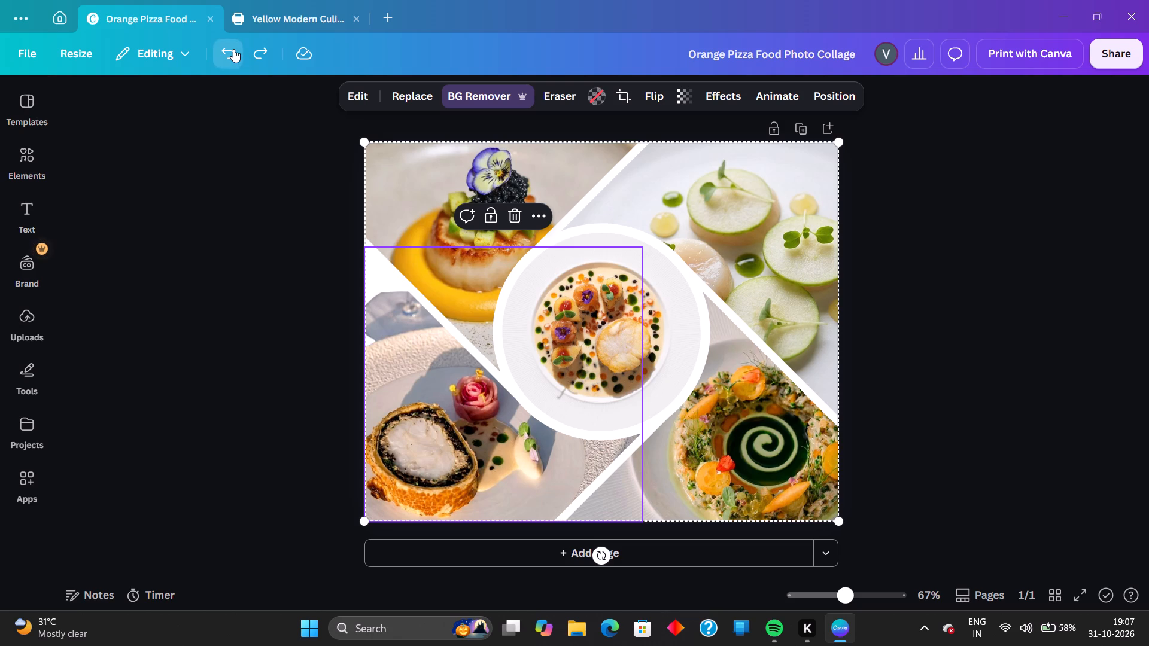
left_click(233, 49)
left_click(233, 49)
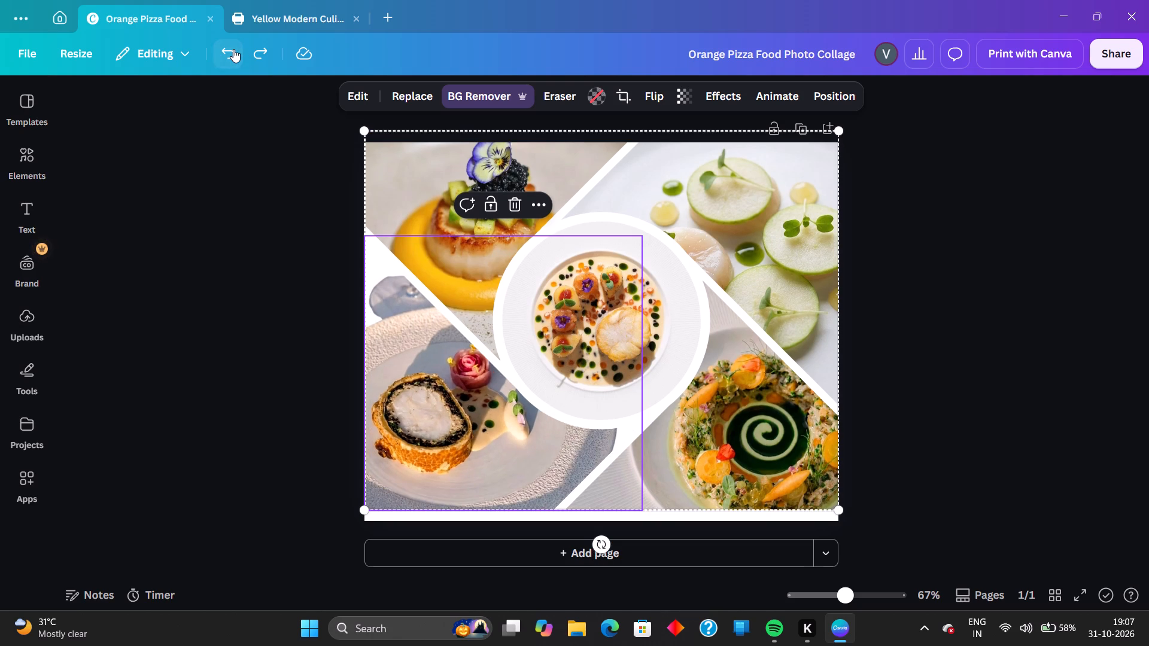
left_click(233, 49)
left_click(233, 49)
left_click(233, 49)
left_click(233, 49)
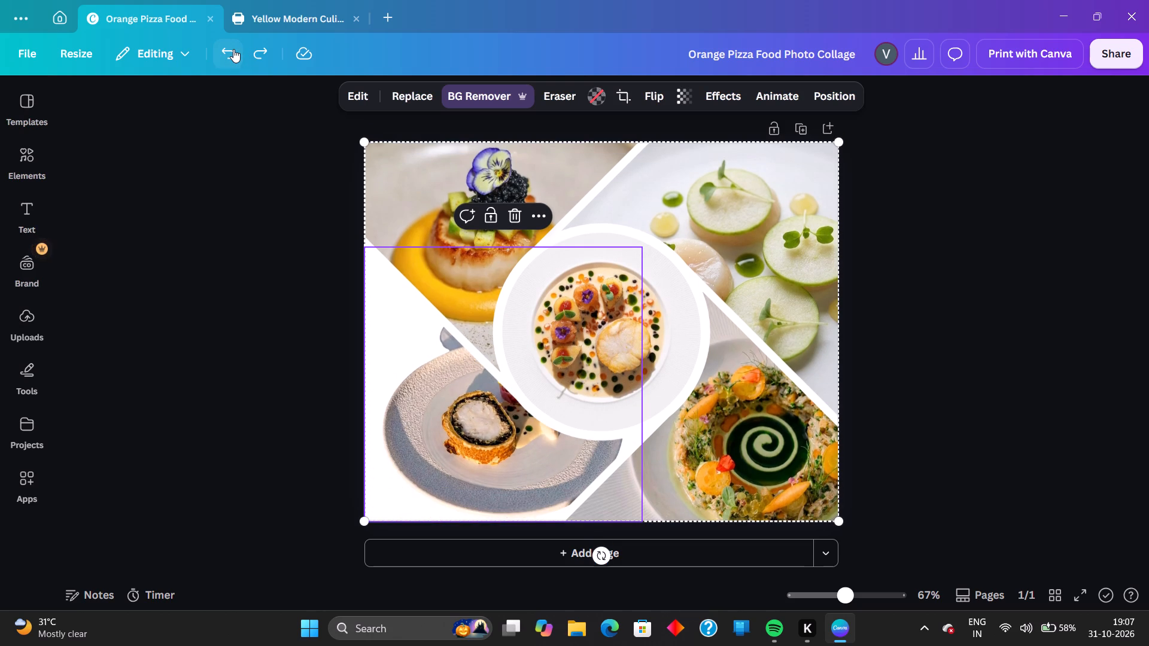
Redo all the undone edits to the collage's lower-left pastry photo, and deselect it.
triple_click(265, 46)
triple_click(265, 46)
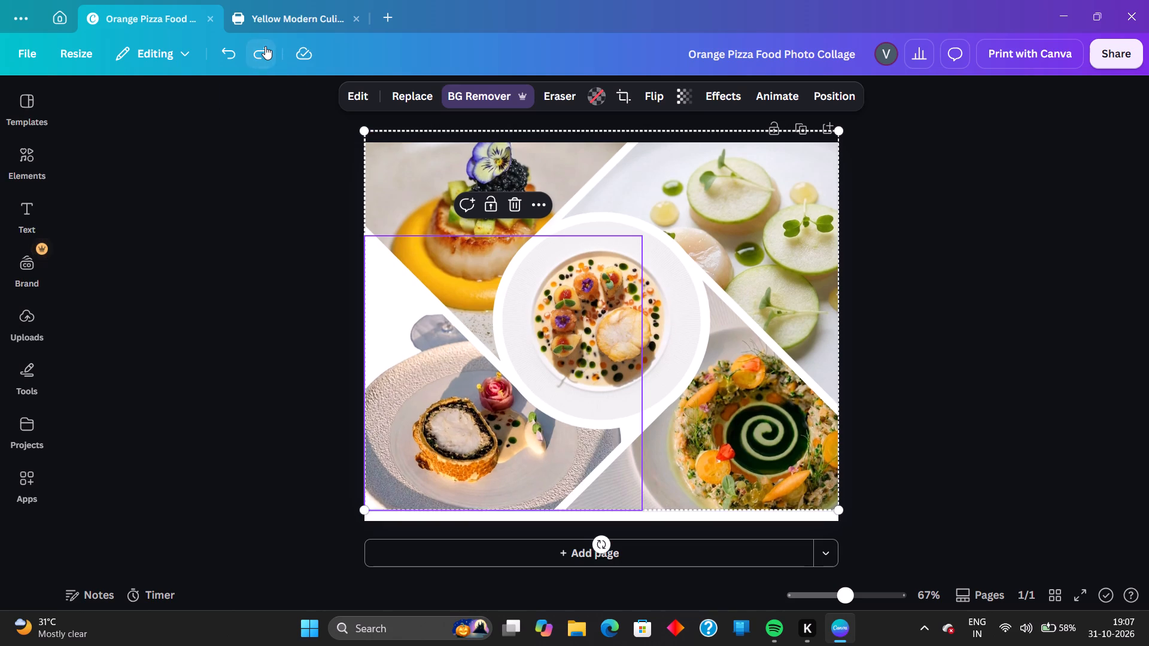
triple_click(265, 46)
double_click(265, 46)
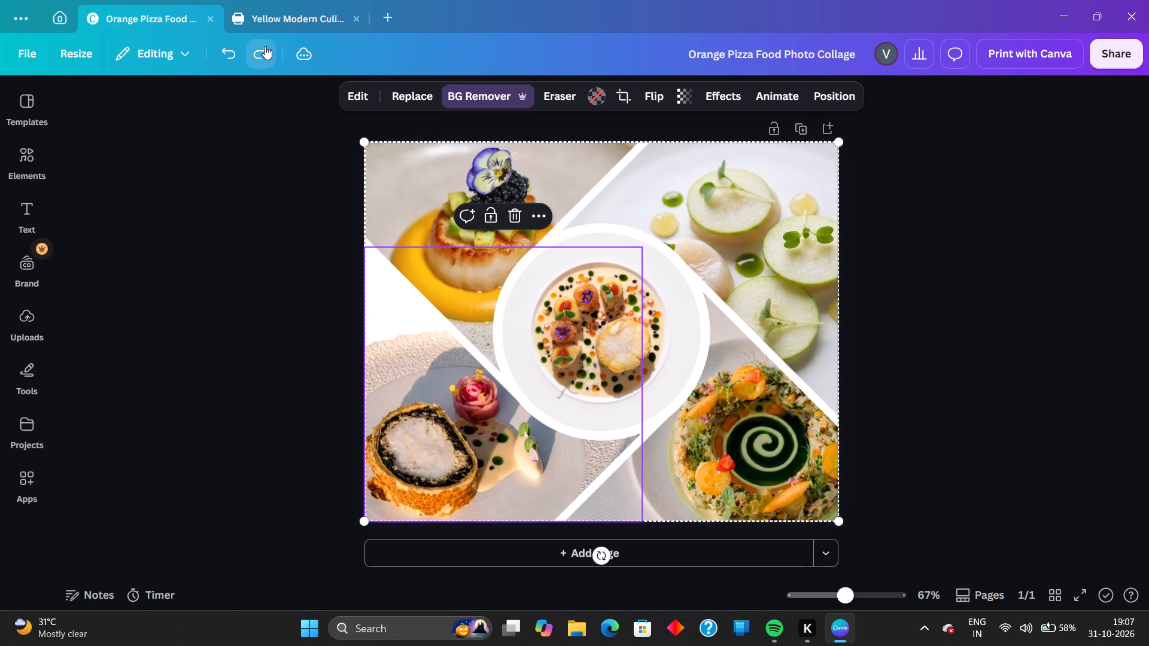
left_click(265, 46)
triple_click(265, 46)
left_click(265, 46)
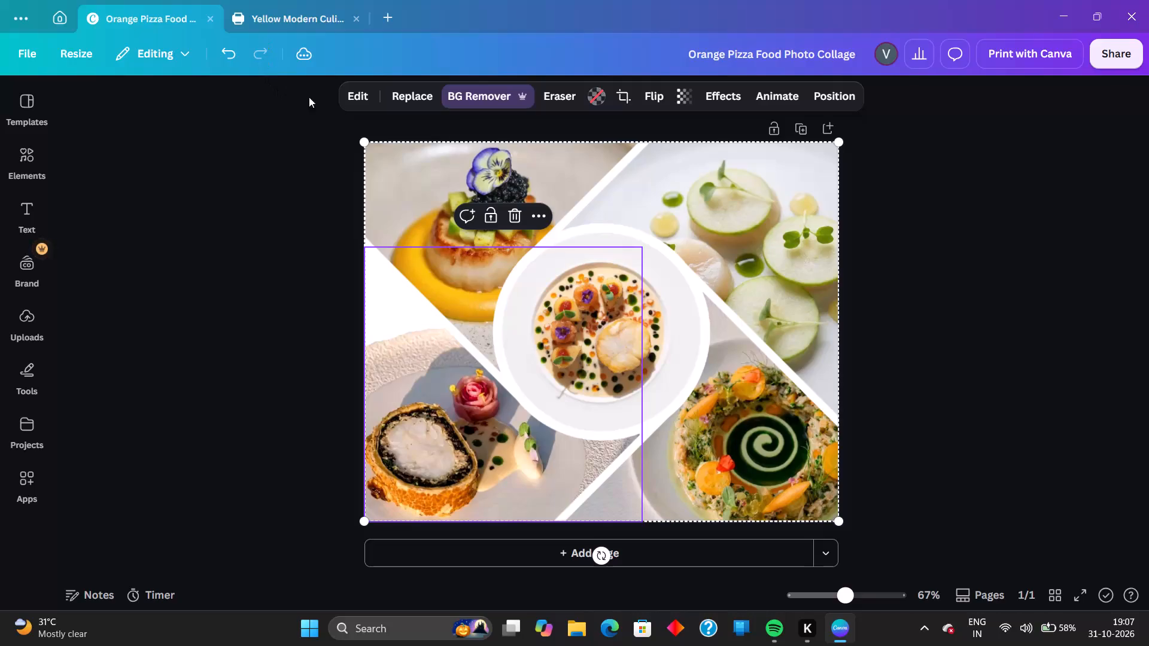
left_click(1065, 295)
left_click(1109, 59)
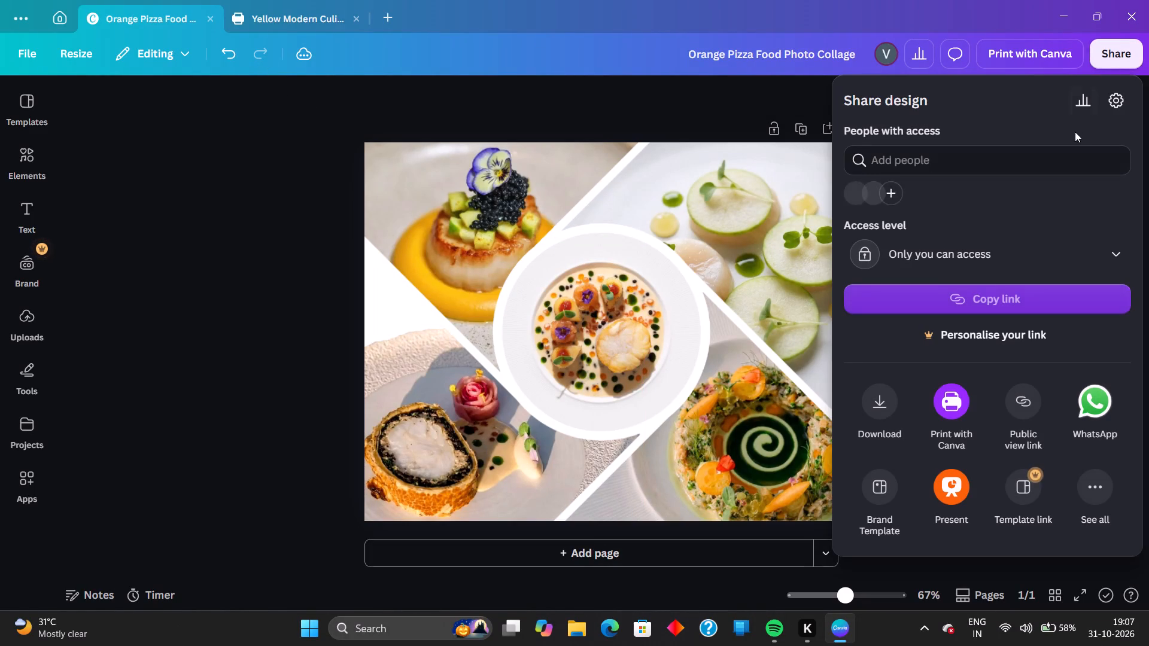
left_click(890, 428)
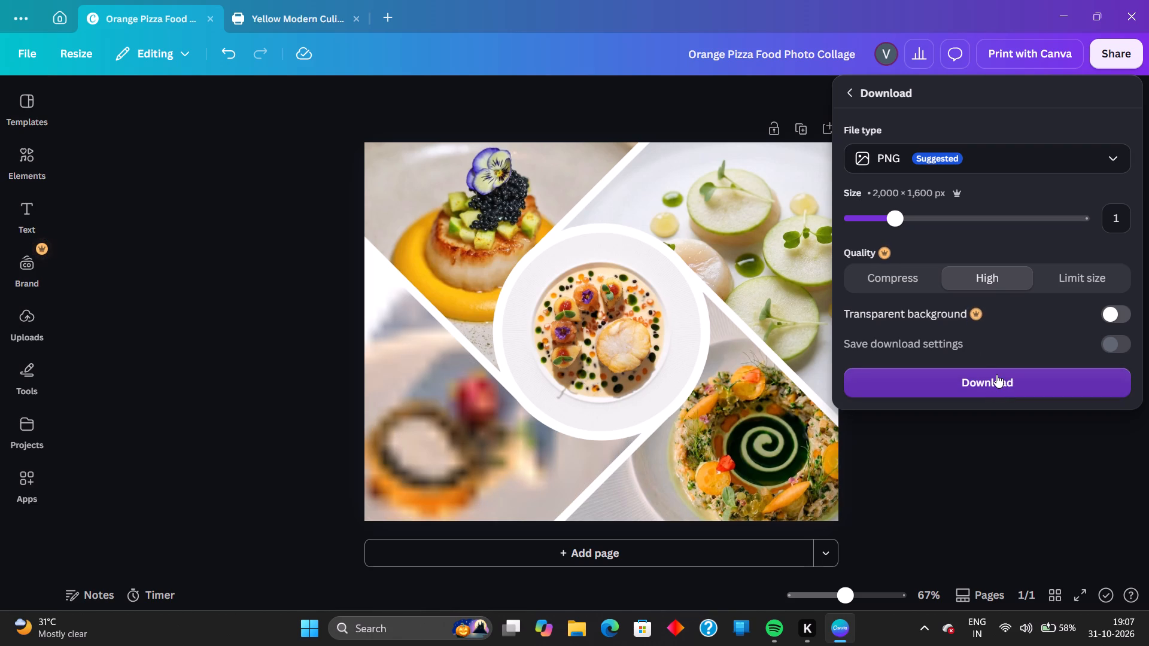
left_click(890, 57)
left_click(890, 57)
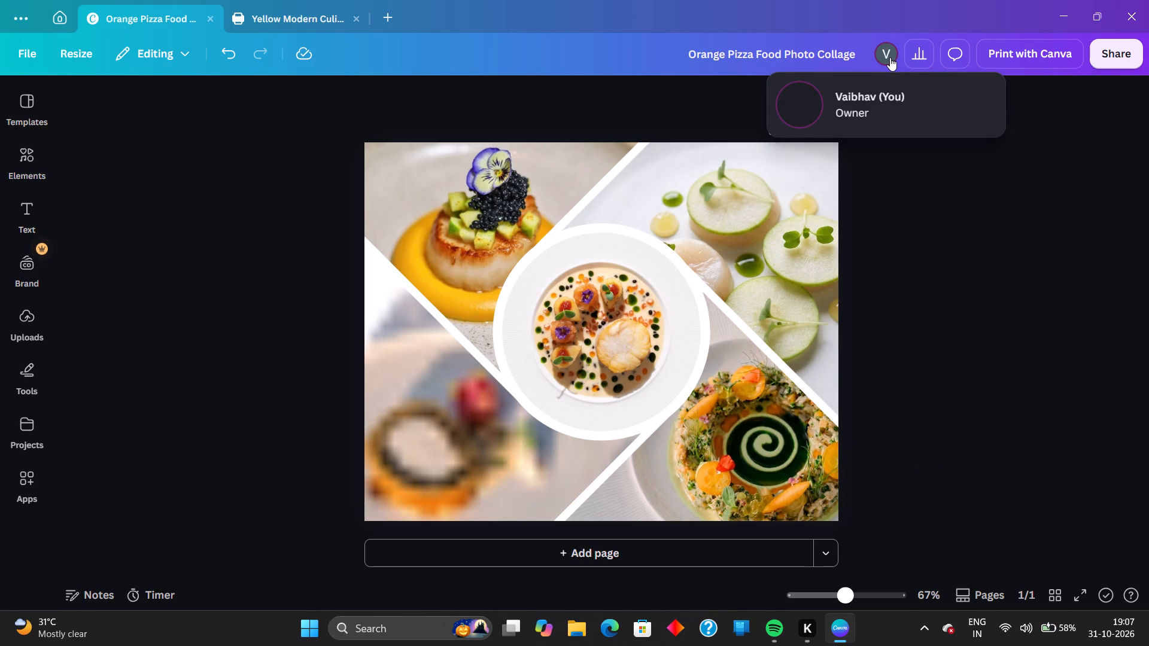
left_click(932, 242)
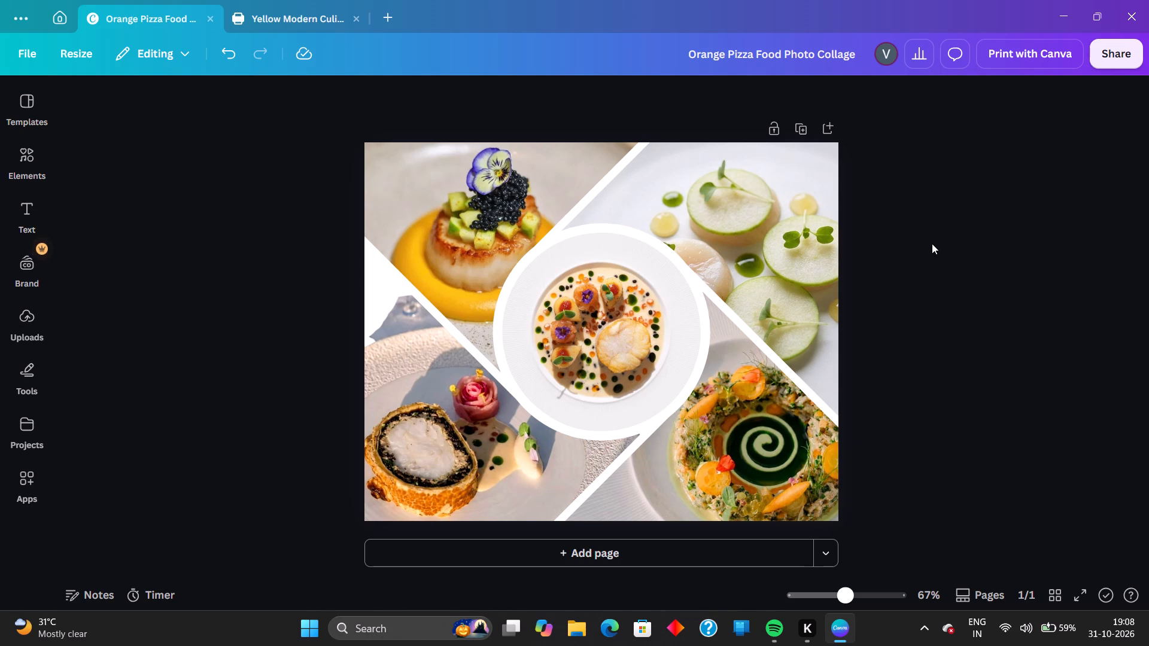
Magic-erase the area above the plate in the lower-left pastry photo, brushing over it at size 40.
left_click(371, 432)
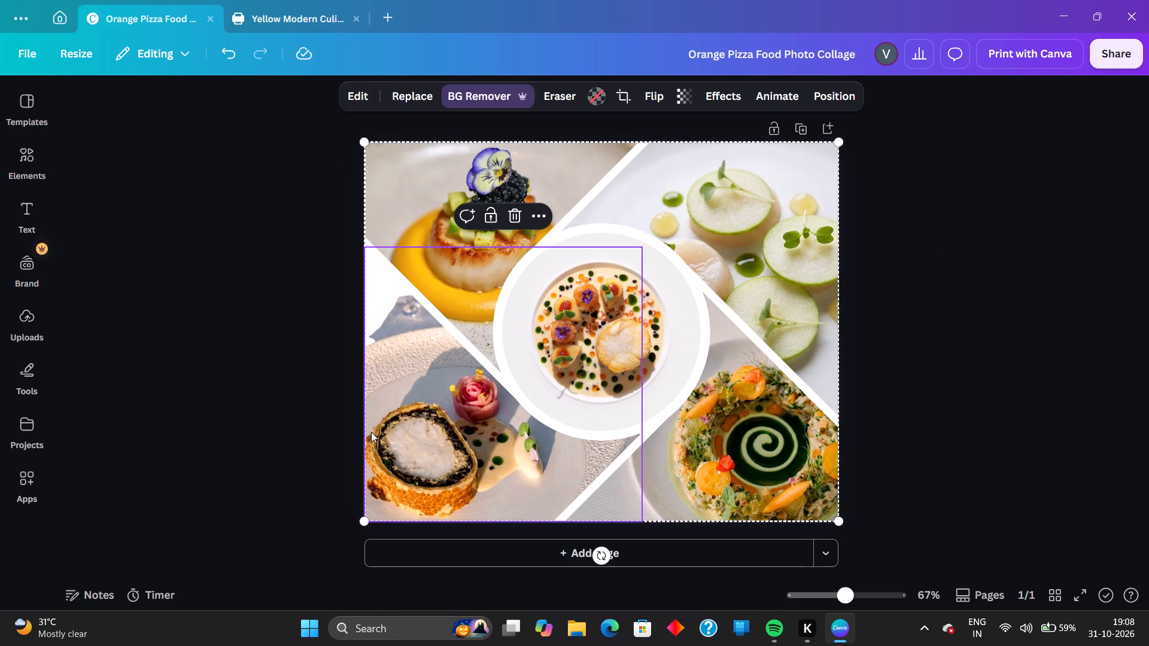
left_click(548, 90)
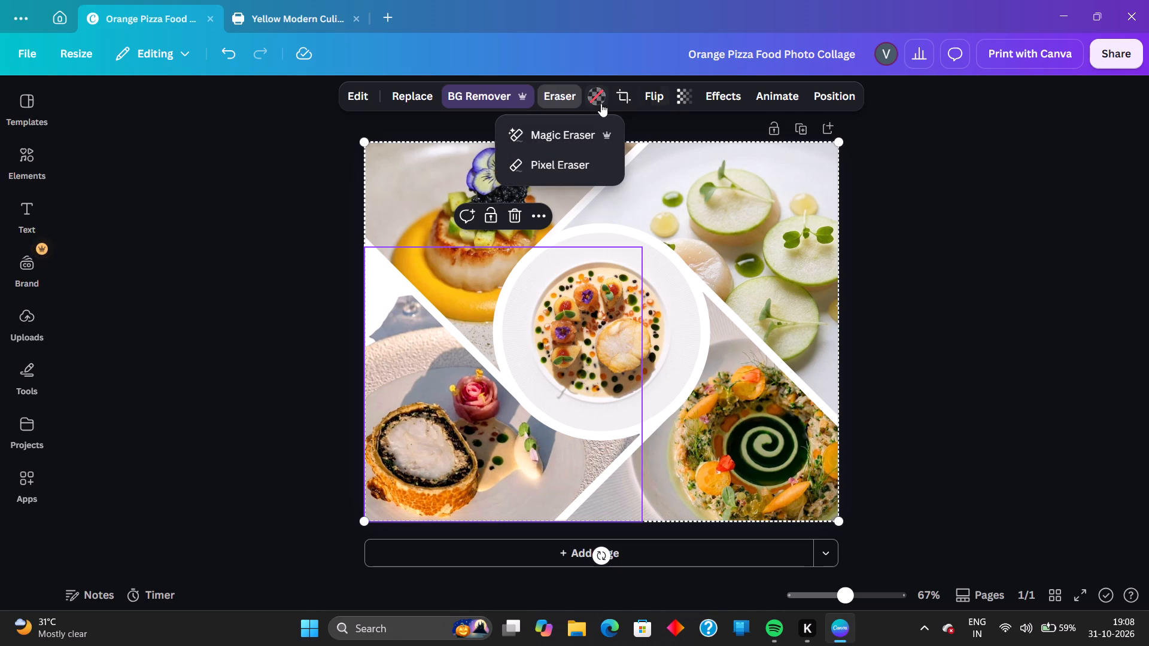
left_click(577, 138)
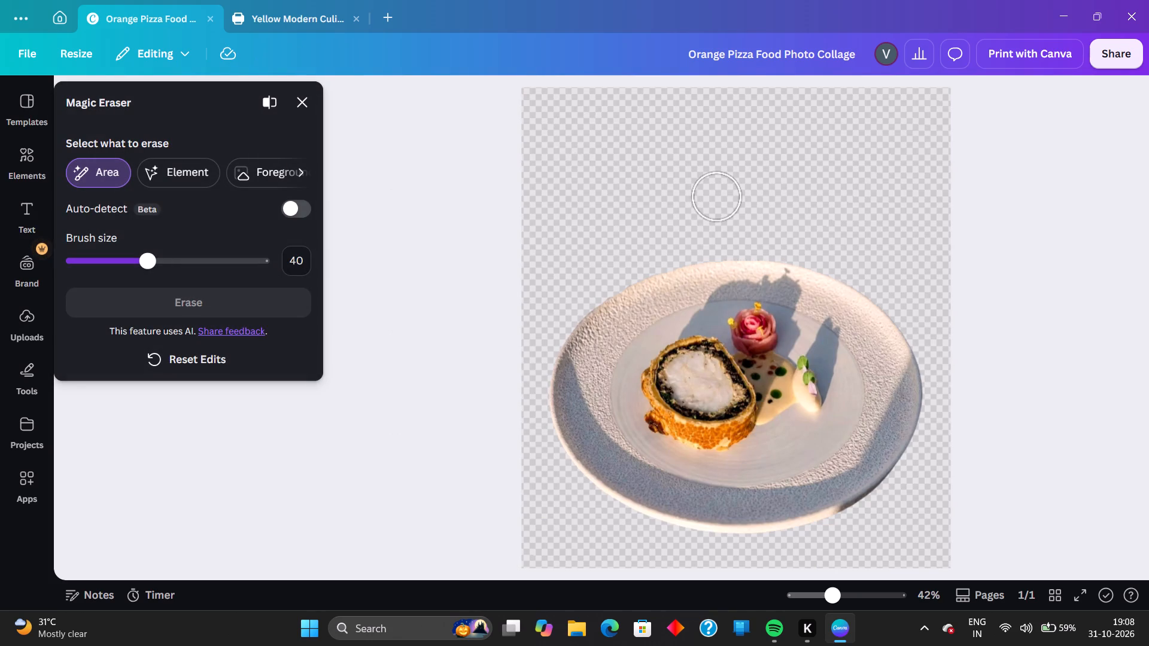
left_click_drag(733, 190, 636, 229)
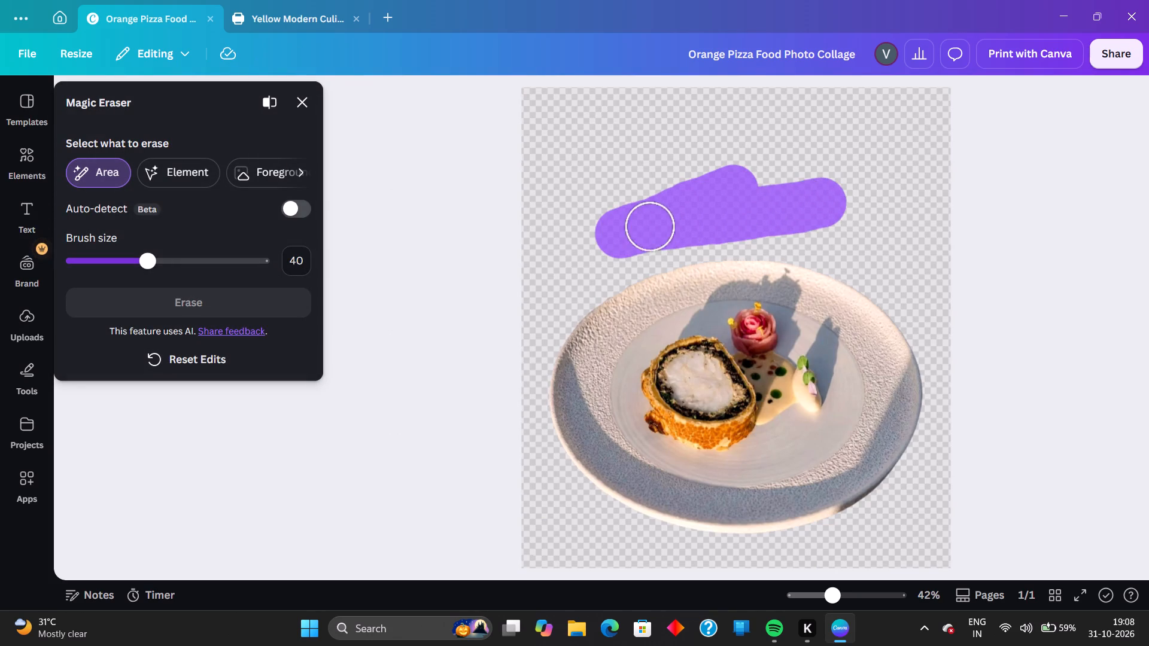
left_click_drag(636, 229, 884, 166)
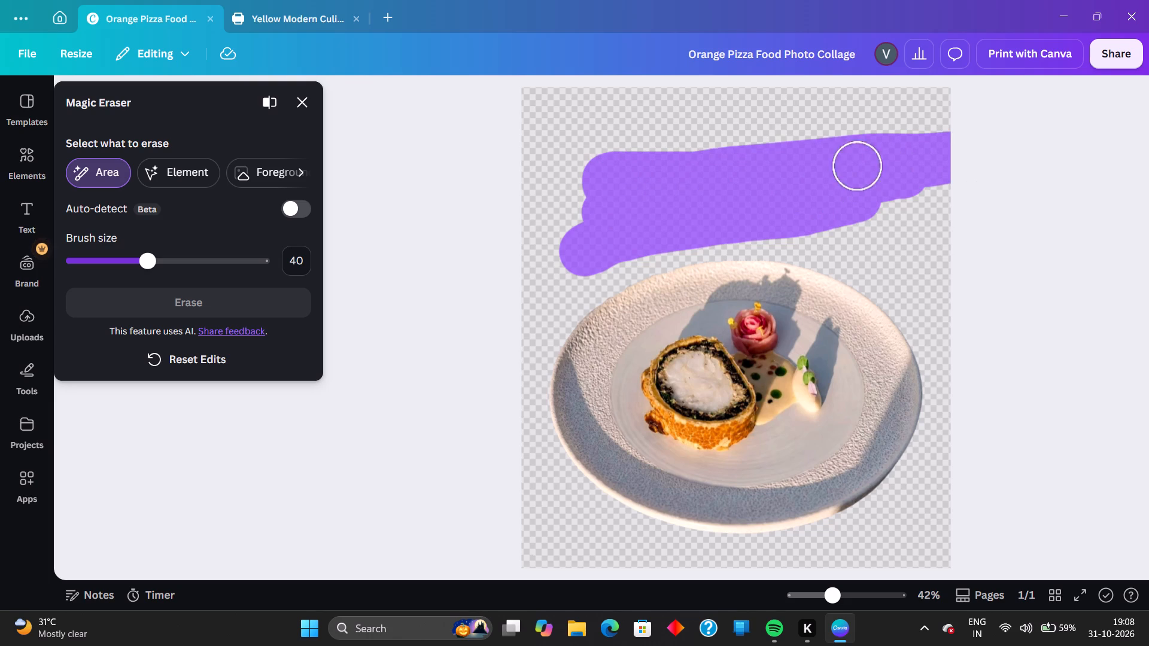
left_click_drag(884, 166, 621, 208)
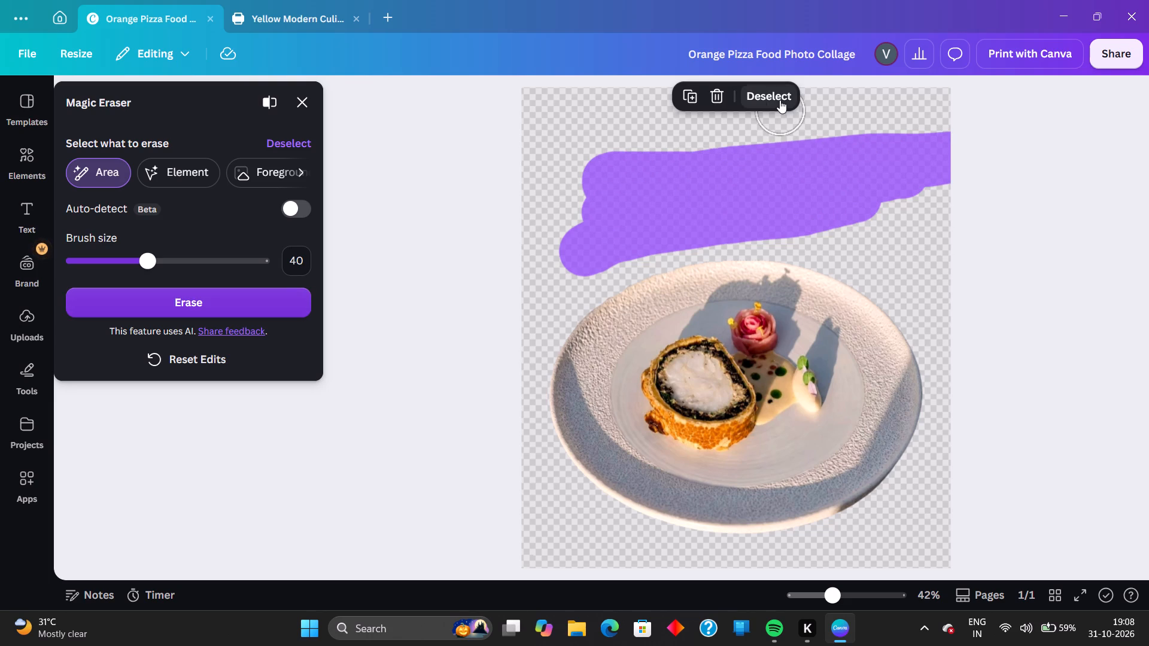
left_click(717, 92)
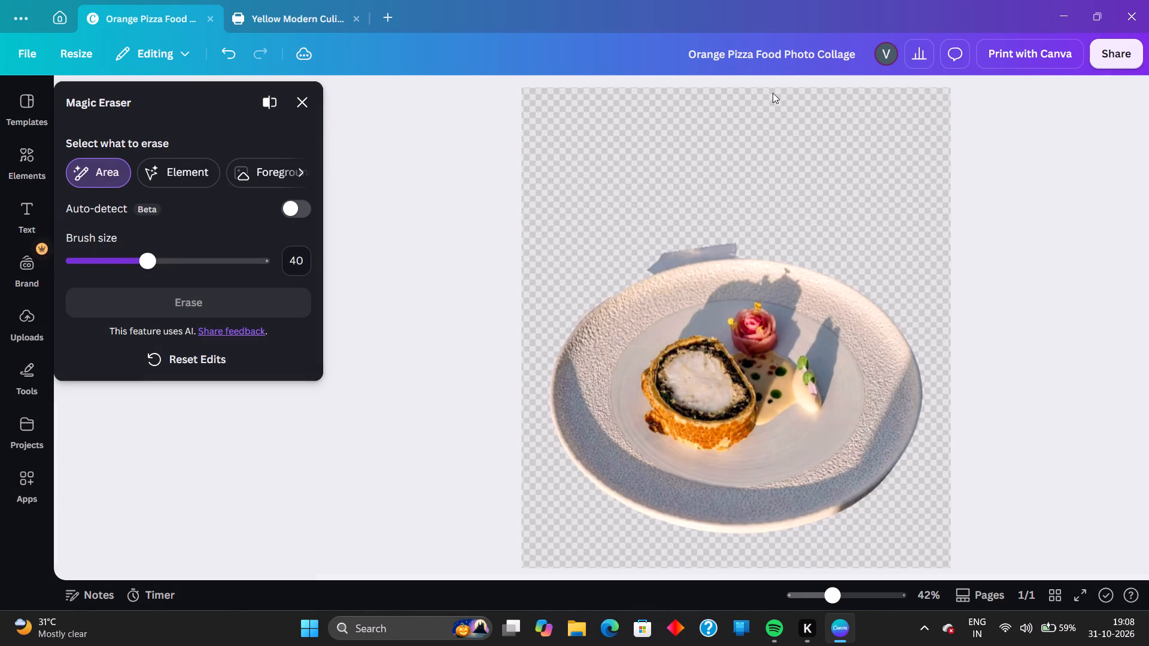
Magic-erase the leftover fragment above the plate's upper rim as an element, and return to the collage with nothing selected.
left_click(698, 228)
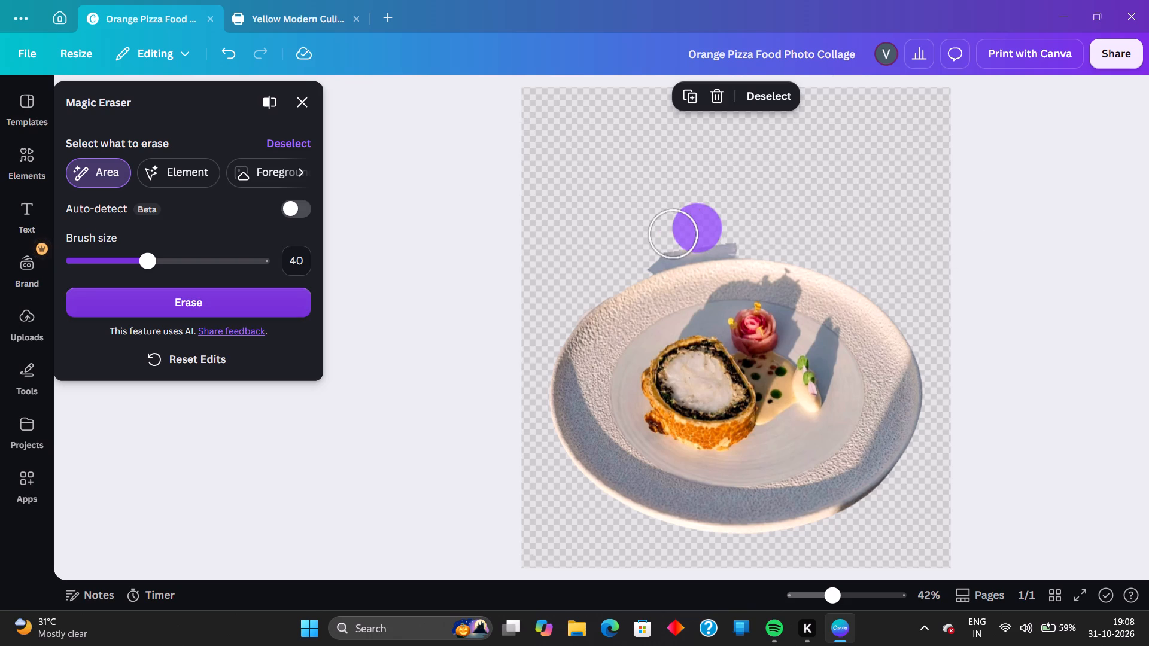
left_click(221, 170)
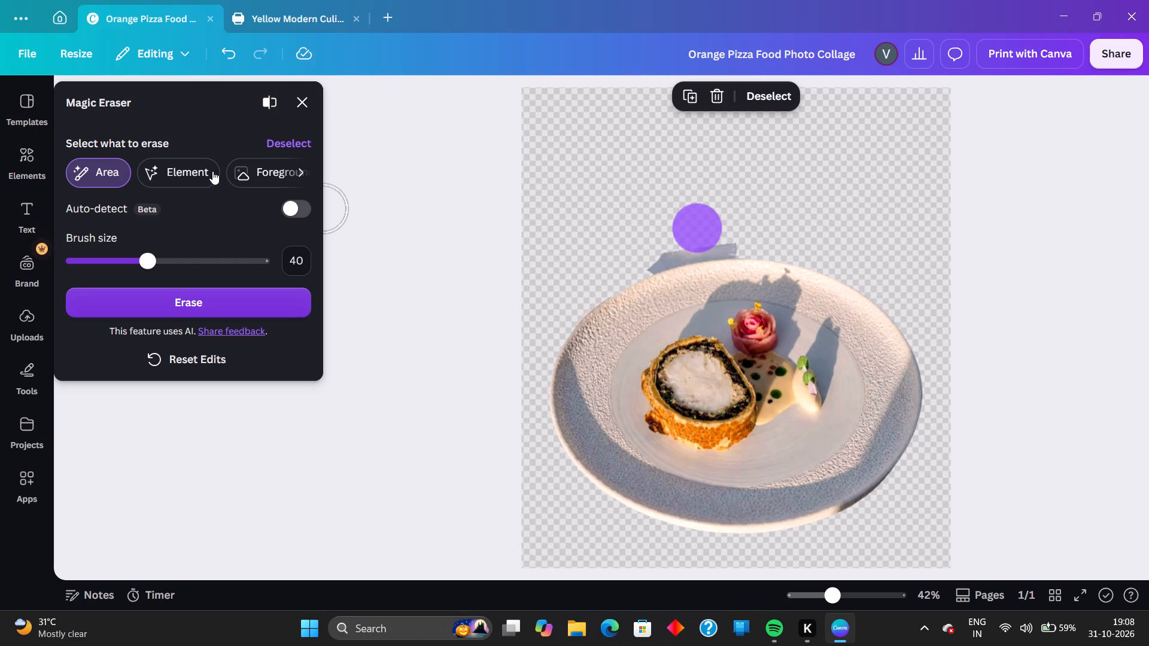
left_click(206, 173)
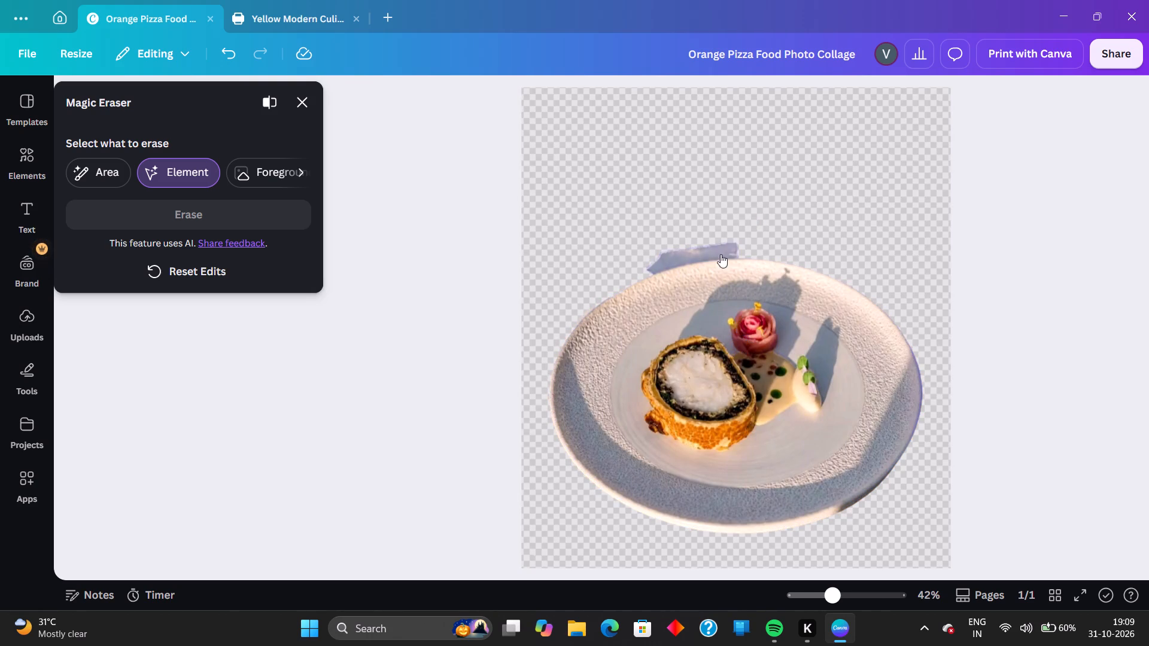
left_click(677, 259)
left_click(761, 98)
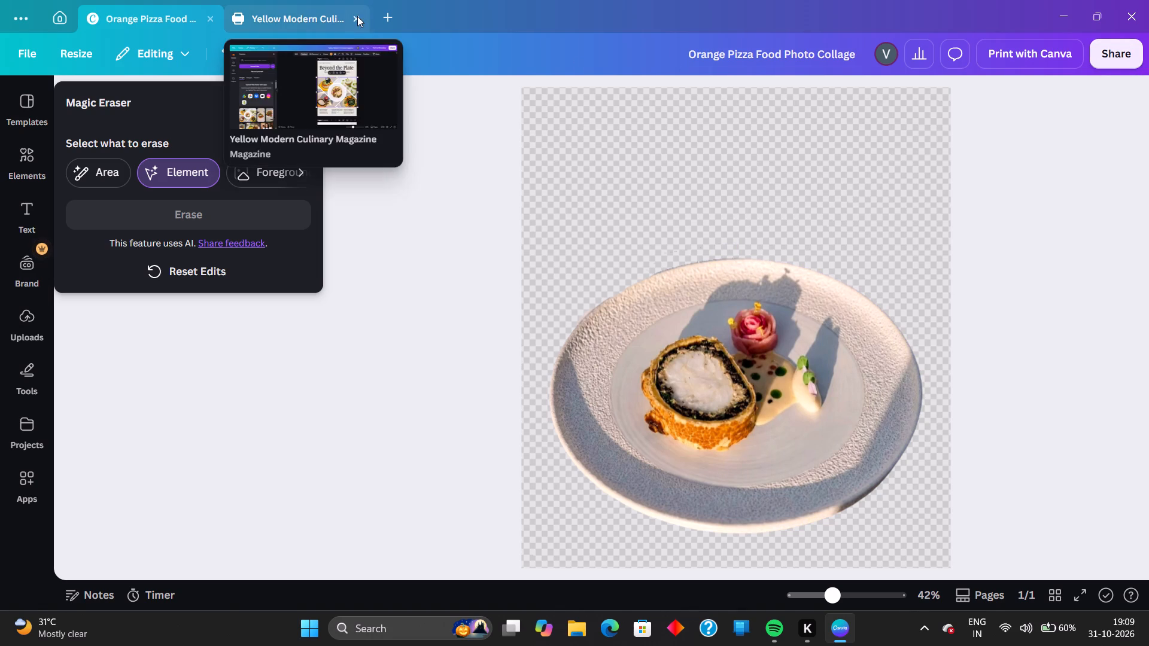
left_click(306, 105)
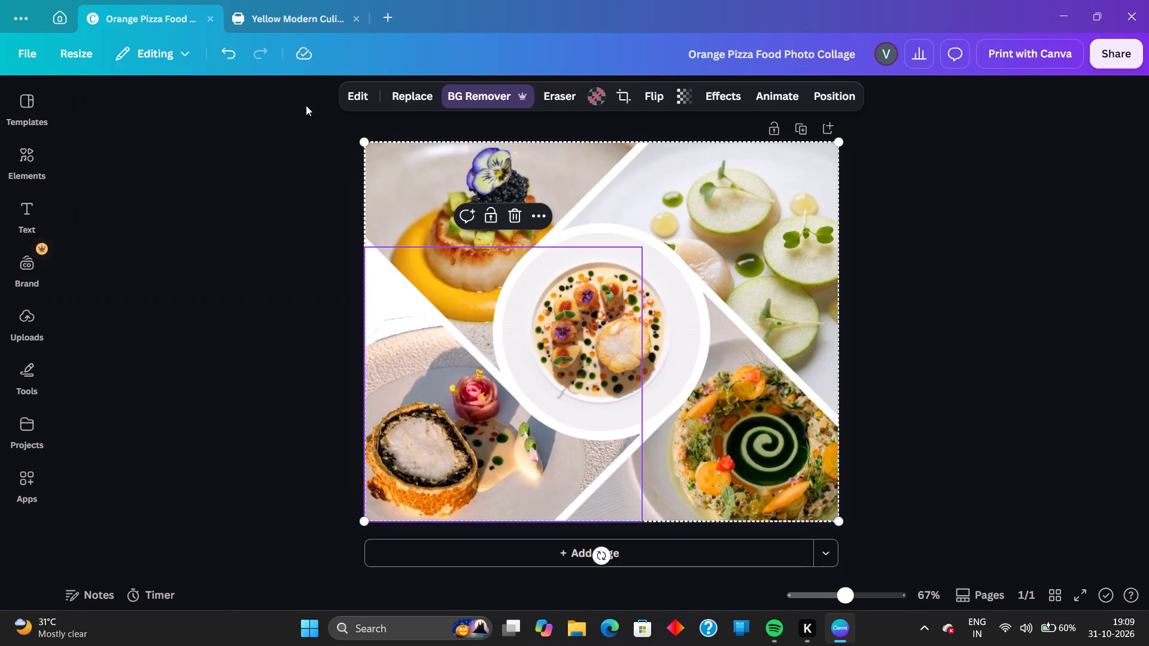
left_click(997, 257)
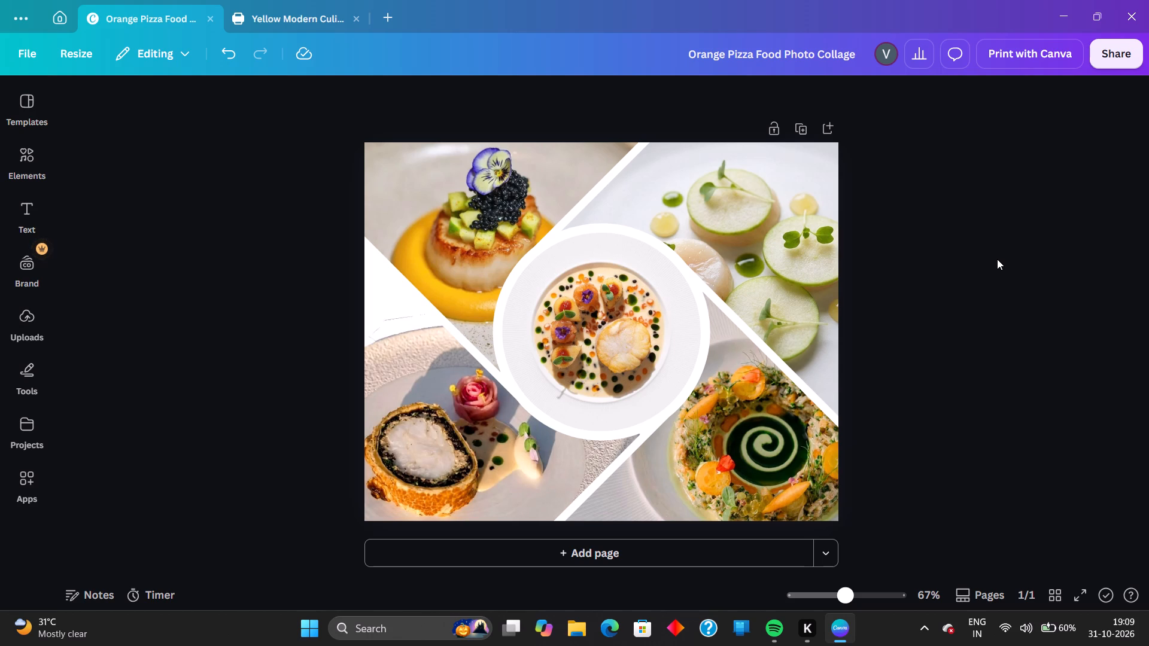
Sweep the Pixel Eraser at size 20 across the area above the plate in the lower-left pastry photo, and deselect the photo.
left_click(457, 393)
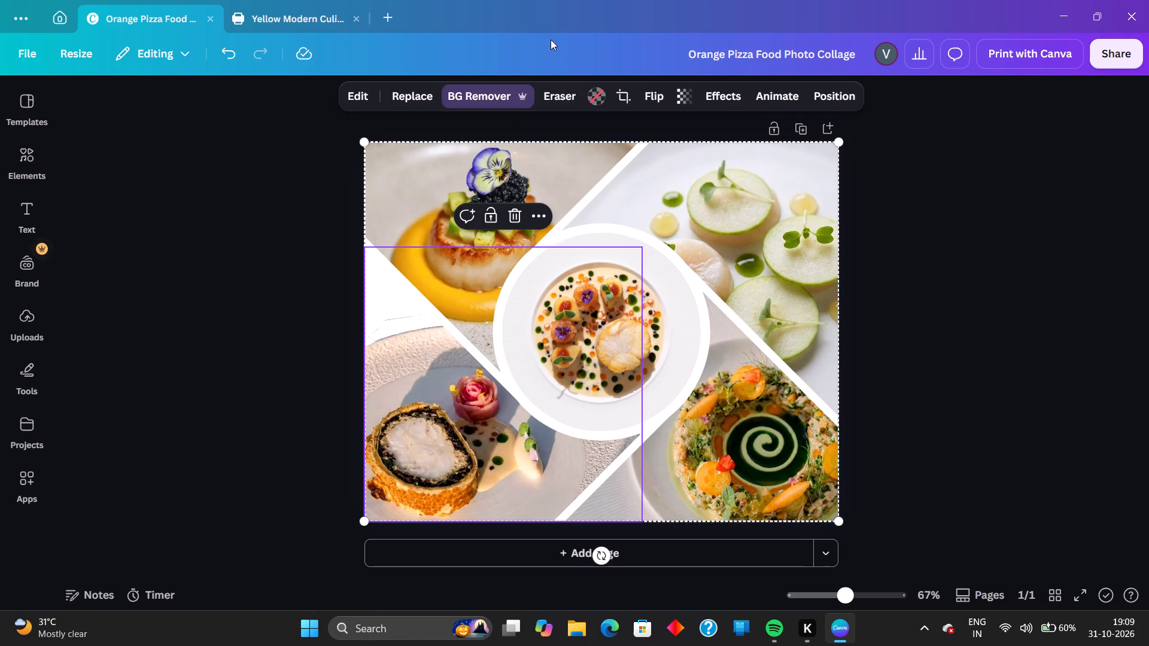
left_click(565, 85)
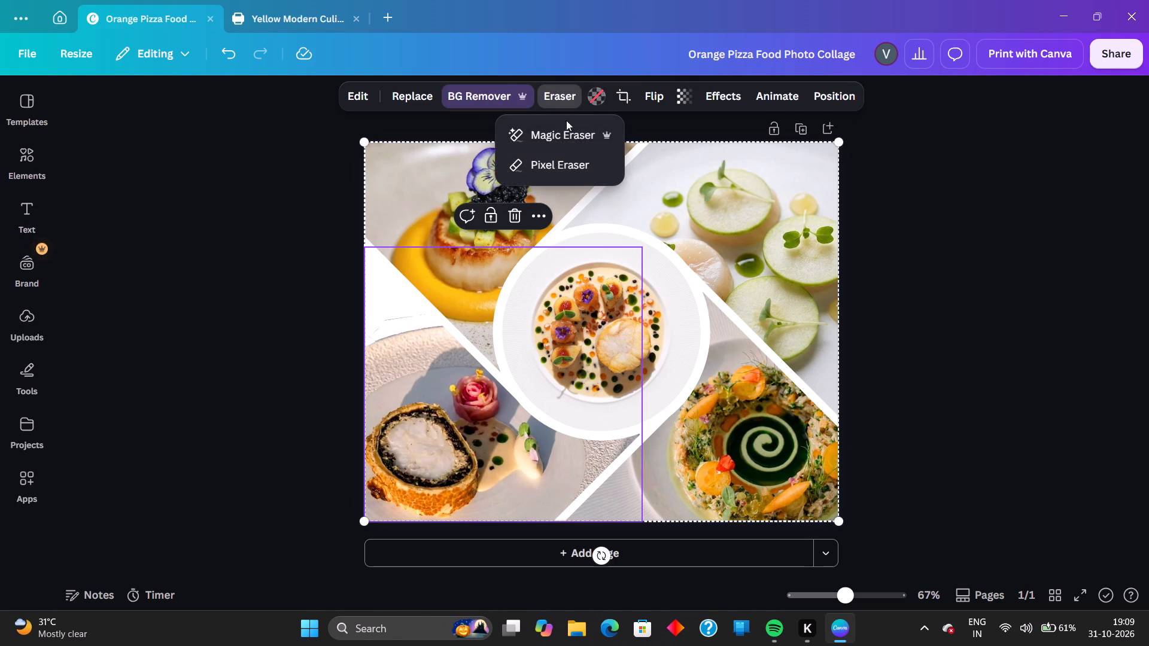
left_click(561, 161)
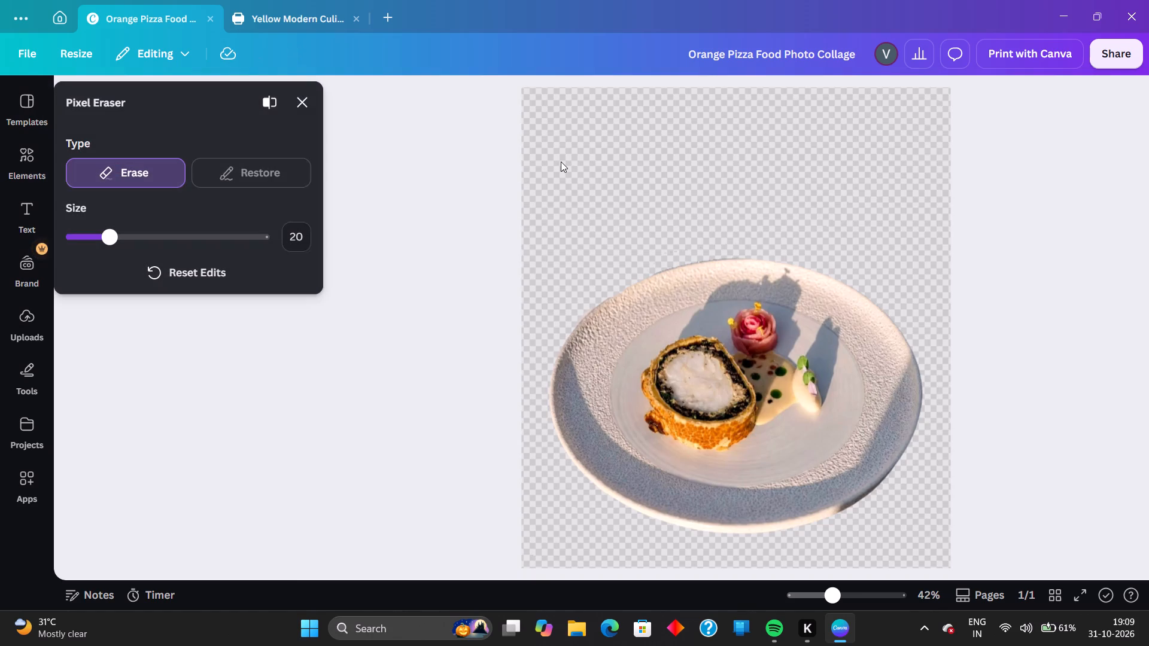
left_click_drag(560, 187, 827, 151)
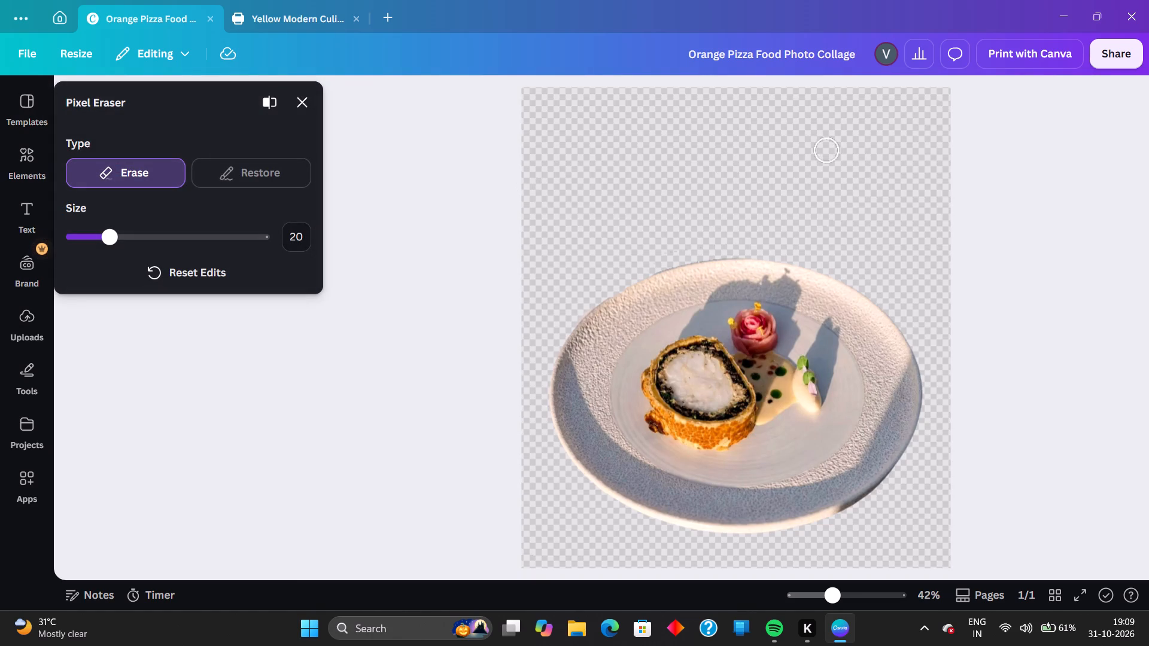
left_click_drag(827, 151, 707, 191)
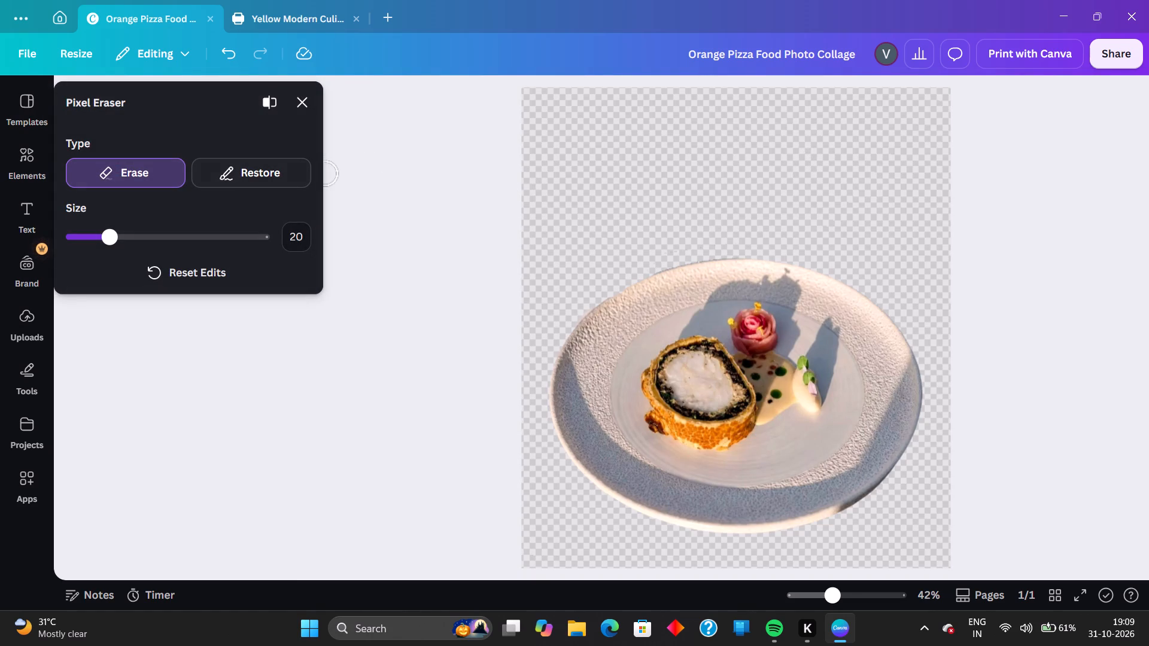
left_click_drag(786, 164, 797, 191)
left_click_drag(797, 191, 829, 200)
left_click_drag(829, 200, 672, 205)
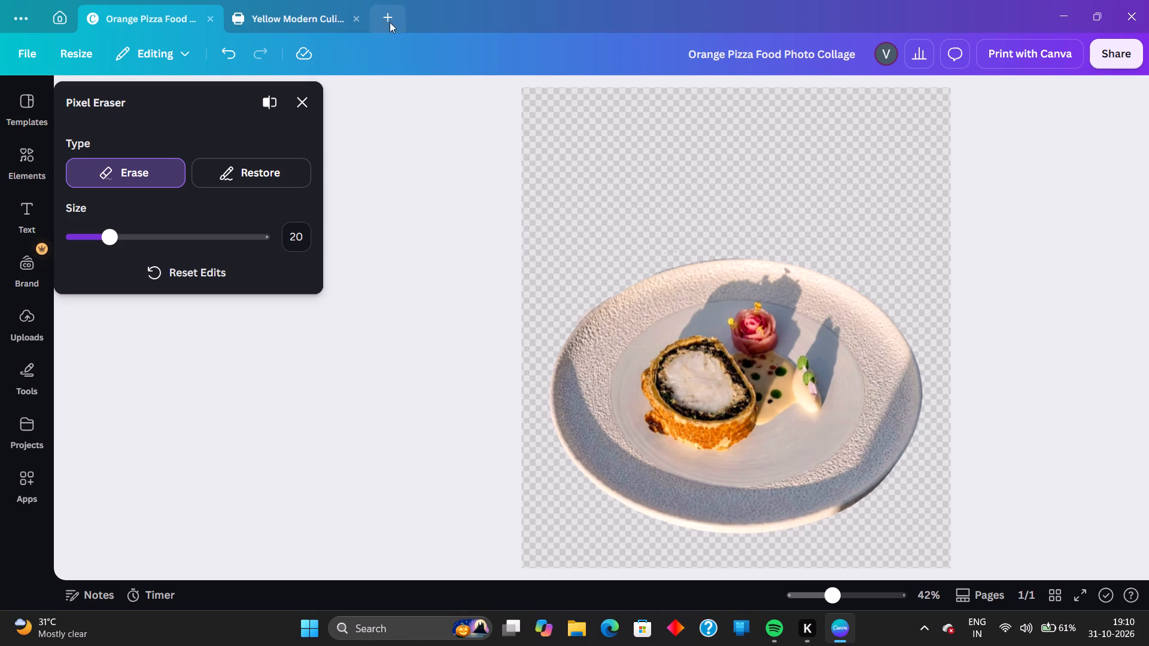
left_click(293, 102)
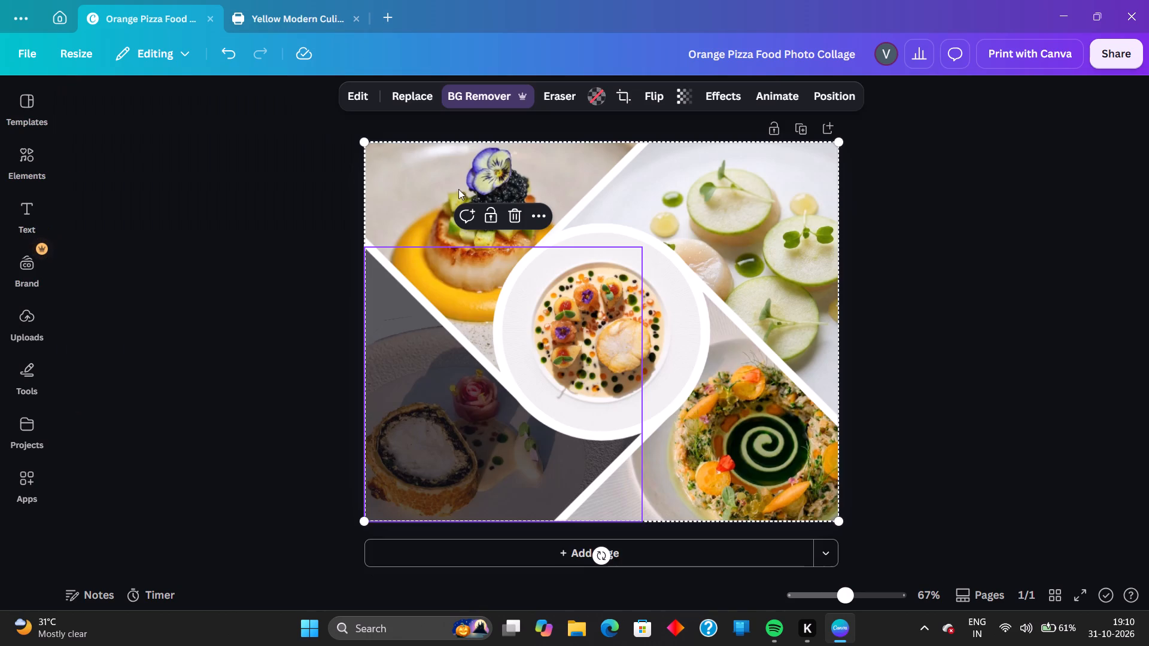
left_click(941, 316)
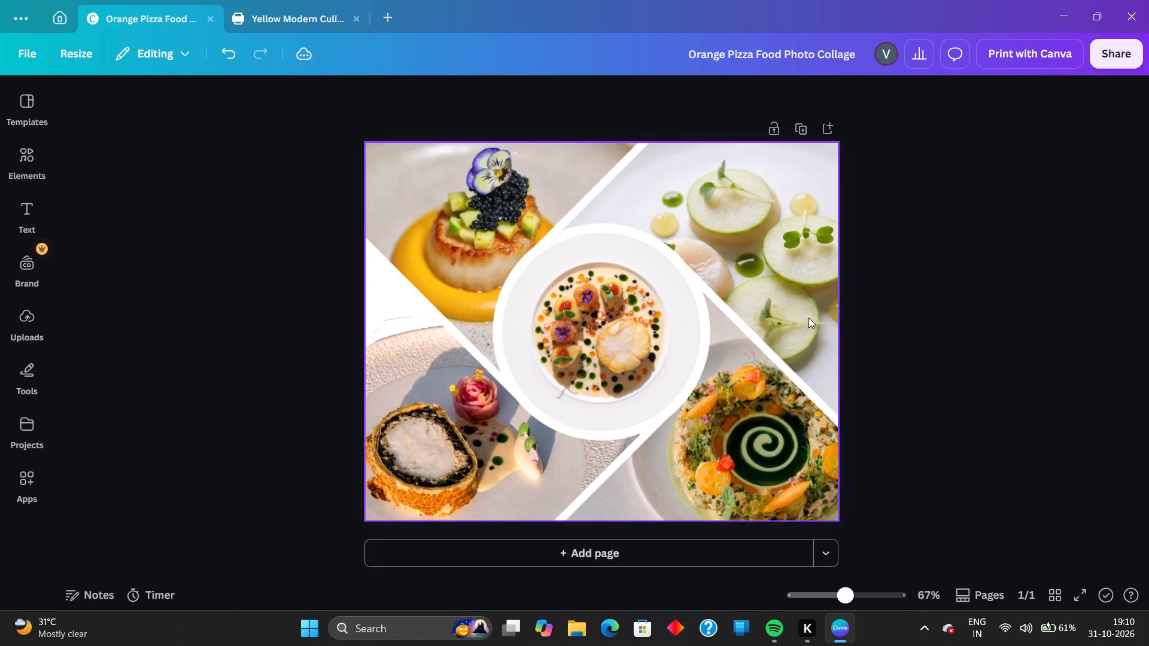
Run the background remover again on the lower-left pastry photo, and deselect it.
left_click(422, 432)
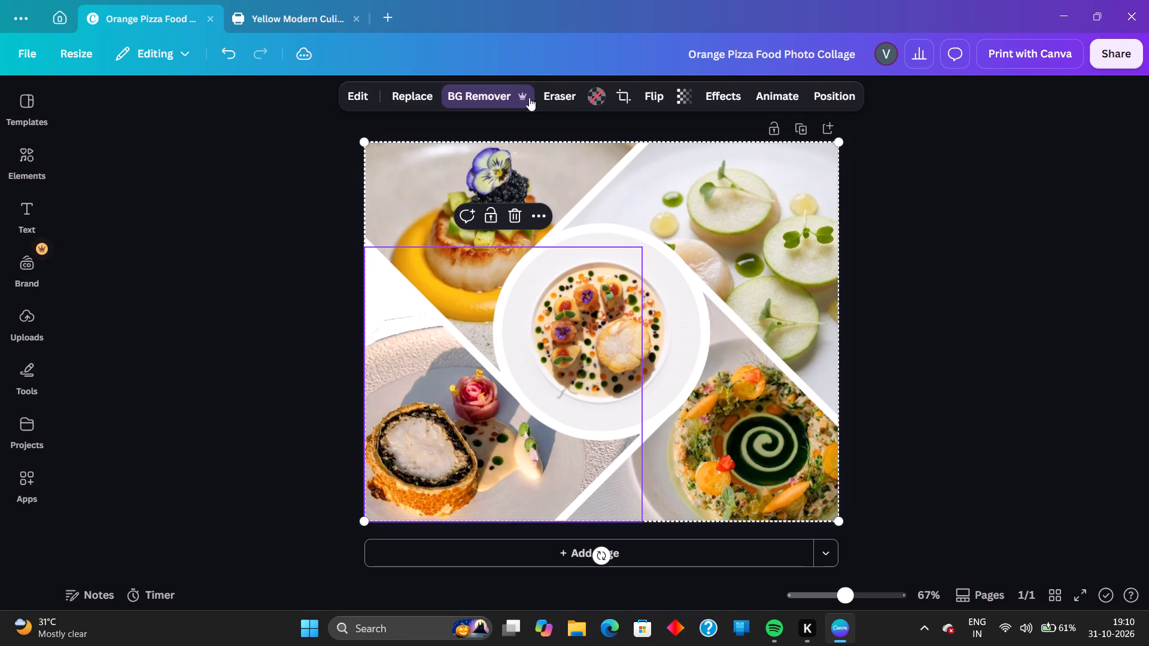
left_click(498, 93)
left_click(985, 335)
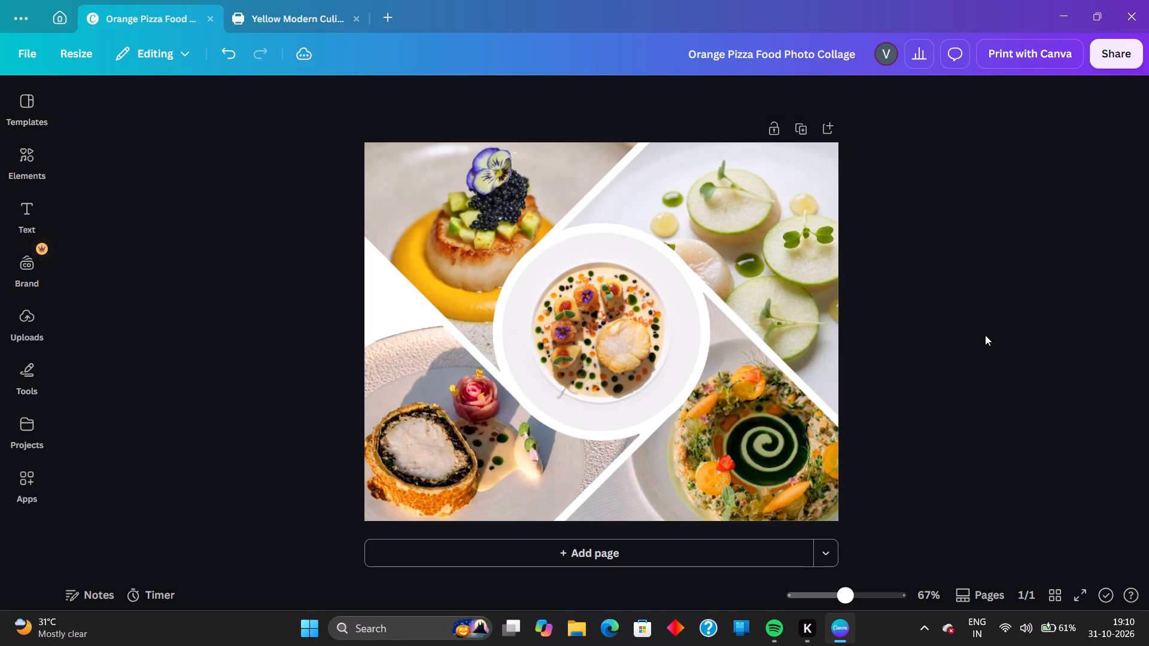
Download the collage as a PNG to the Downloads folder, appending ten extra e's to the name Orange Pizza Food Photo Collage.
left_click(1123, 61)
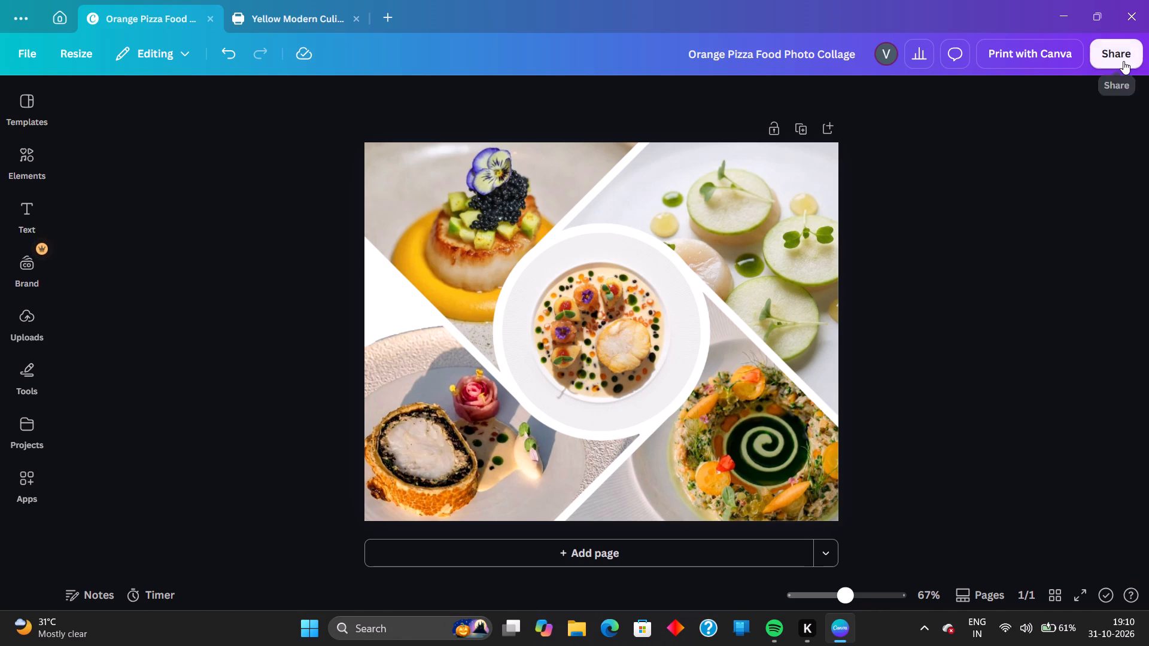
left_click(879, 407)
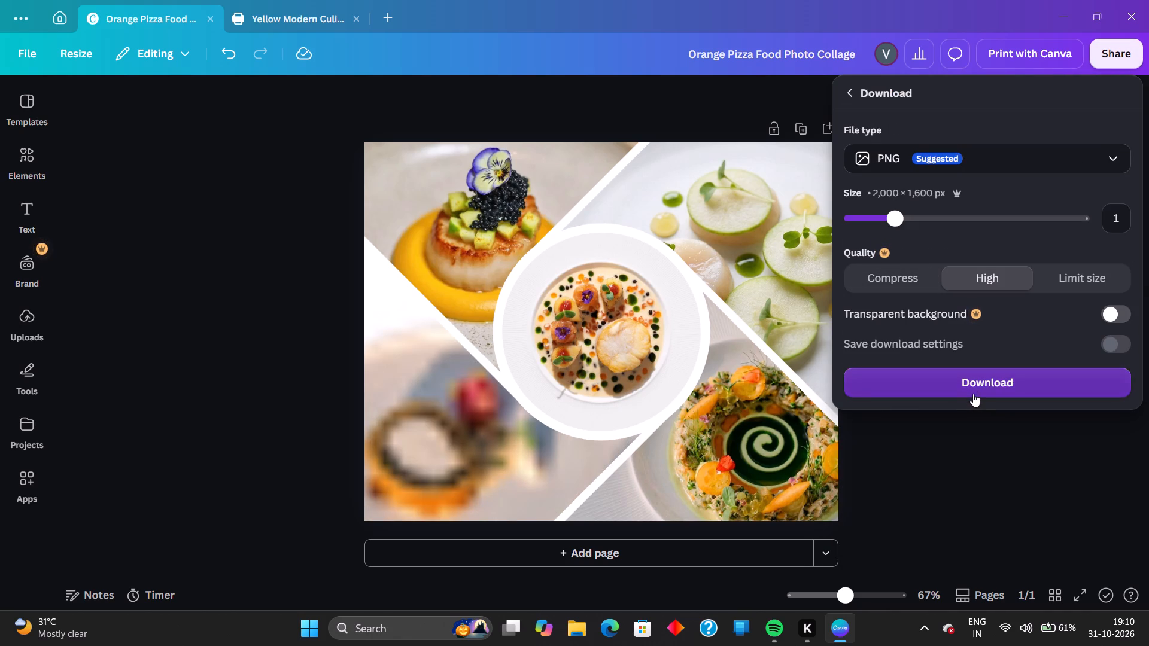
left_click(973, 394)
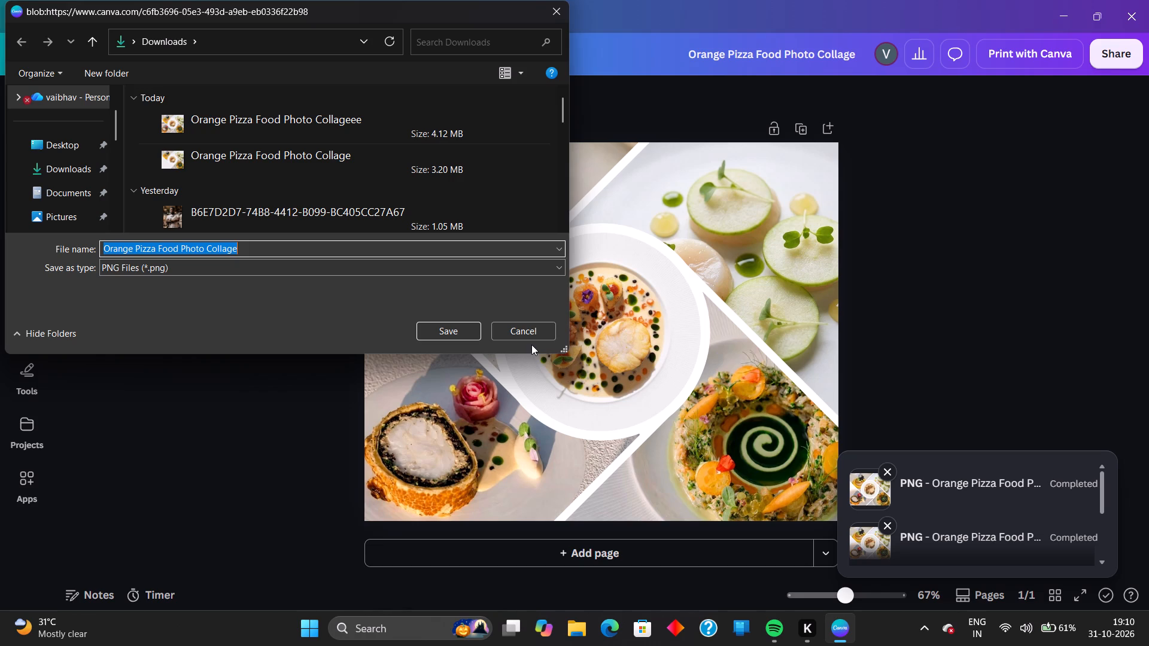
left_click(315, 249)
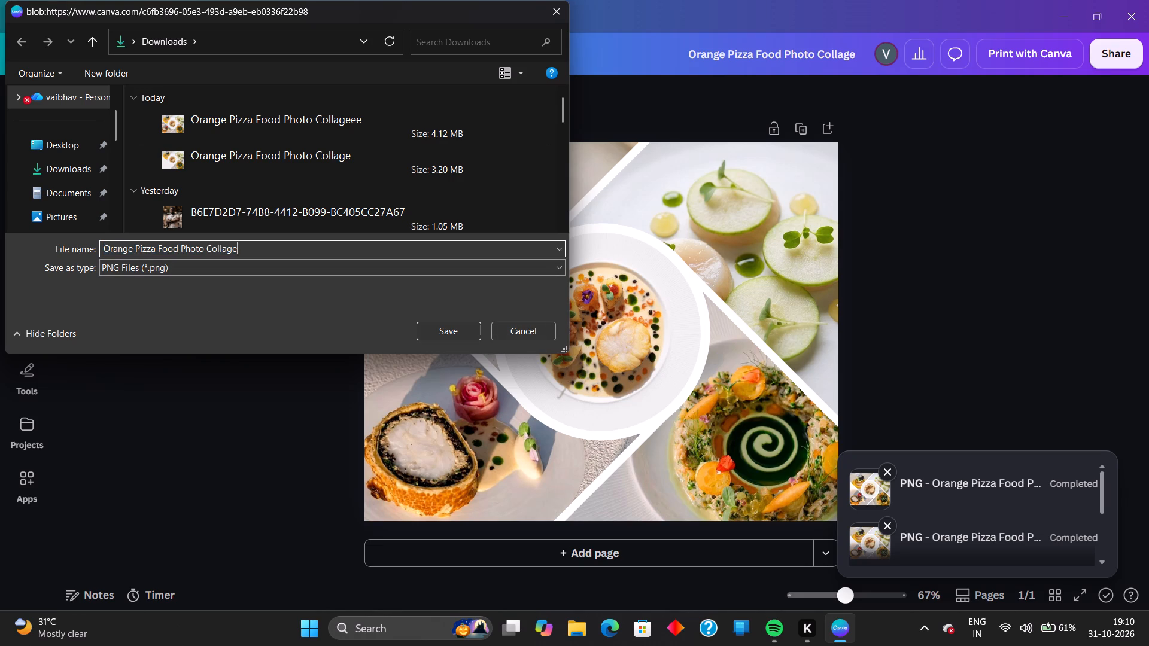
key("e")
key("e")
key("e")
key("e")
key("e")
key("e")
key("e")
key("e")
key("e")
key("e")
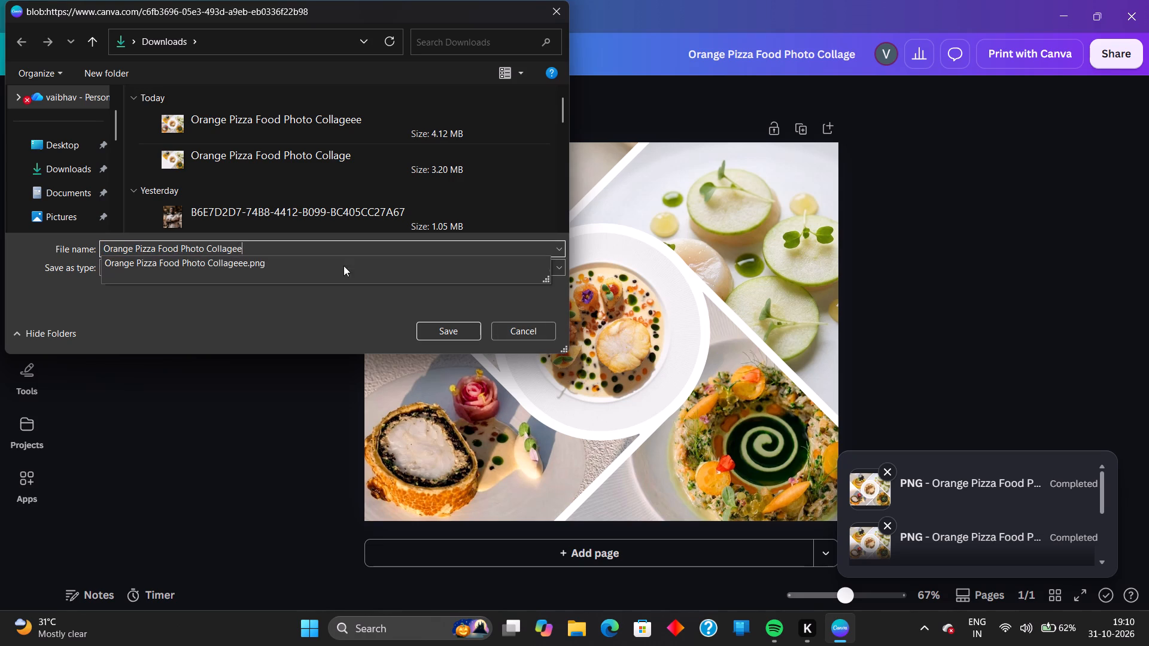
left_click(467, 333)
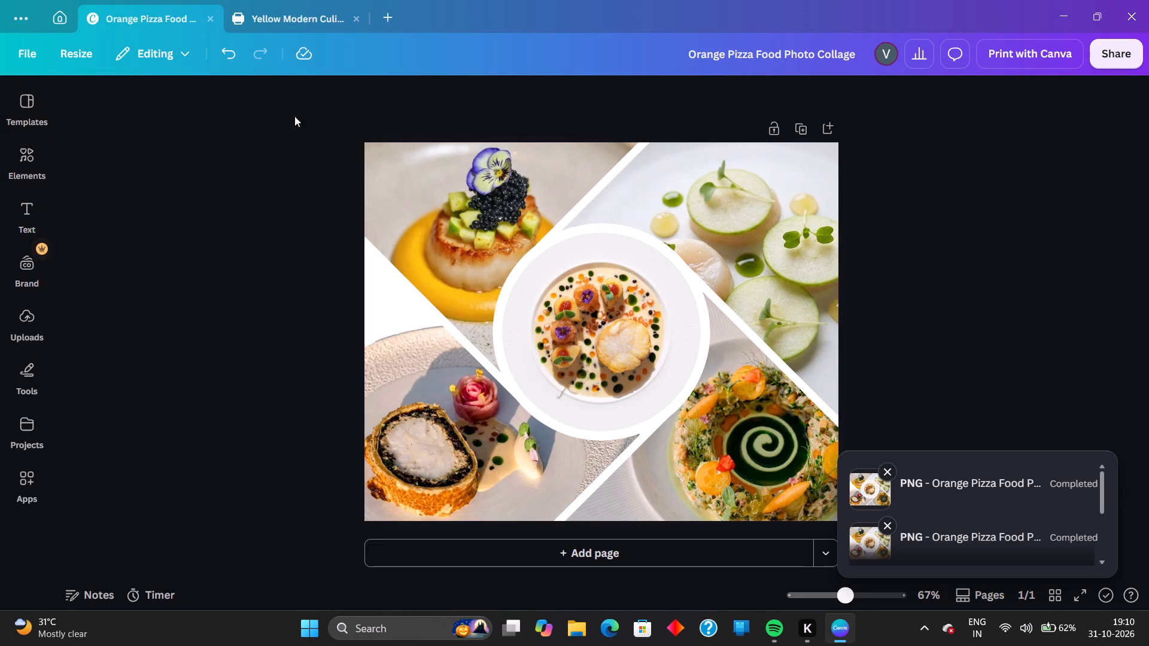
Upload the newly downloaded collage PNG from Downloads into the Yellow Modern Culinary Magazine design as a replacement image.
left_click(286, 24)
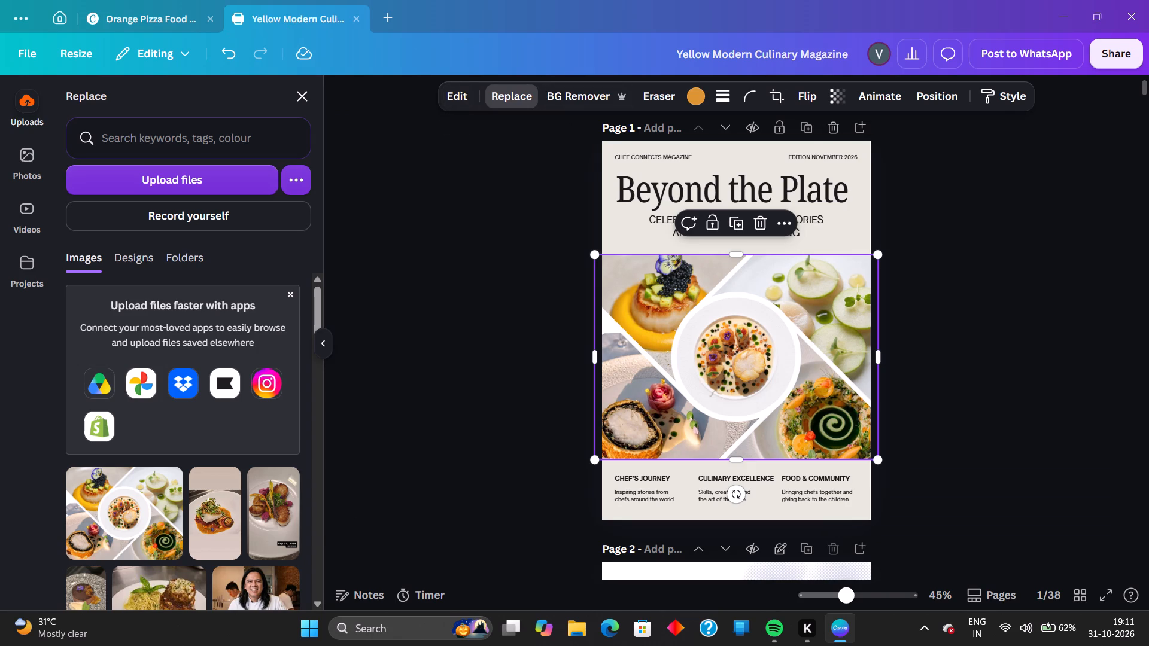
left_click(147, 176)
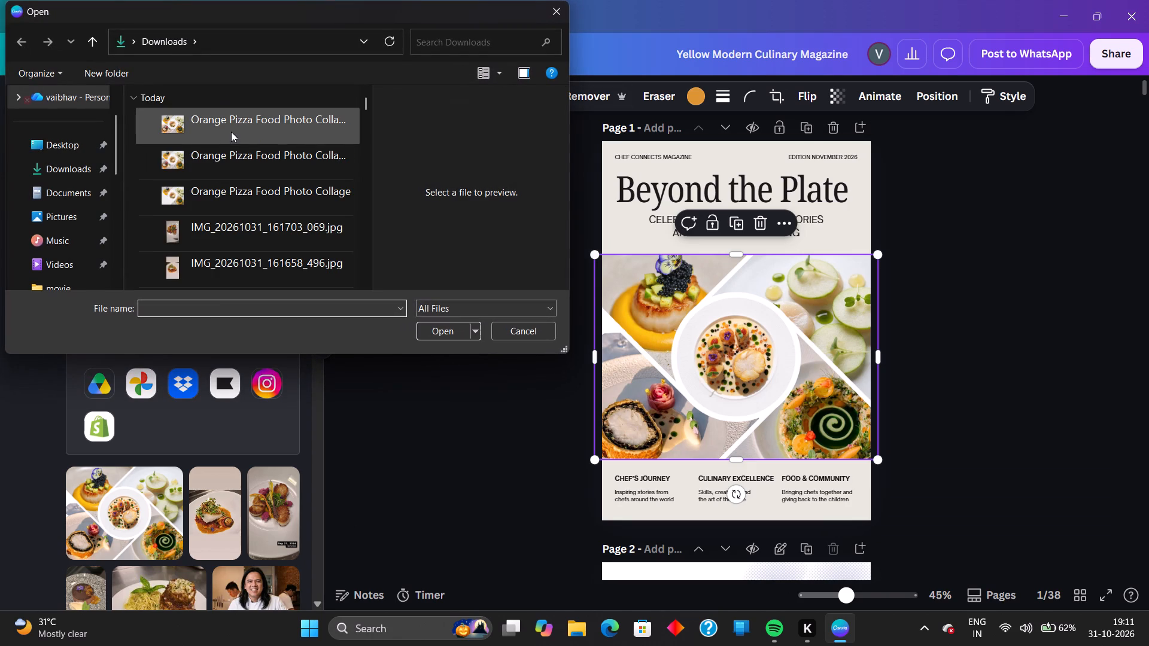
left_click(231, 132)
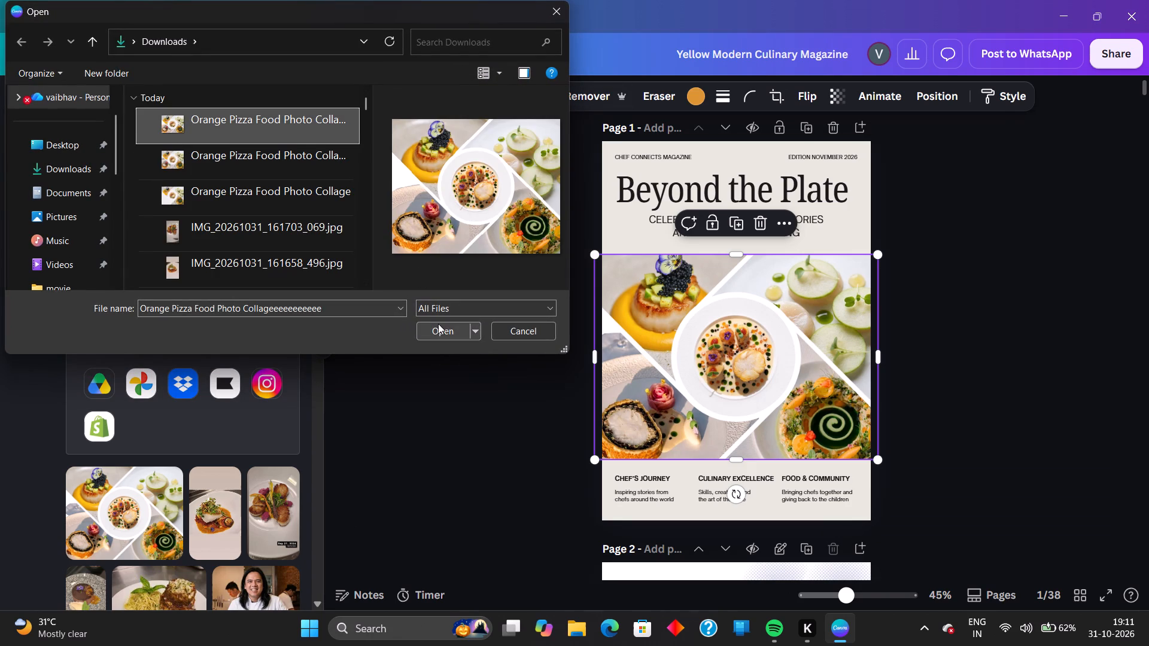
left_click(438, 324)
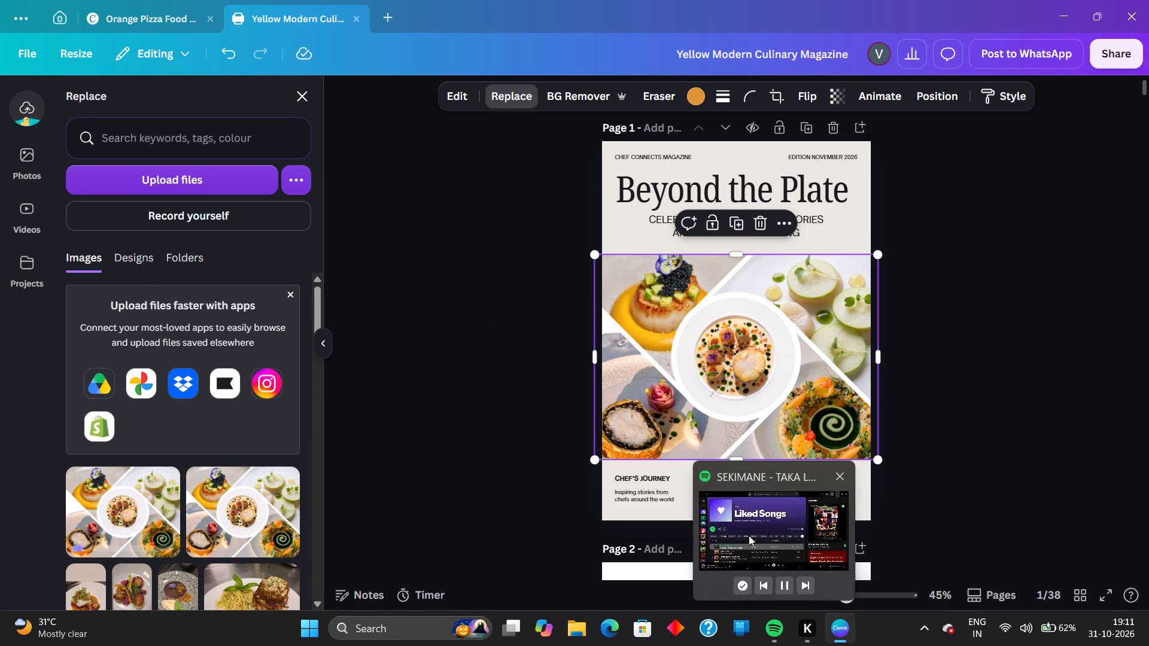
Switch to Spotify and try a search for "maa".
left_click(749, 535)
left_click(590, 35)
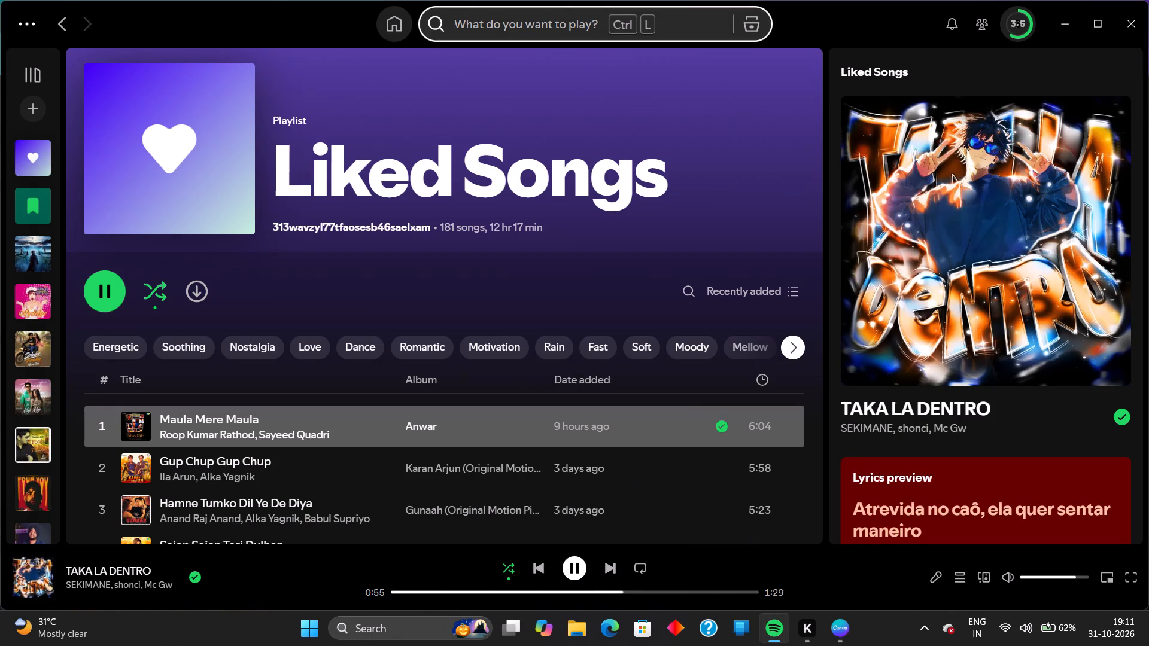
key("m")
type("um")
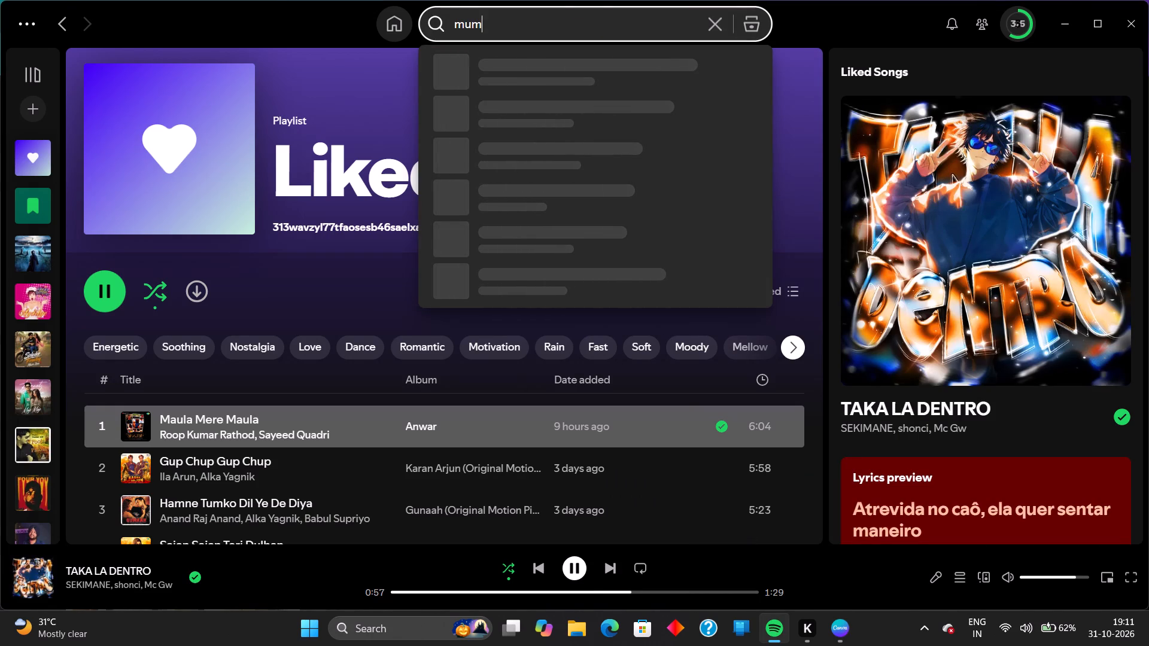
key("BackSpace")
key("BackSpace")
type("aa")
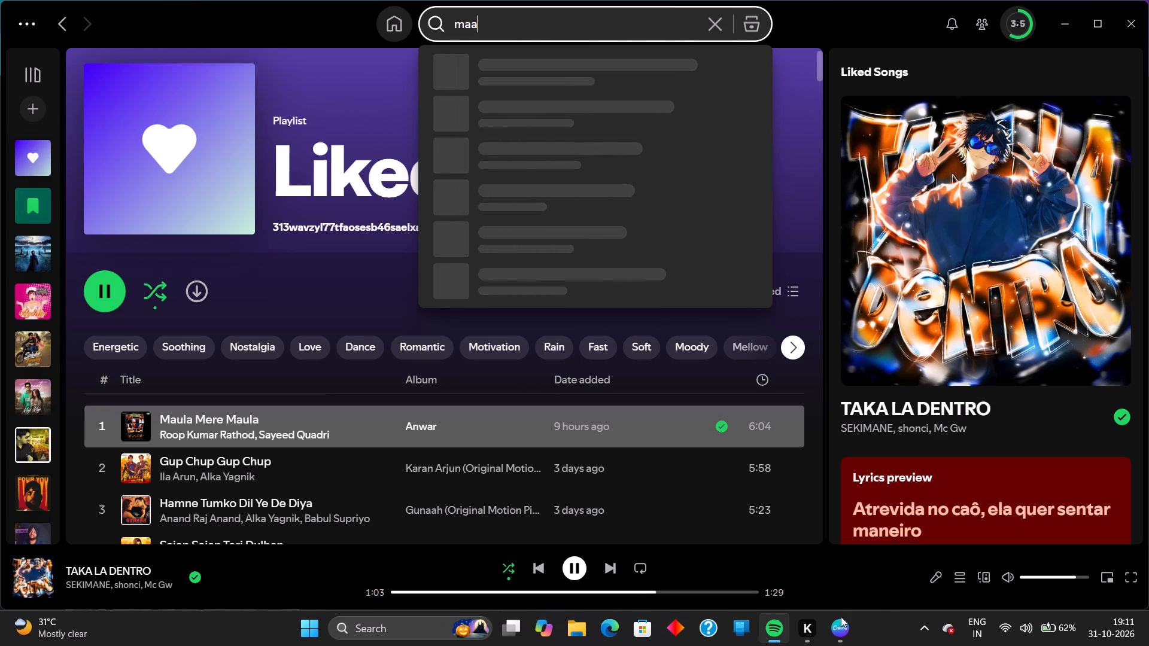
Play Sajan Sajan Teri Dulhan from Liked Songs, and switch back to Canva.
scroll(311, 479, "down", 1)
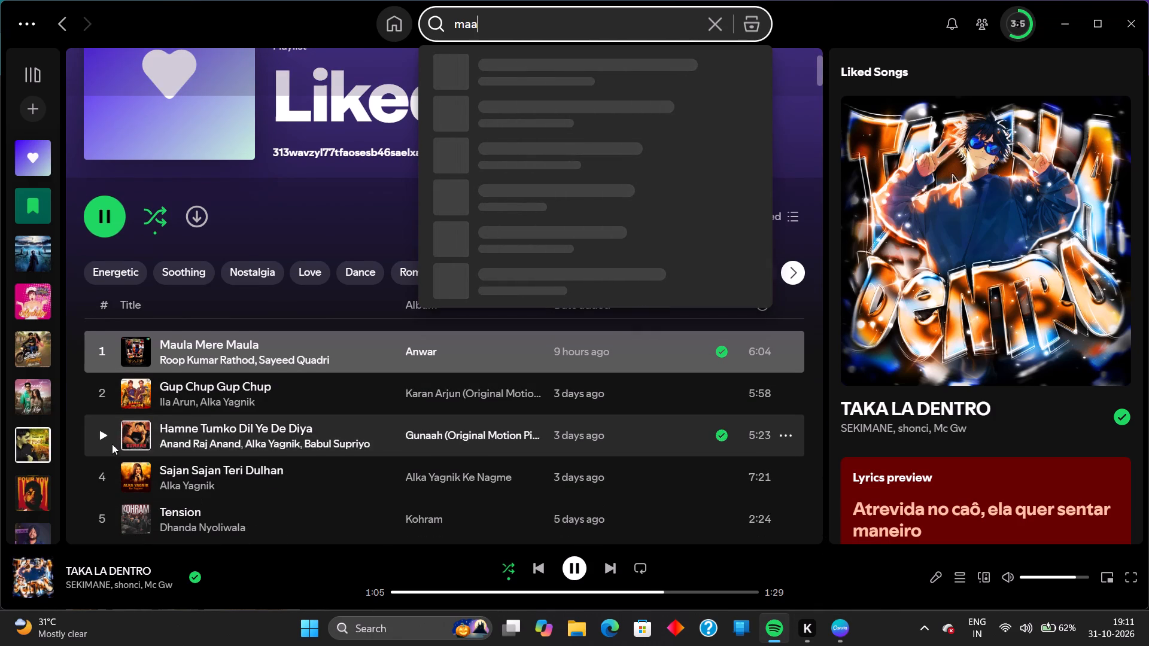
left_click(105, 479)
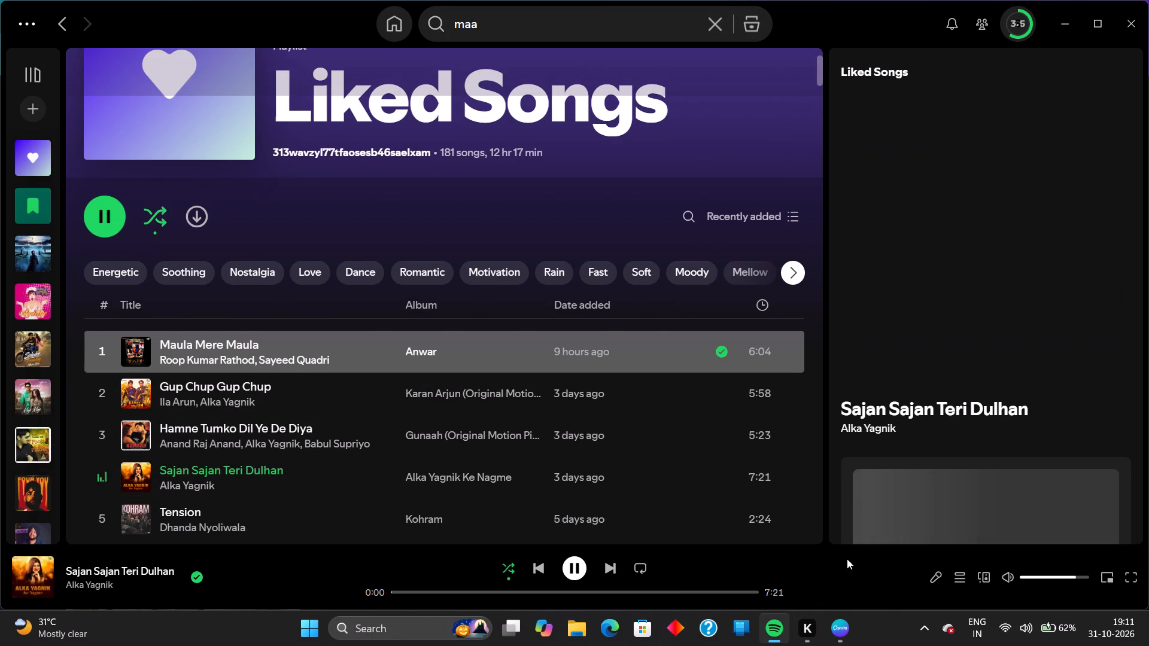
left_click(840, 575)
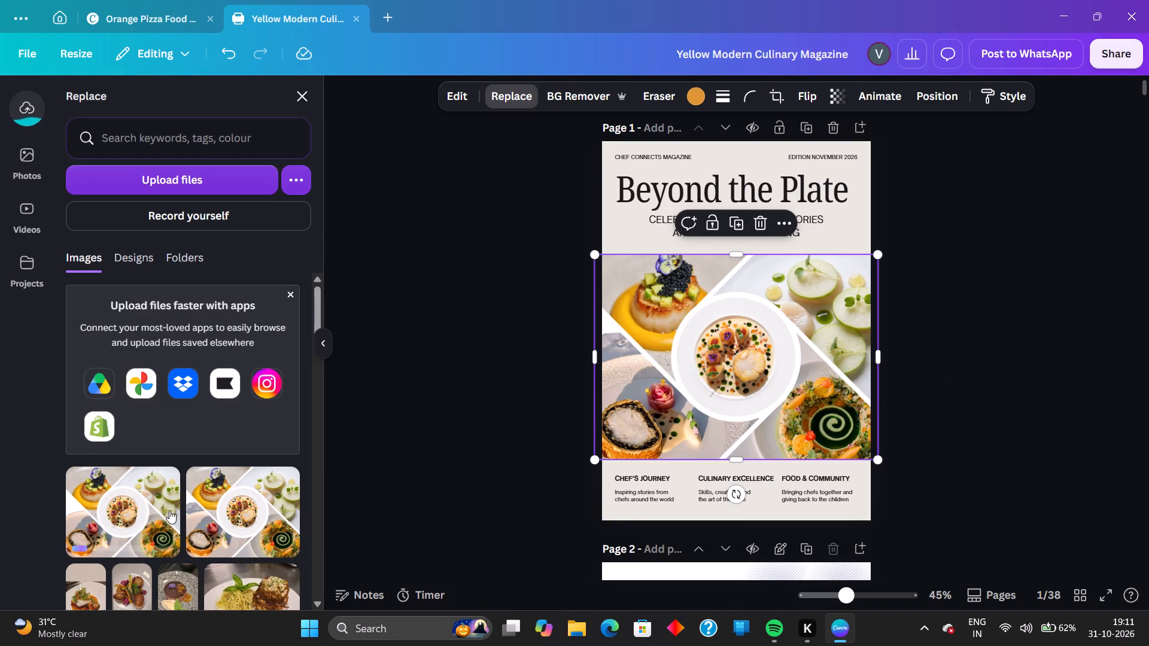
Refresh the available Wi-Fi networks and connect the computer to the network Tushar 2.
left_click(1000, 632)
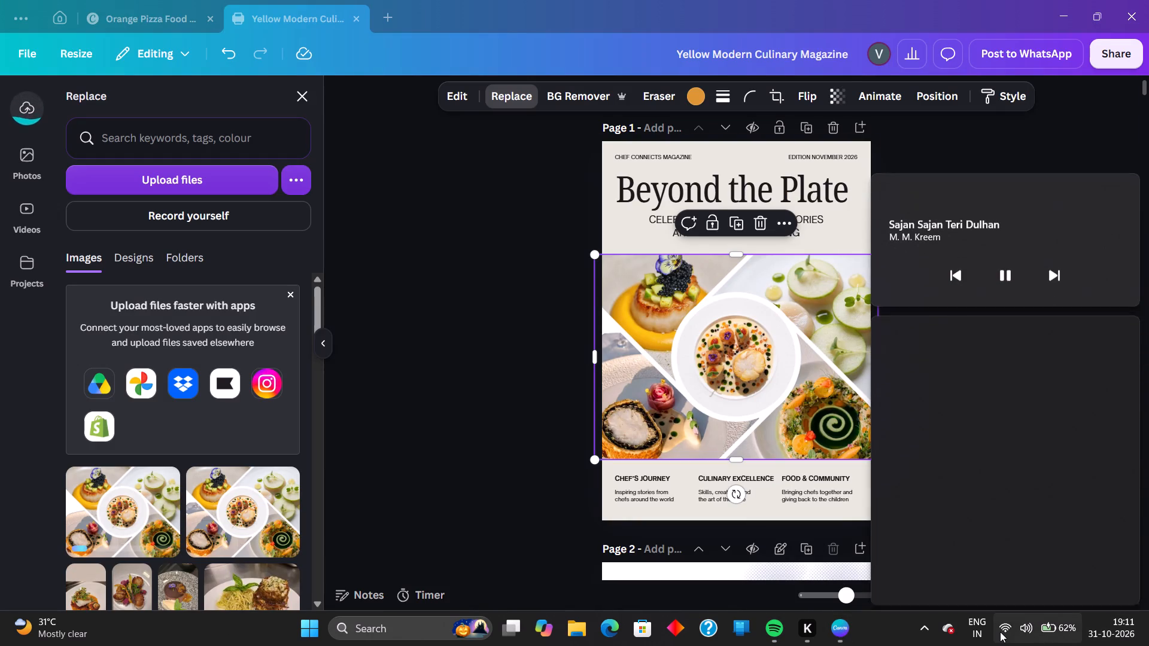
left_click(953, 347)
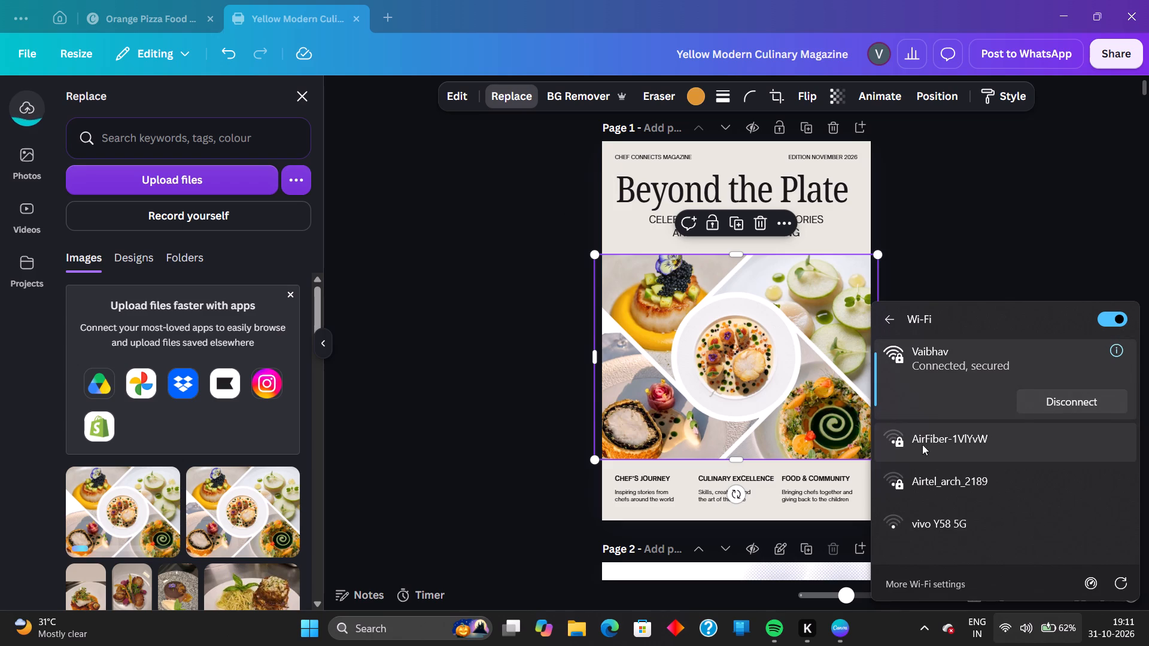
scroll(1007, 471, "down", 5)
scroll(1005, 471, "up", 3)
left_click(1121, 583)
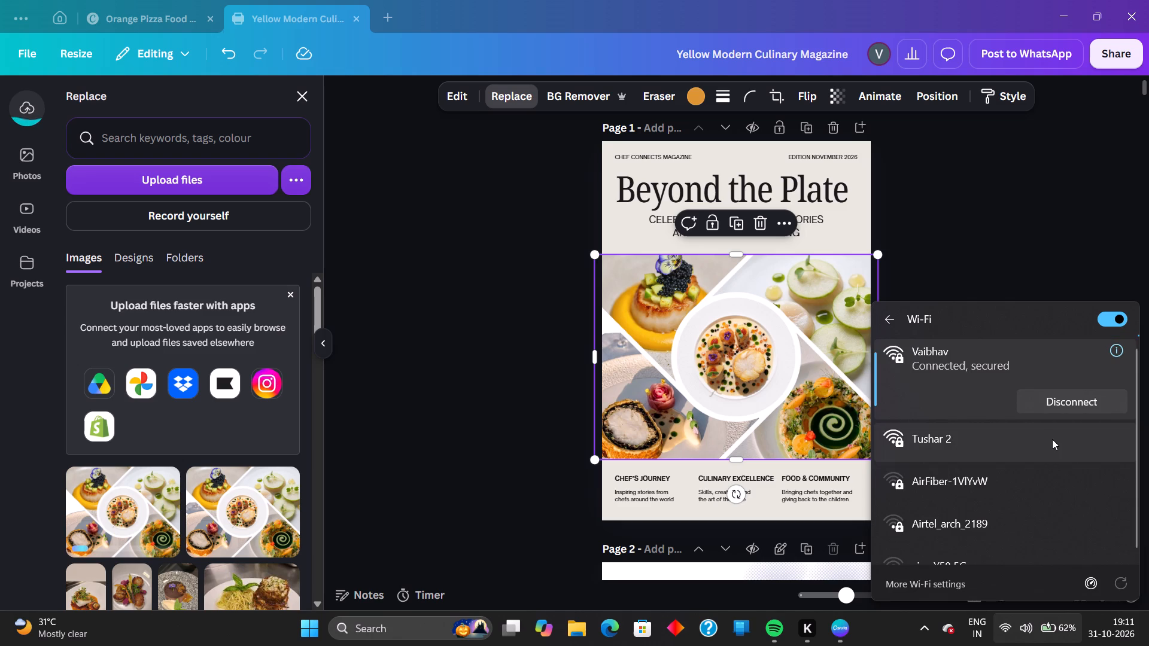
left_click(1052, 439)
left_click(1088, 470)
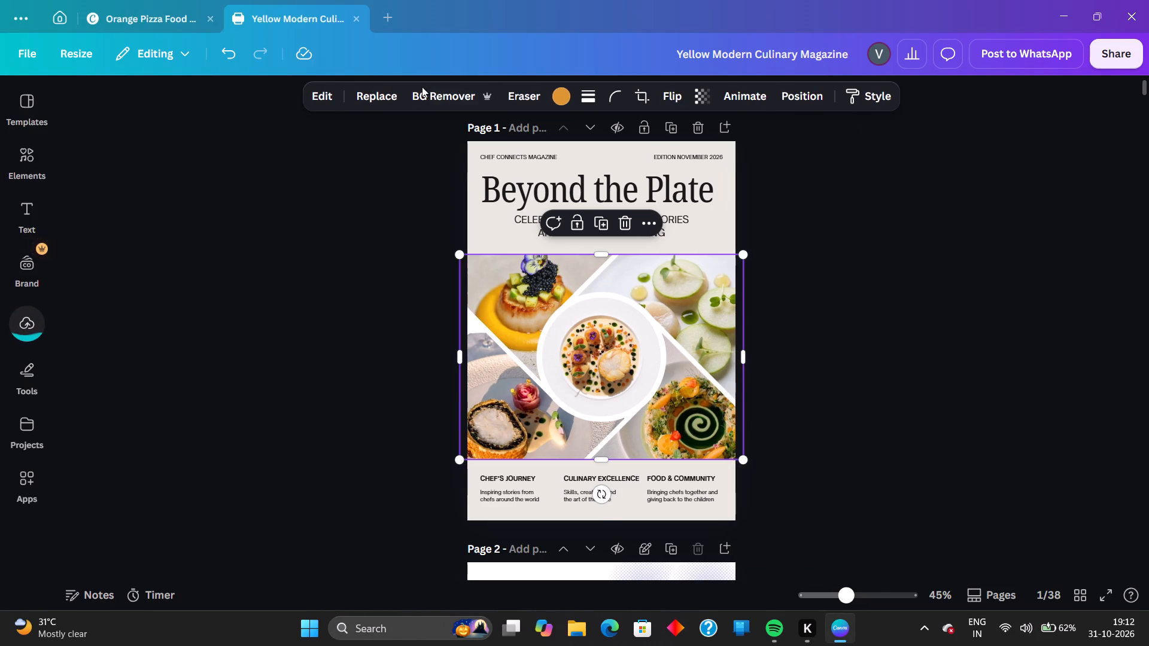
Reopen the replacement options for the food collage on page 1 and bring up the uploaded images.
left_click(418, 90)
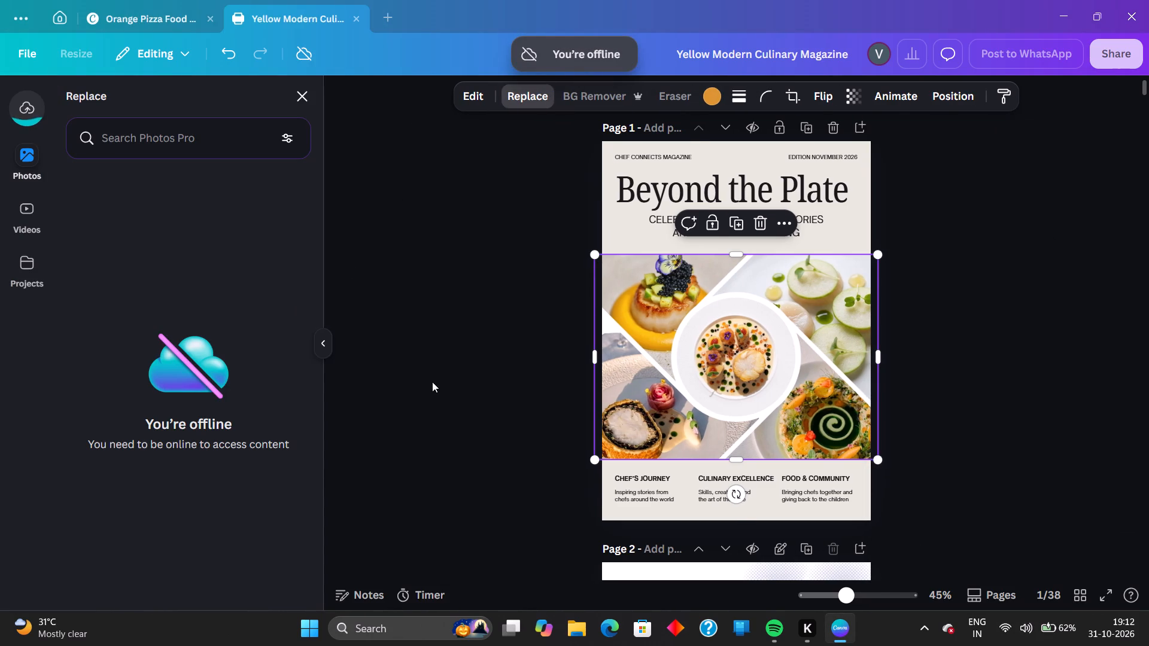
left_click(432, 382)
left_click(376, 96)
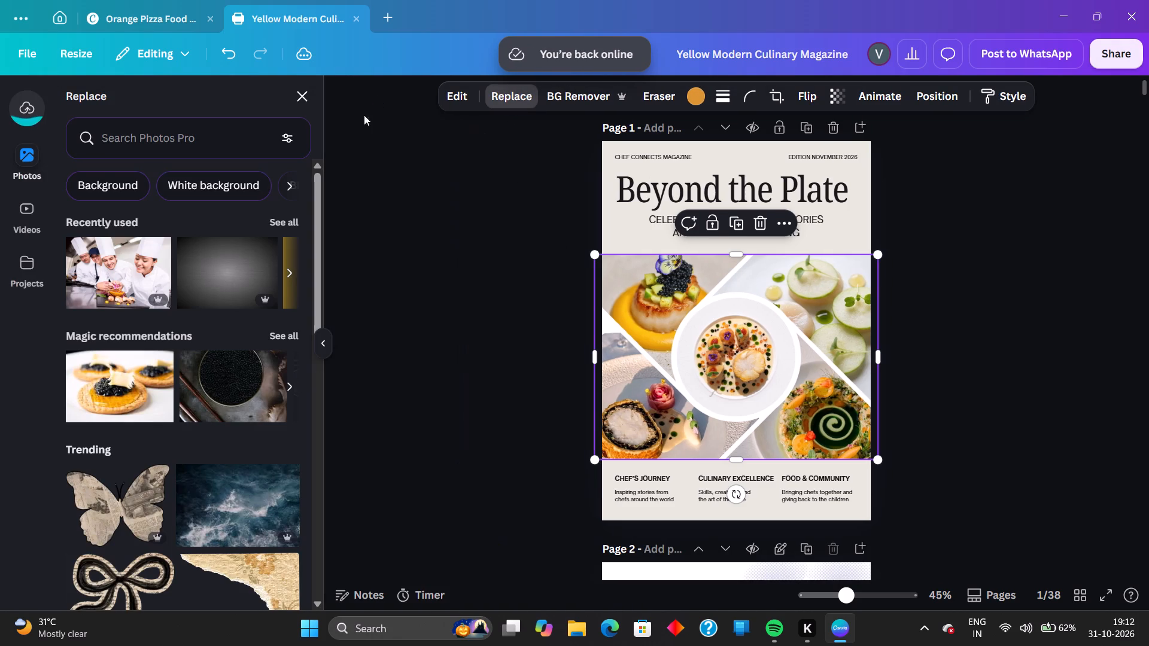
left_click(14, 104)
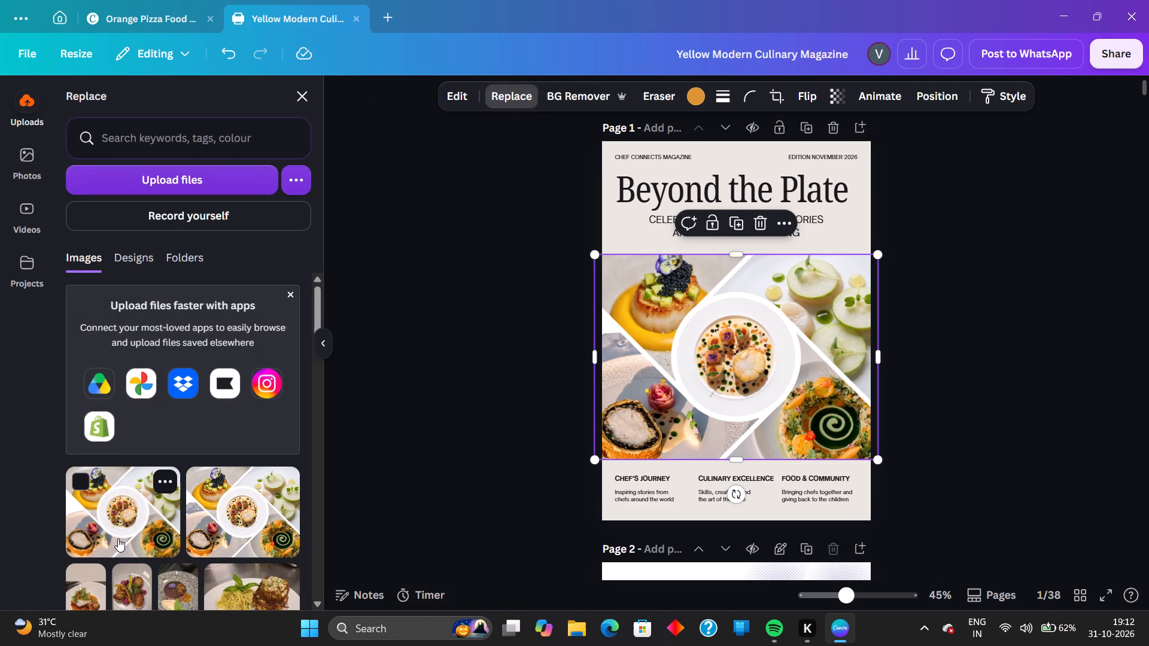
Replace the page 1 cover image with the newly uploaded collage, and deselect it.
left_click(118, 538)
left_click(367, 426)
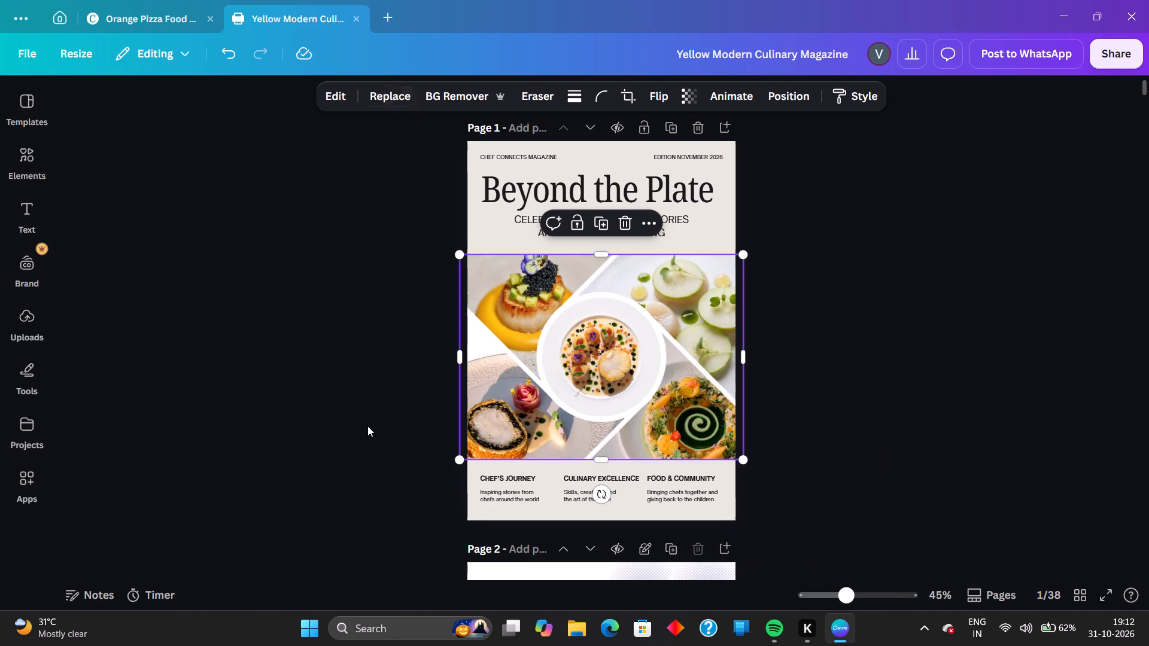
left_click(342, 434)
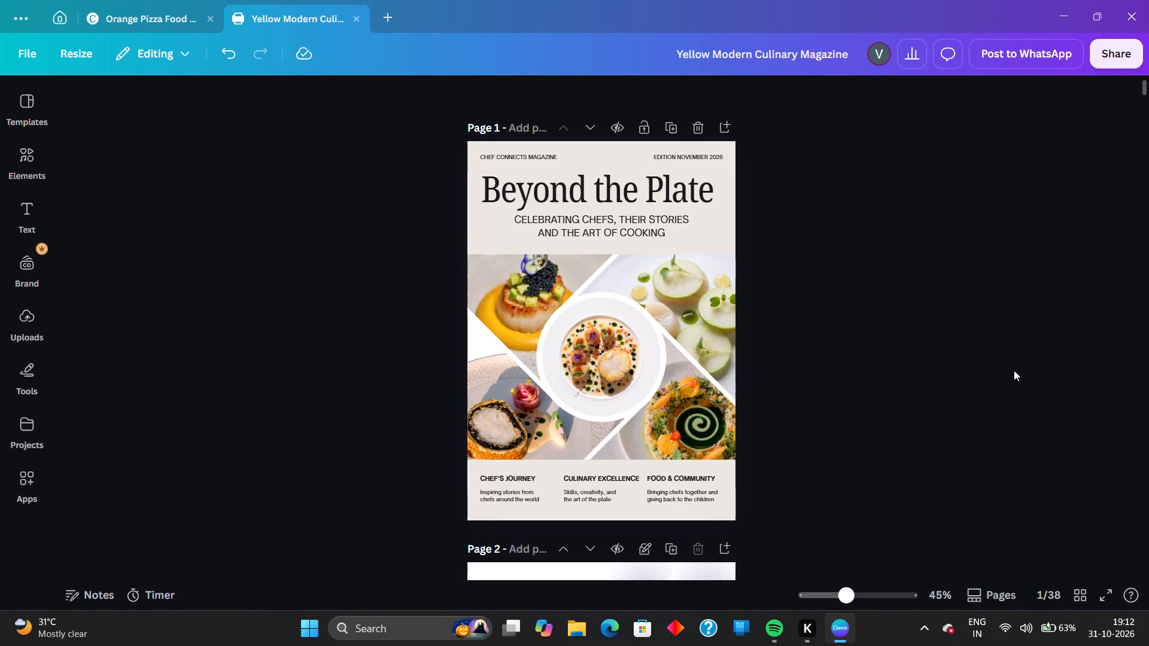
Extend the top edge of the cover collage slightly upward to just below the subtitle, and deselect it.
left_click(715, 367)
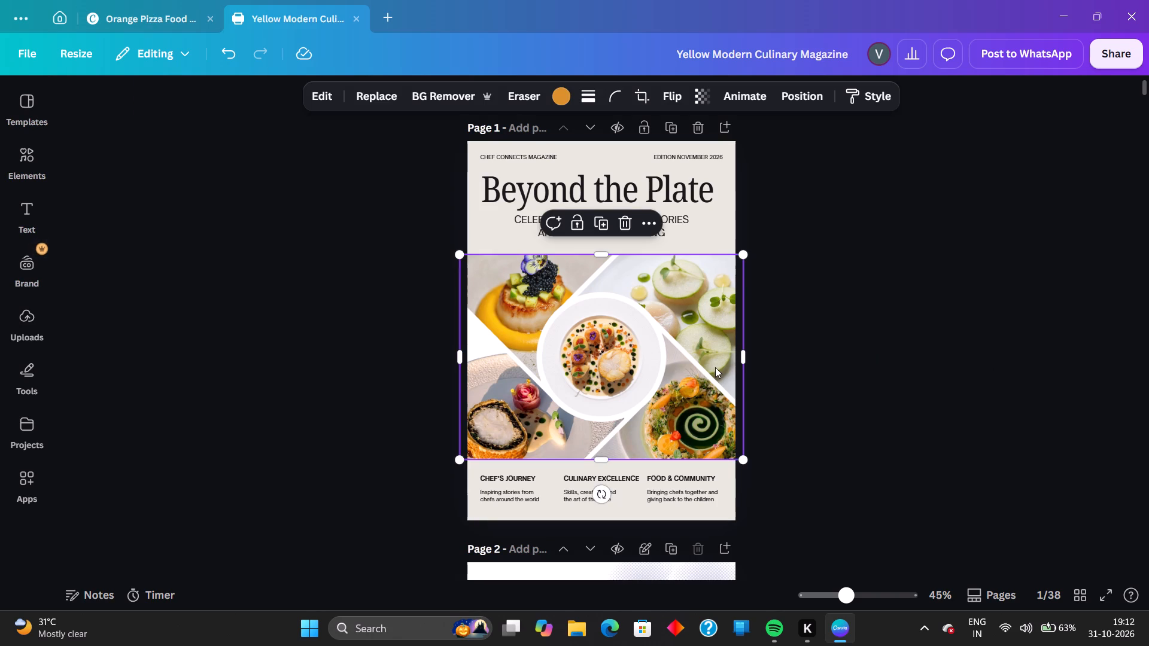
left_click_drag(598, 252, 598, 243)
left_click(846, 300)
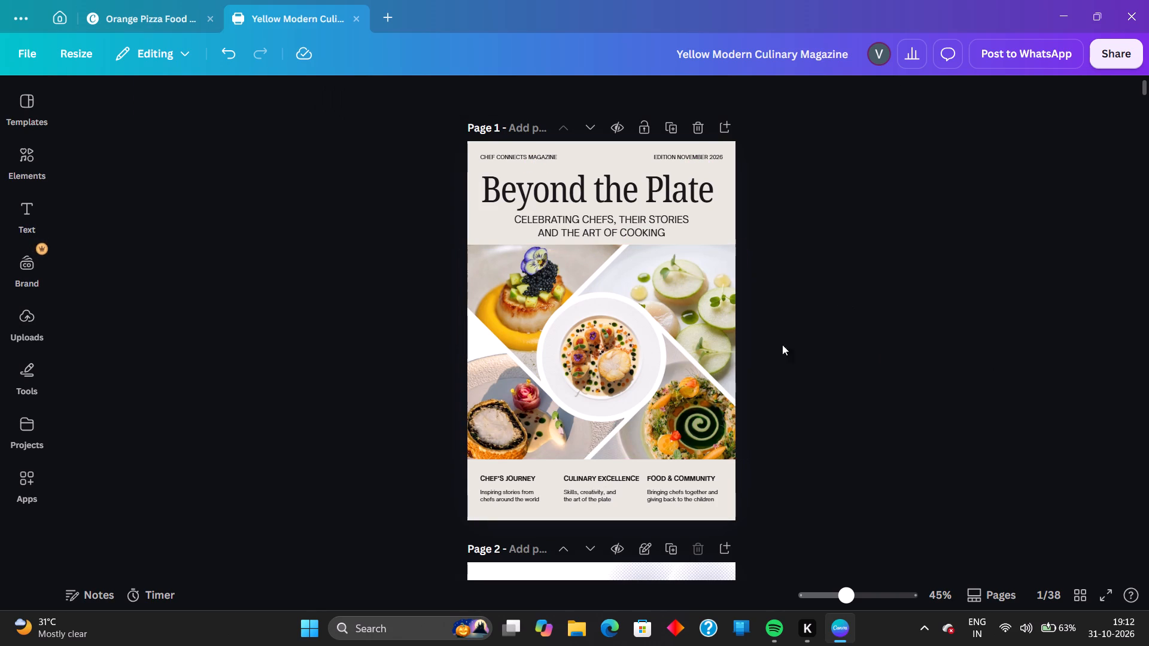
Fine-tune the cover collage's vertical position by nudging it two increments up and one back down.
left_click(672, 395)
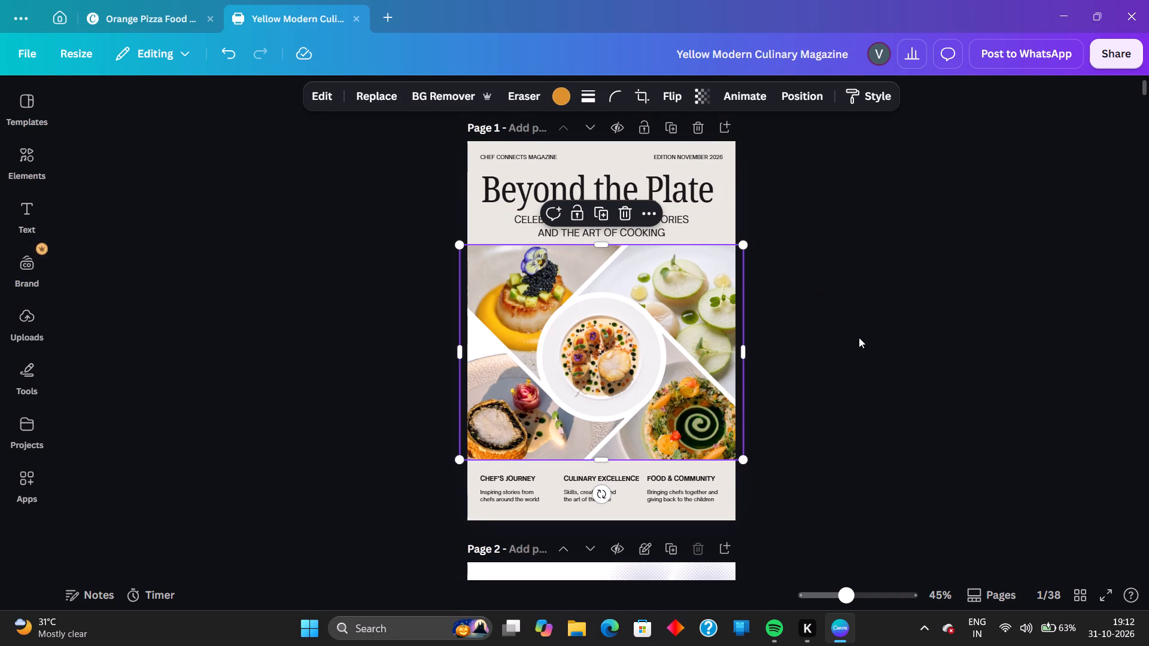
key("Up")
key("Up")
left_click(981, 358)
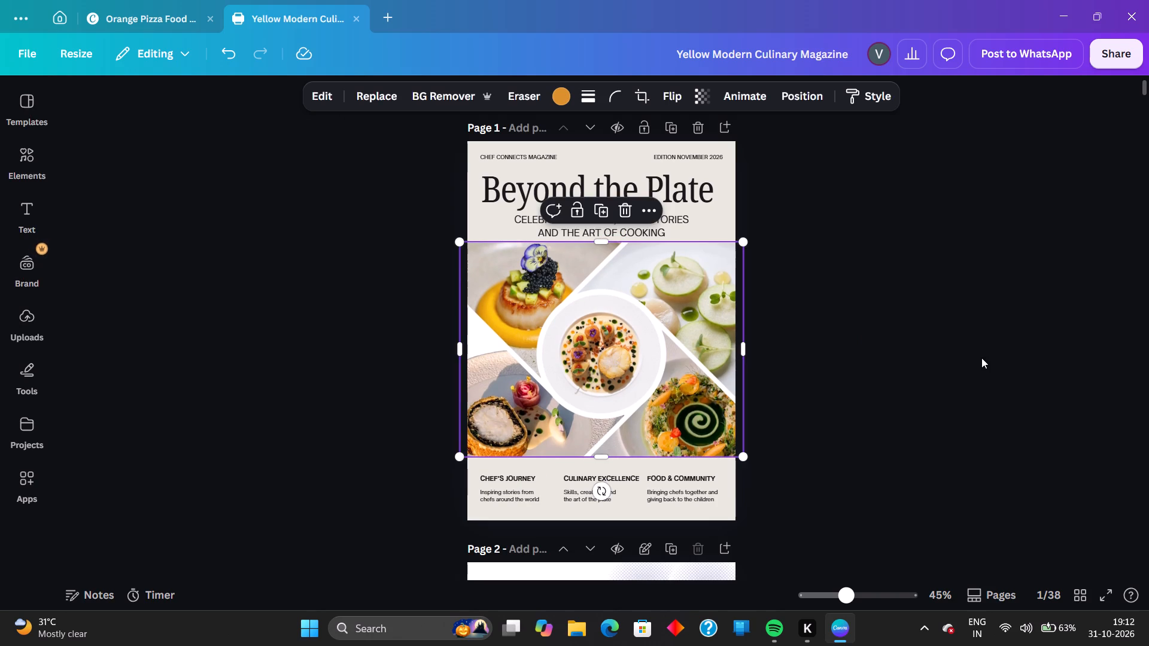
left_click(668, 383)
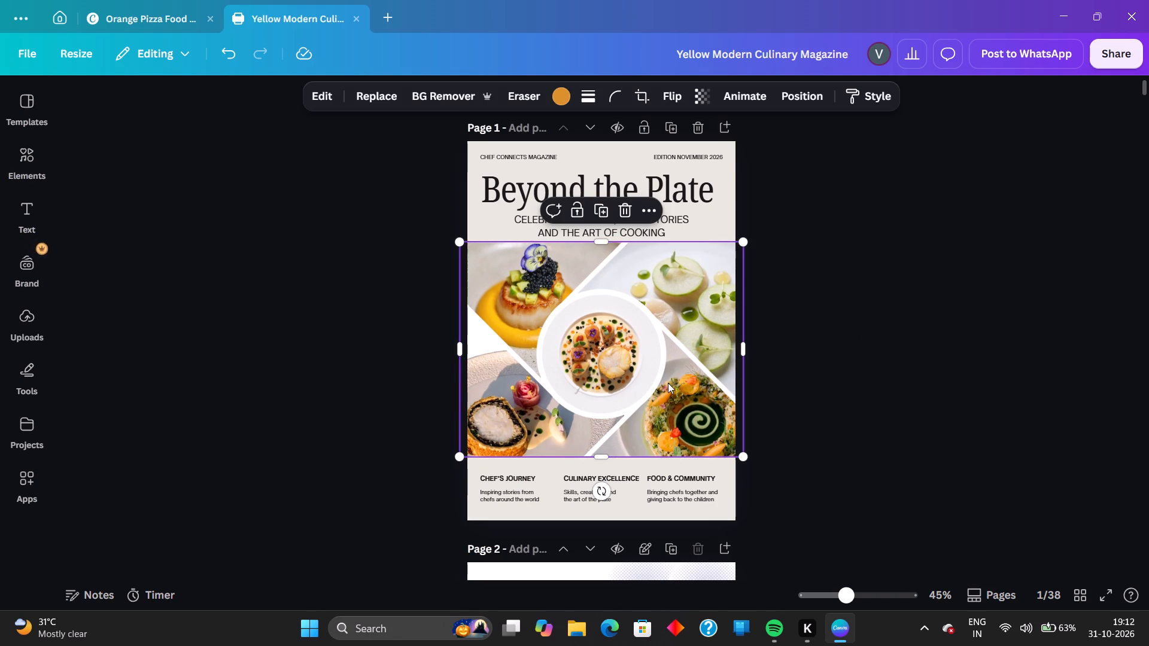
key("Down")
left_click(1022, 371)
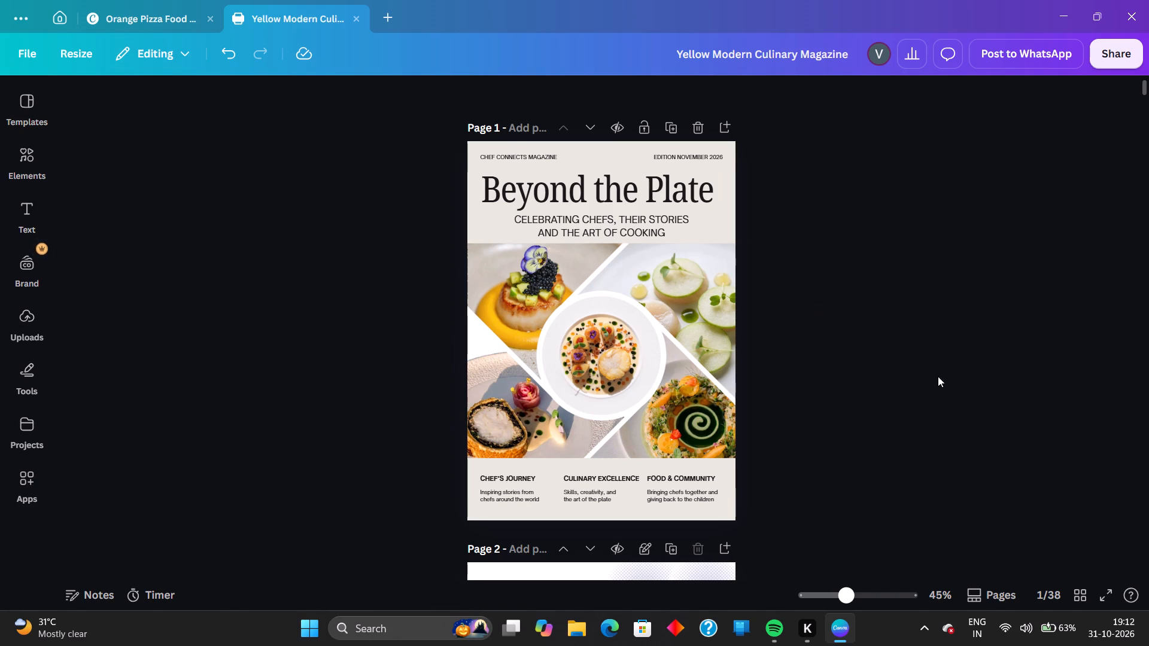
Lock the cover page of the magazine.
left_click(641, 130)
Look through the magazine's pages from the cover to the Mental Health in Kitchens spread on page 13, checking layout and content.
scroll(921, 319, "down", 5)
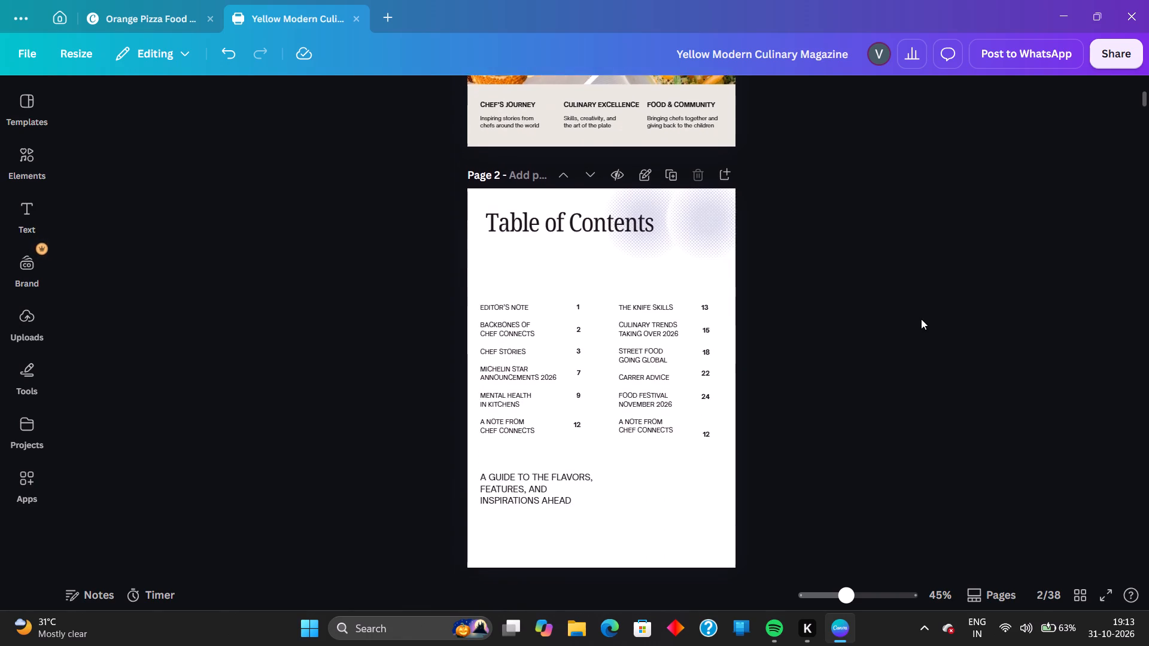
scroll(921, 319, "down", 2)
scroll(921, 319, "up", 2)
scroll(921, 319, "down", 4)
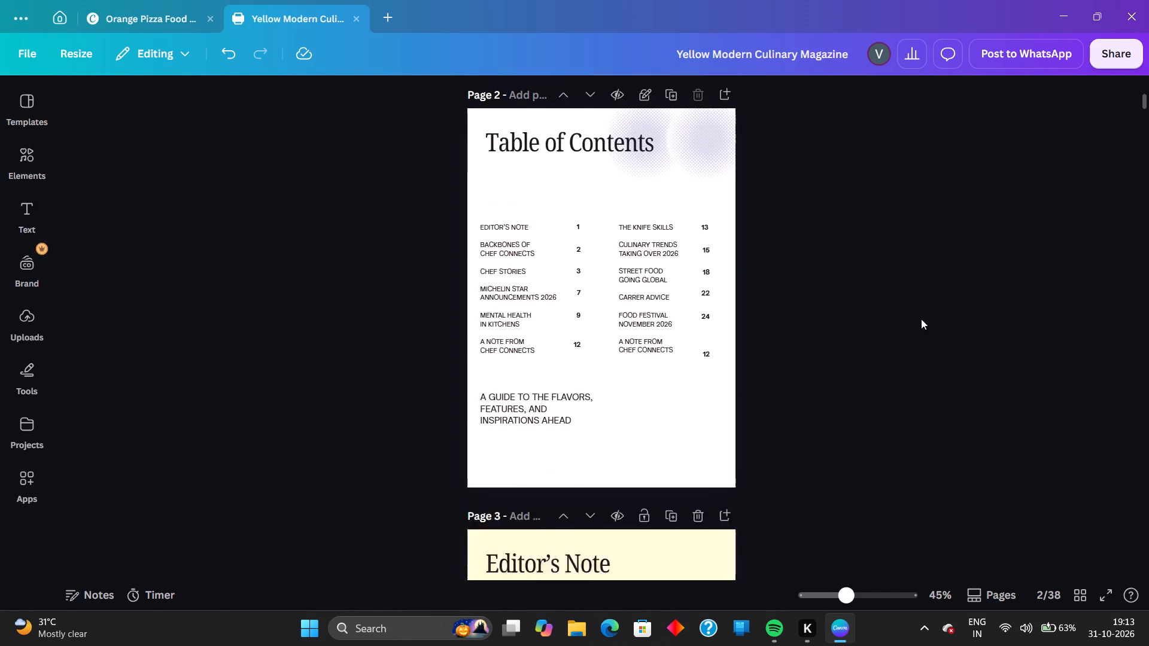
scroll(921, 319, "down", 4)
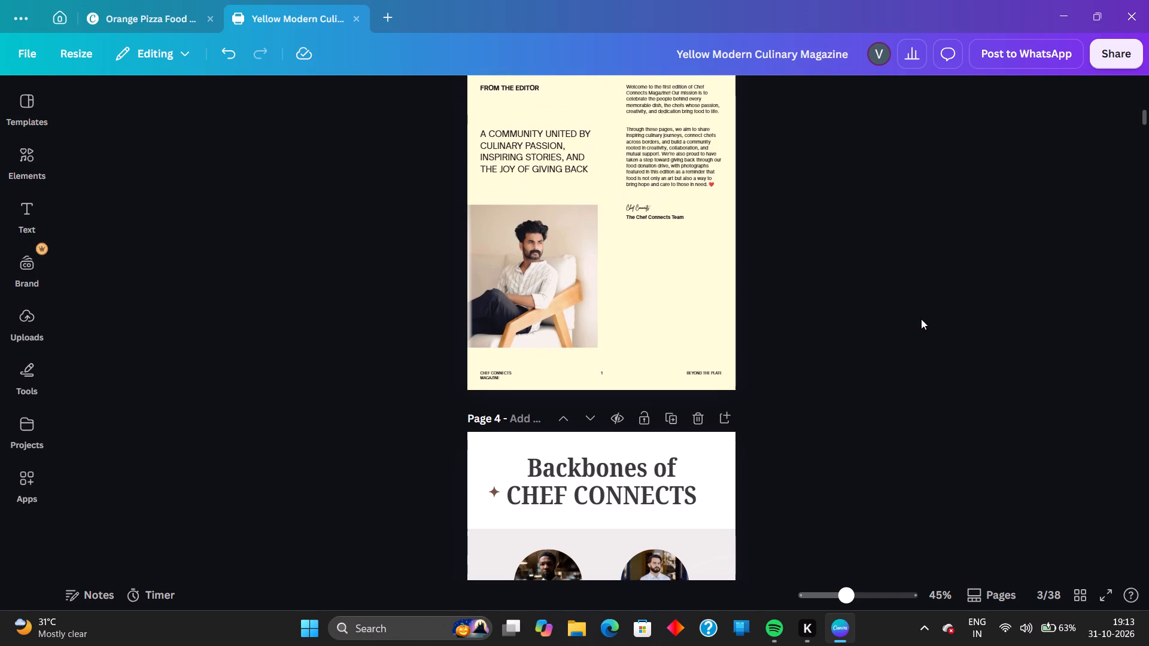
scroll(921, 319, "down", 3)
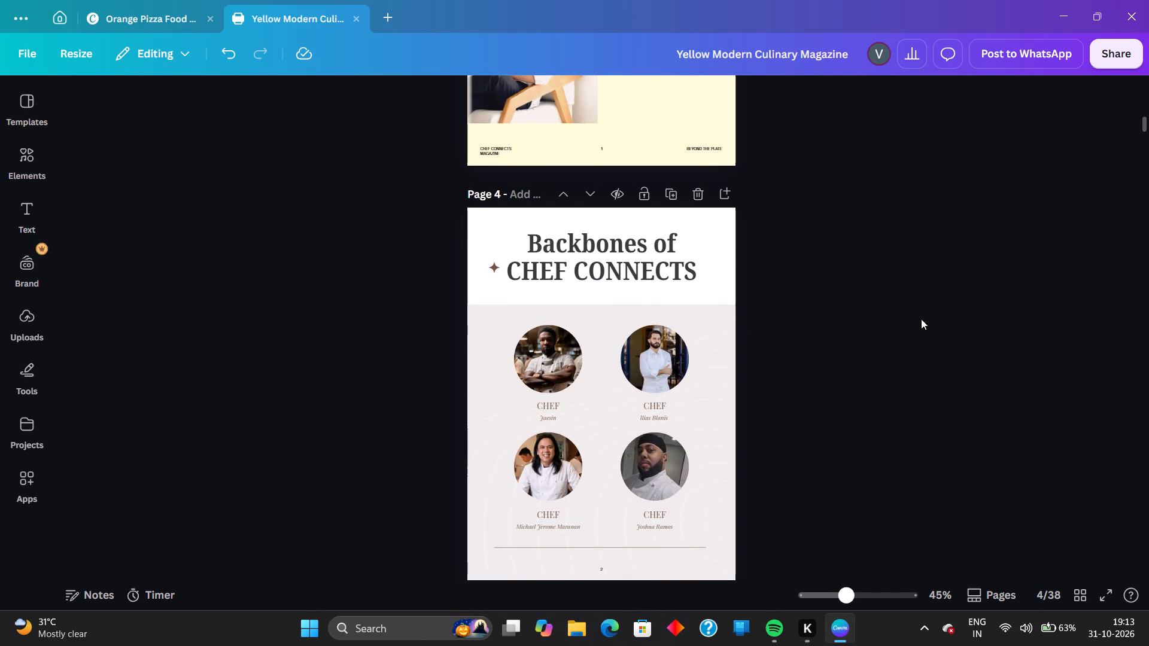
scroll(921, 319, "down", 7)
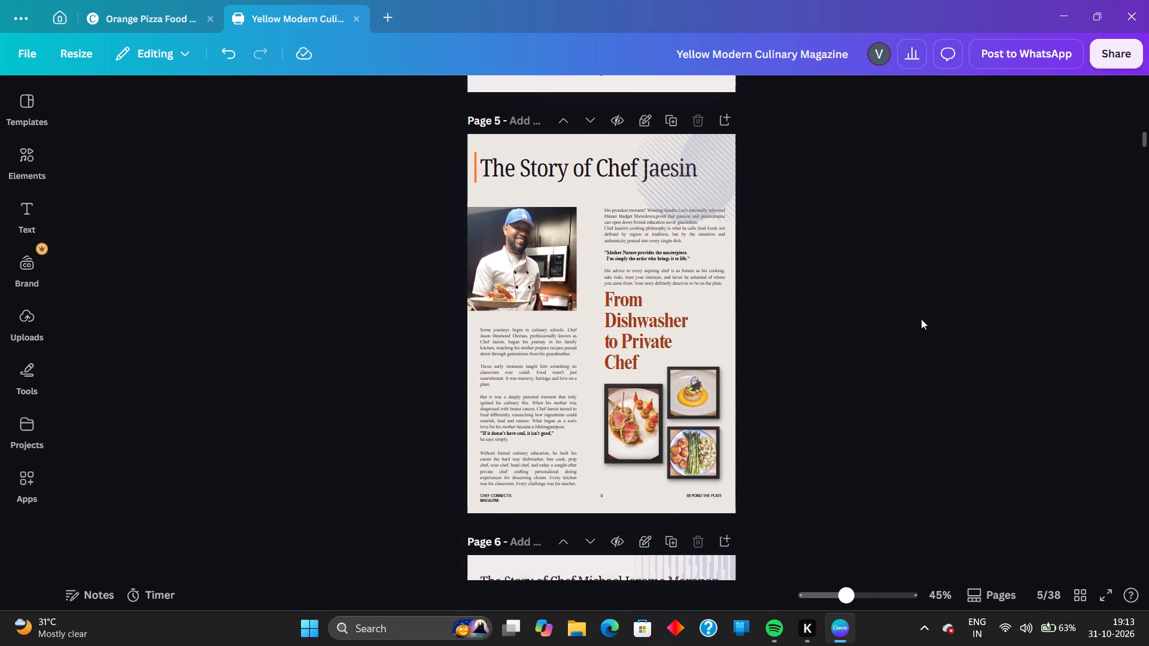
scroll(921, 319, "down", 14)
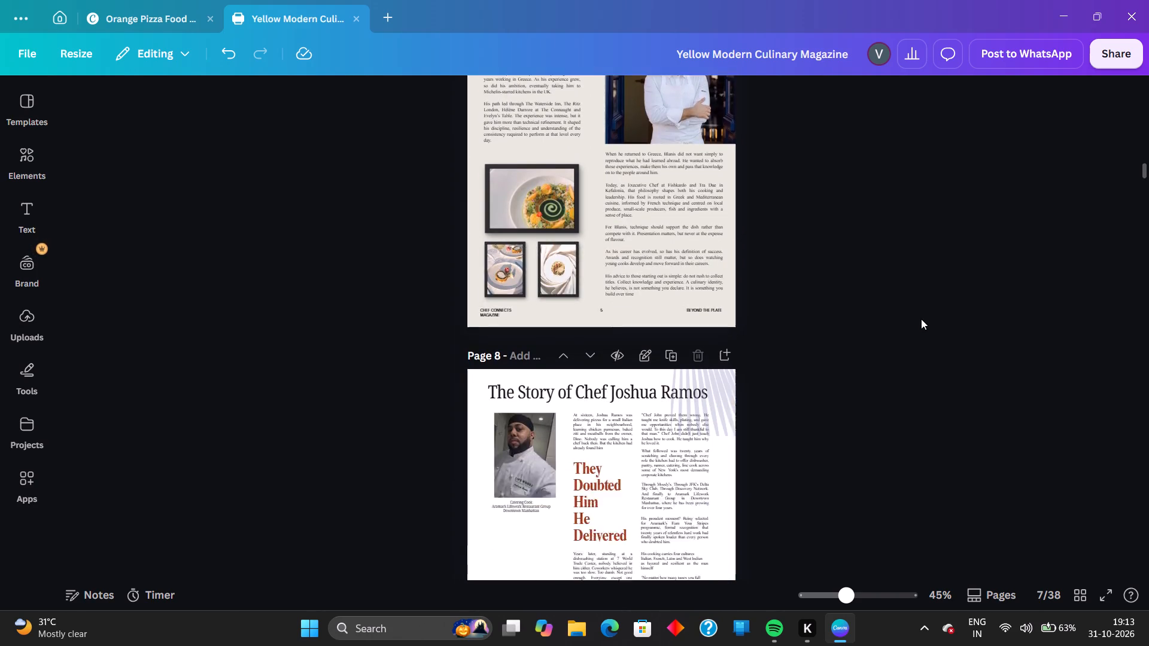
scroll(921, 319, "down", 6)
scroll(921, 319, "up", 20)
scroll(921, 319, "up", 6)
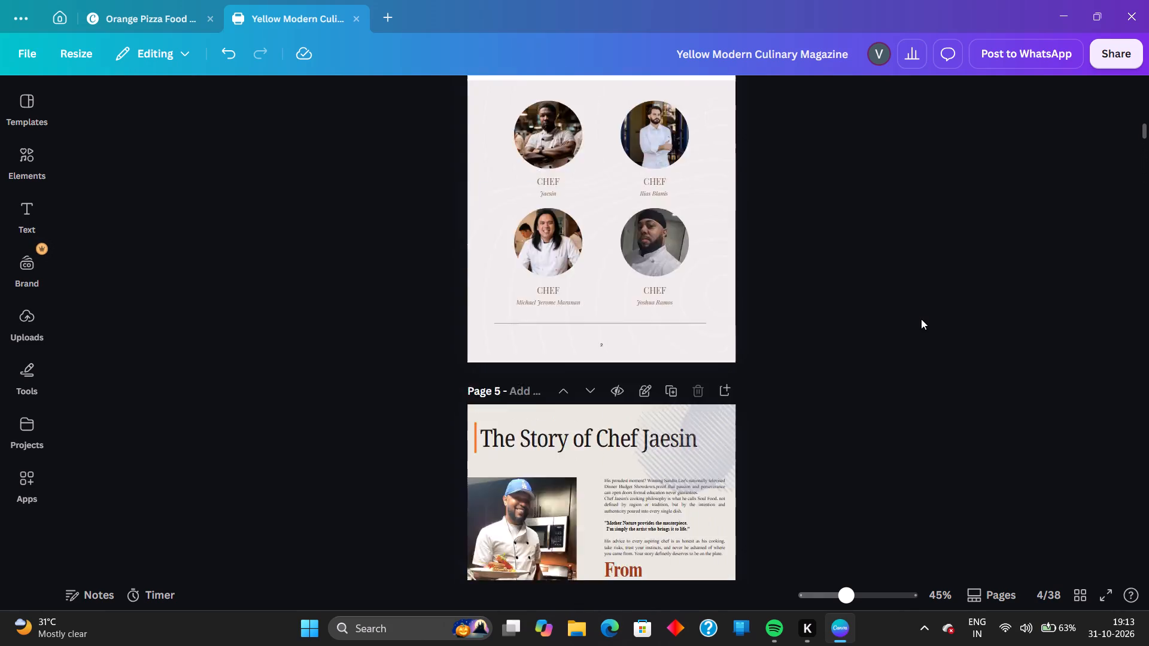
scroll(921, 319, "up", 12)
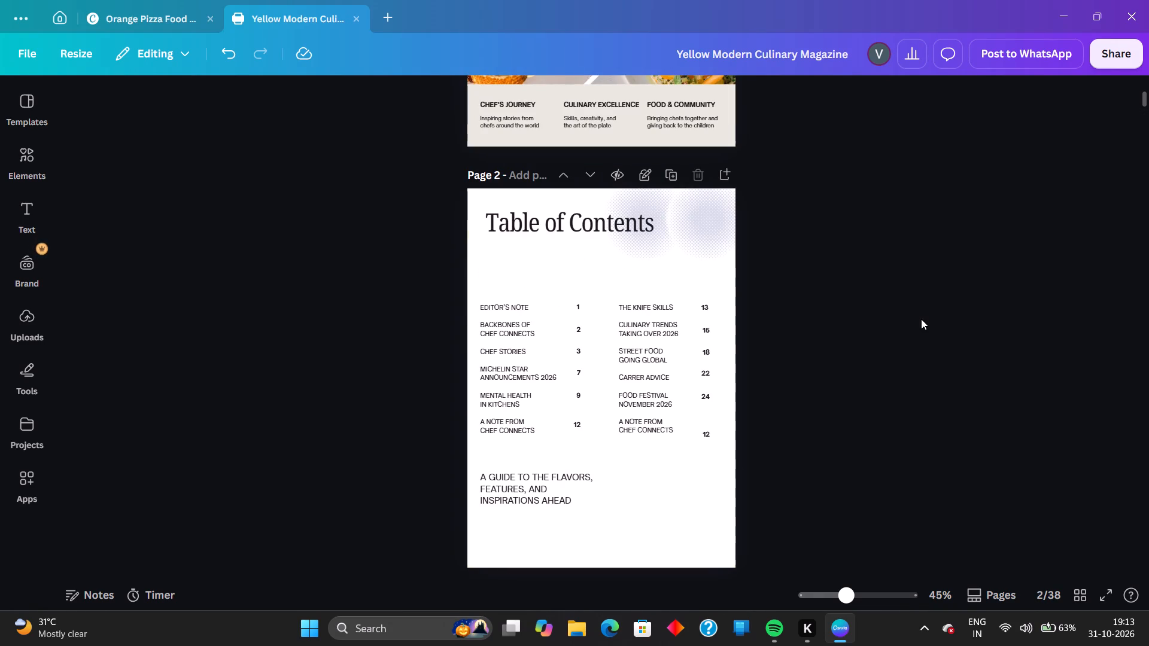
scroll(921, 319, "down", 12)
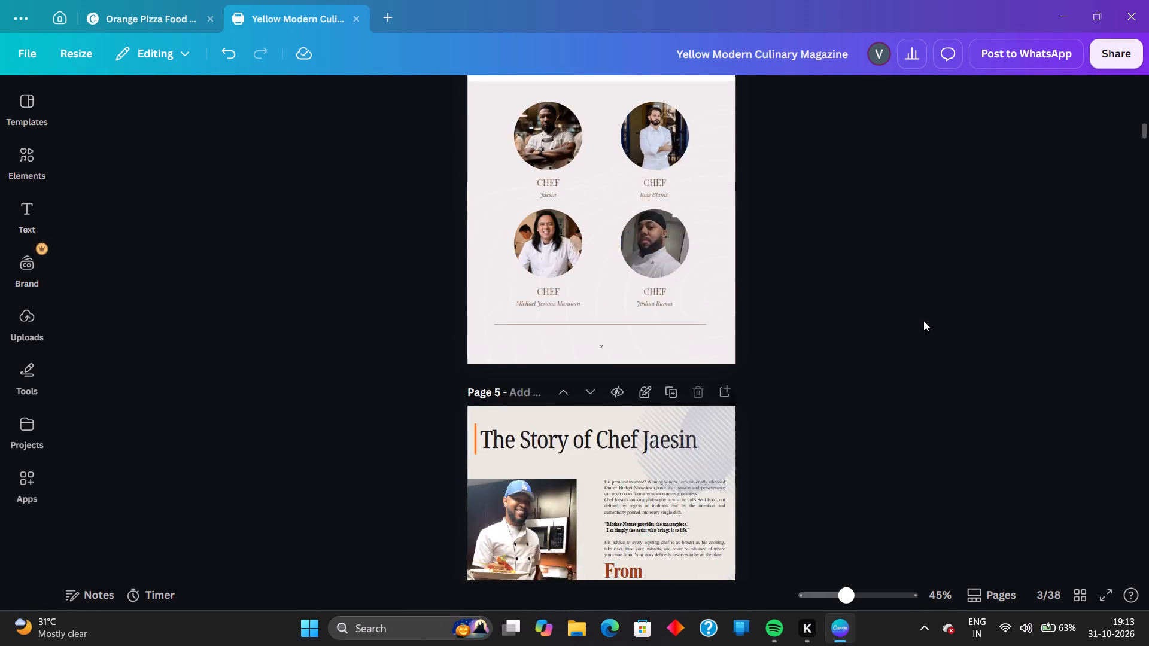
scroll(923, 321, "down", 20)
scroll(923, 321, "down", 16)
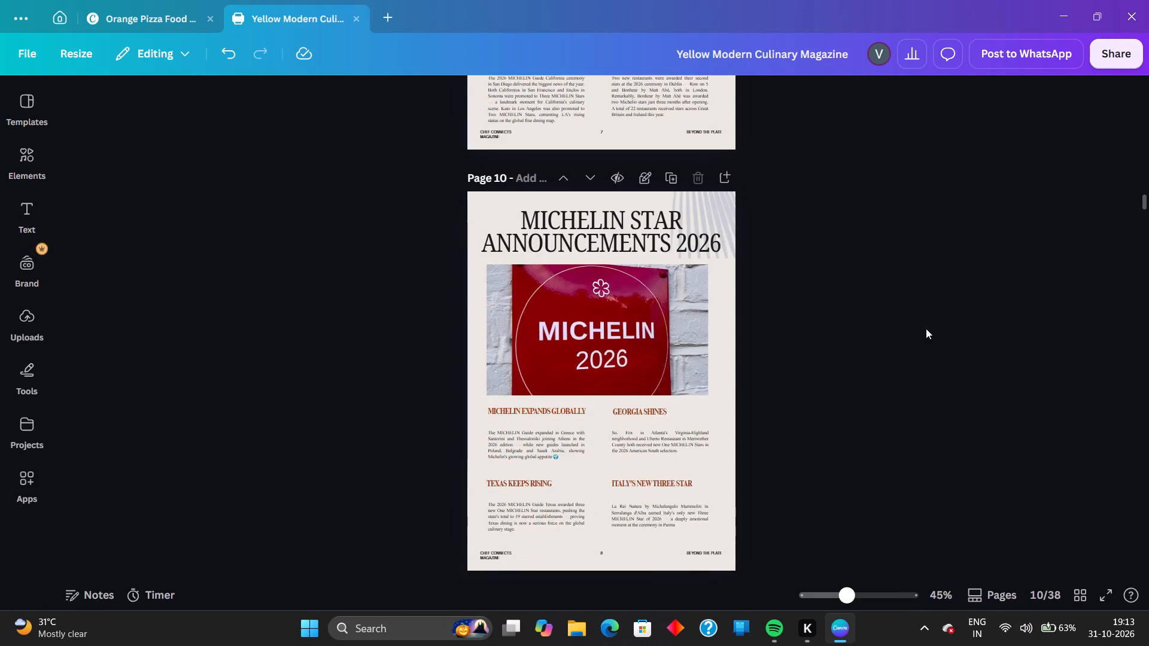
scroll(926, 328, "down", 14)
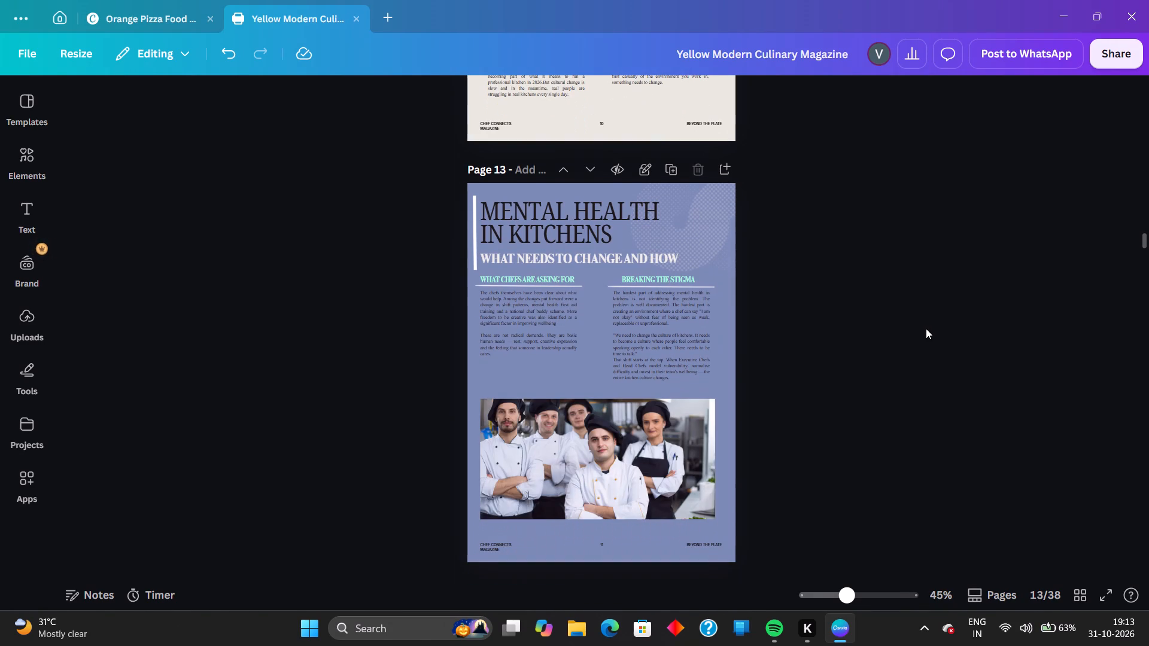
Review the magazine again at a larger size from the cover through the Michelin Star Announcements pages, examining the article text.
left_click_drag(852, 602, 868, 599)
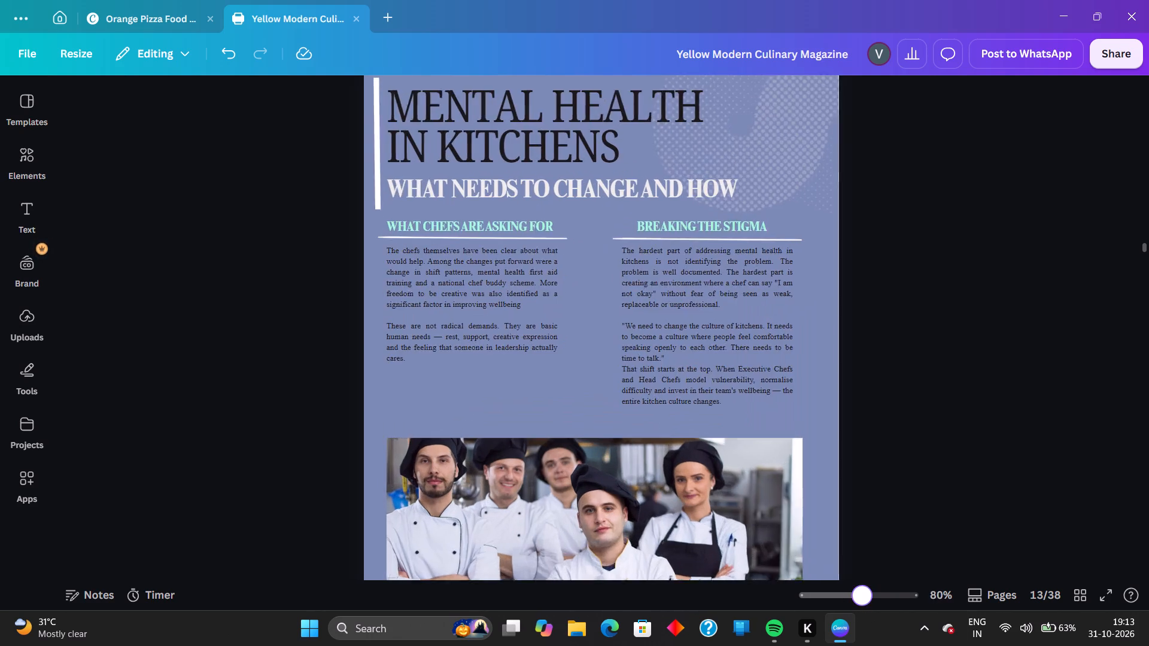
left_click_drag(868, 599, 867, 594)
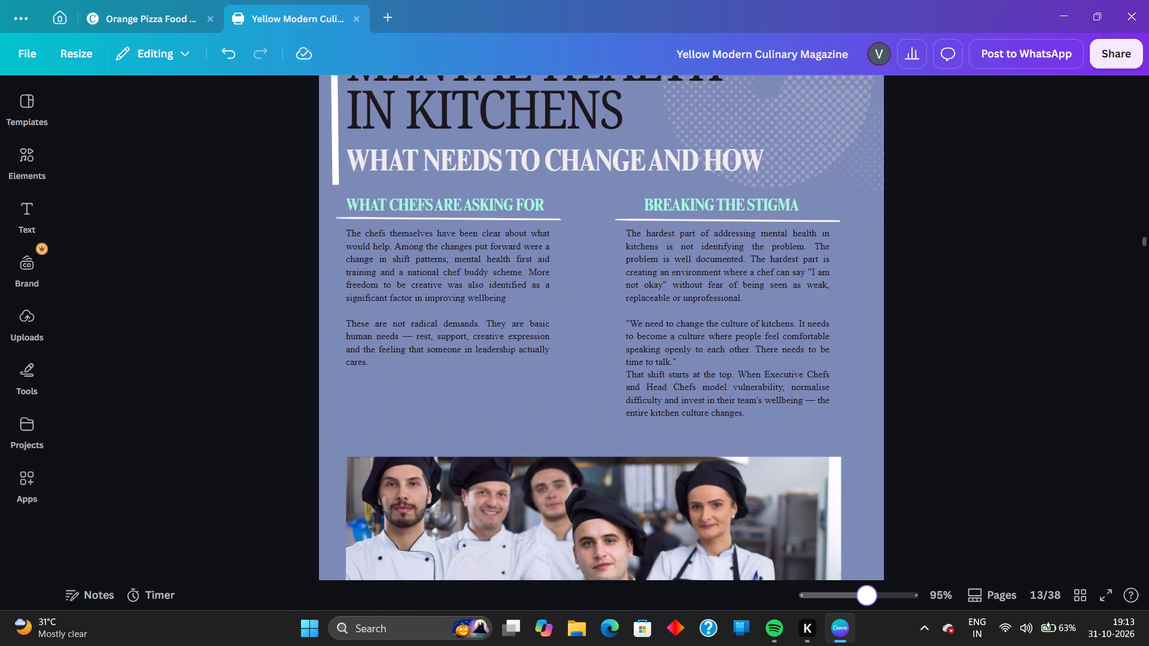
left_click_drag(867, 594, 855, 588)
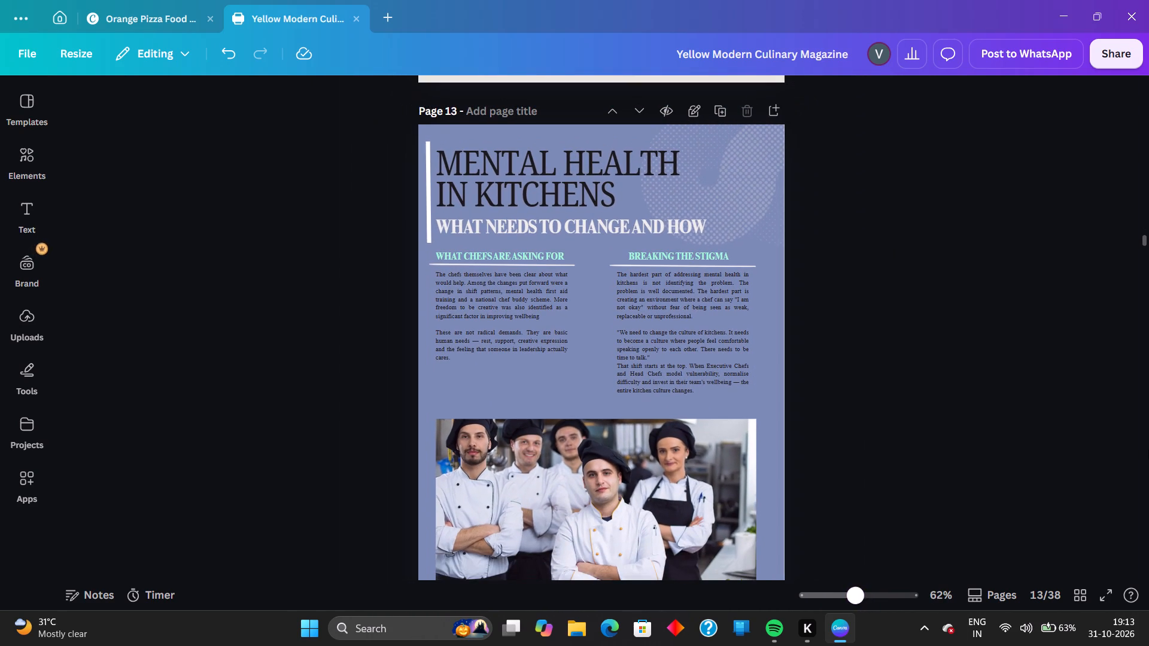
left_click_drag(1145, 239, 1148, 92)
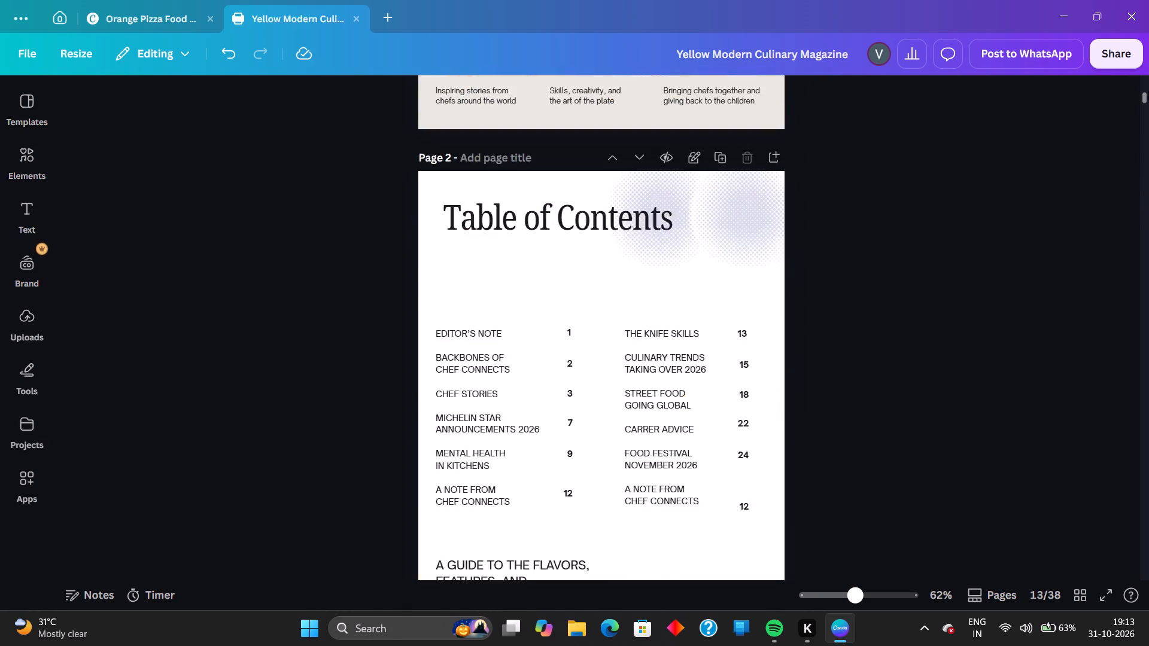
left_click_drag(1148, 92, 1148, 90)
scroll(829, 362, "down", 2)
scroll(829, 362, "up", 7)
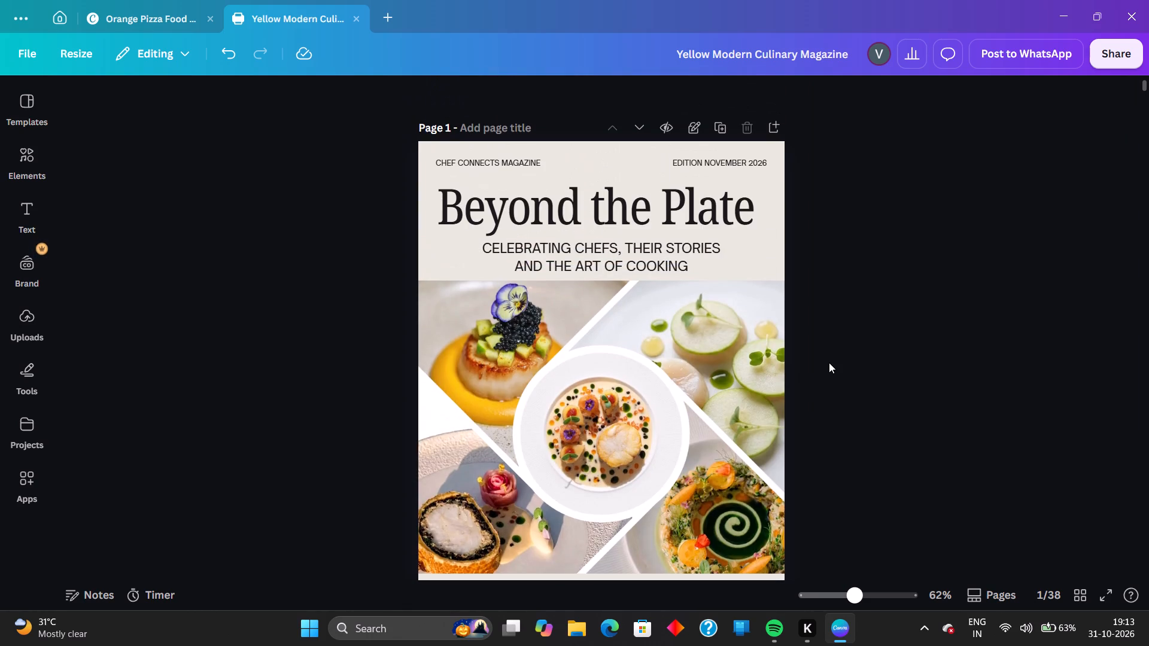
scroll(829, 362, "down", 8)
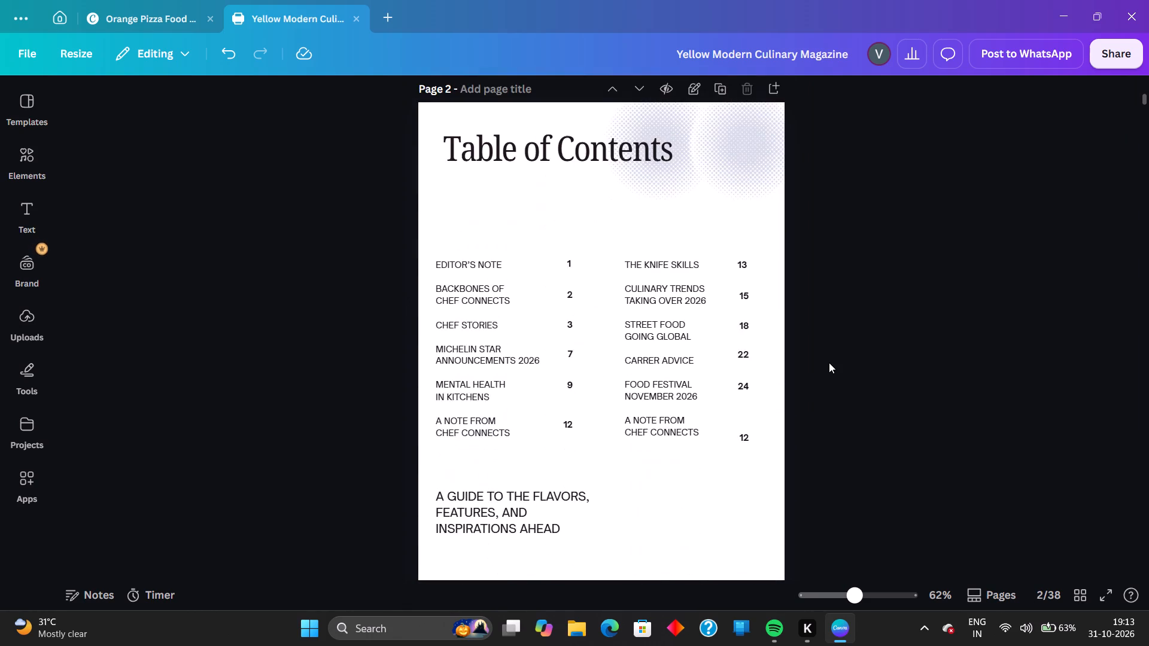
scroll(829, 362, "down", 16)
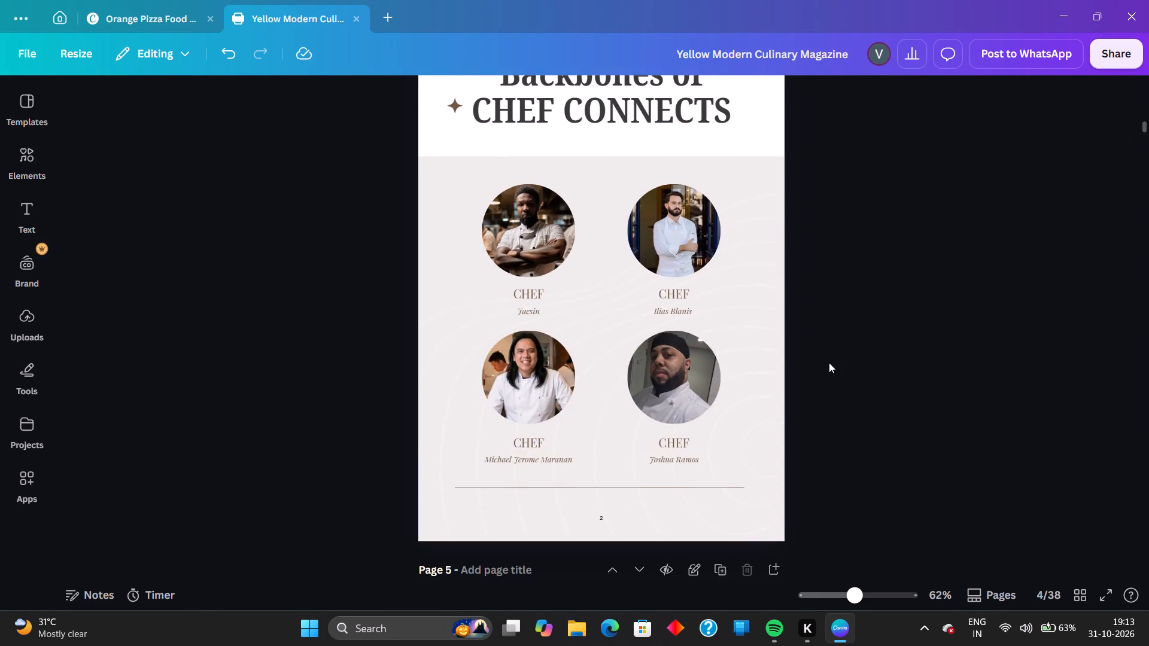
scroll(829, 362, "down", 5)
scroll(829, 362, "down", 16)
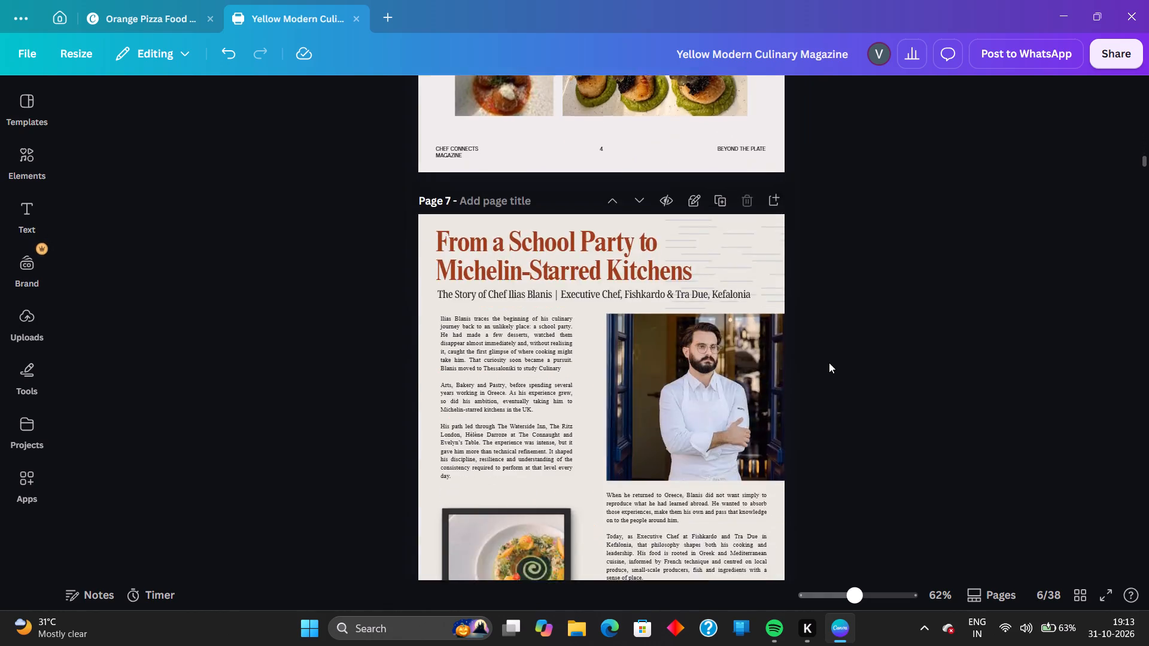
scroll(829, 362, "down", 16)
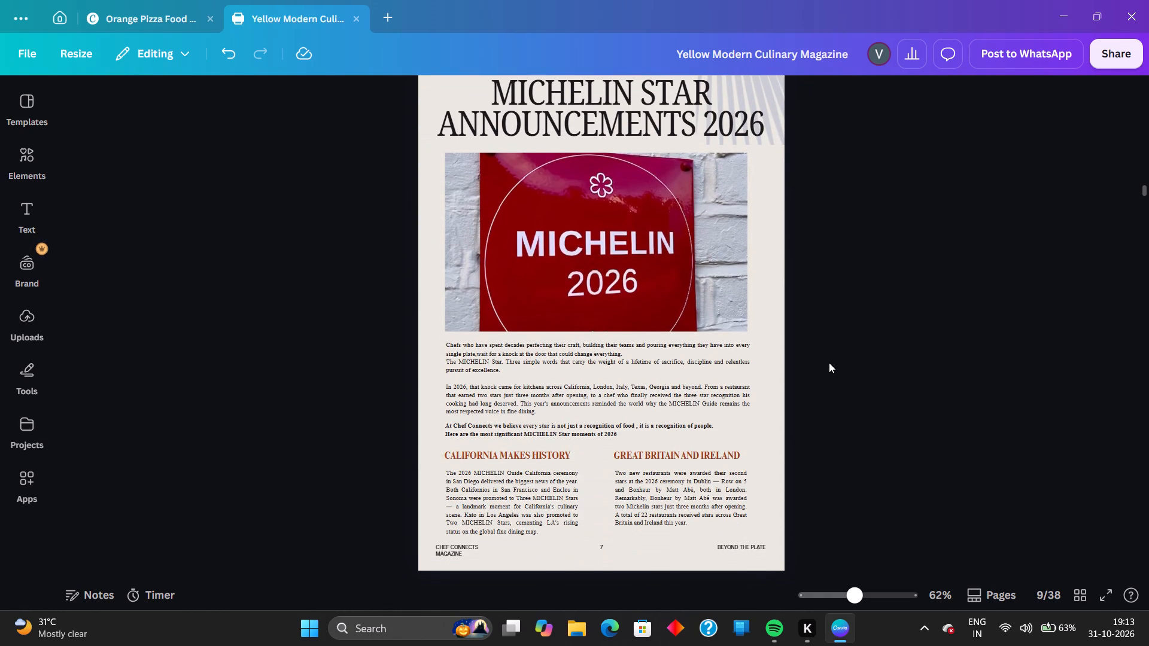
left_click_drag(853, 598, 868, 599)
scroll(898, 328, "down", 3)
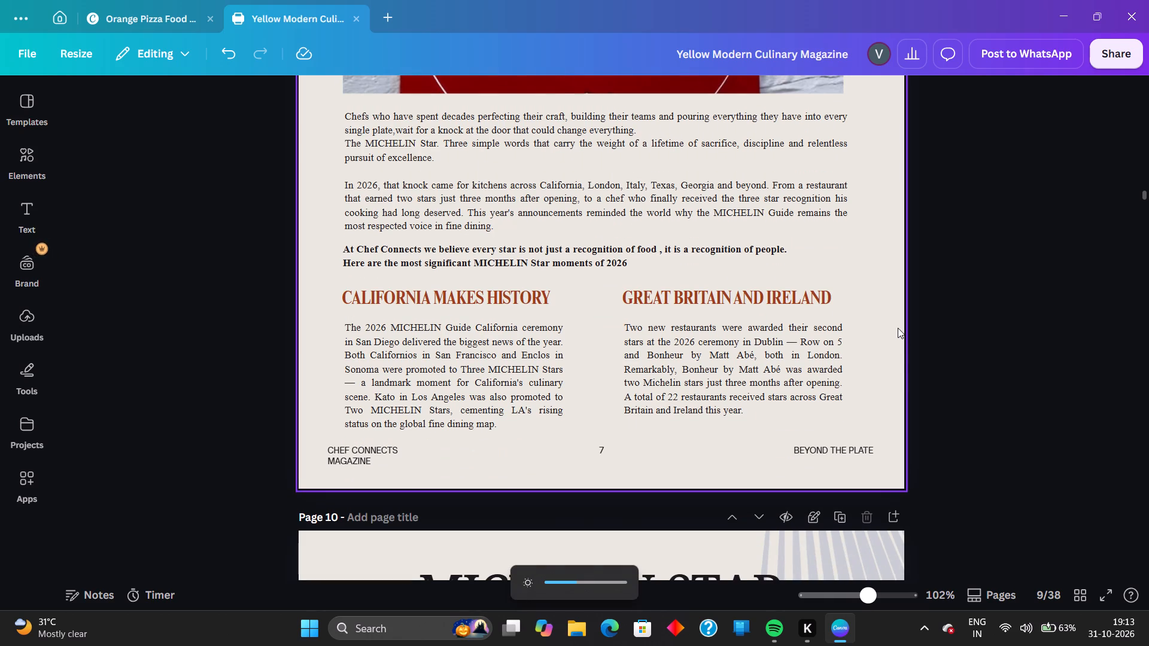
scroll(1148, 281, "down", 3)
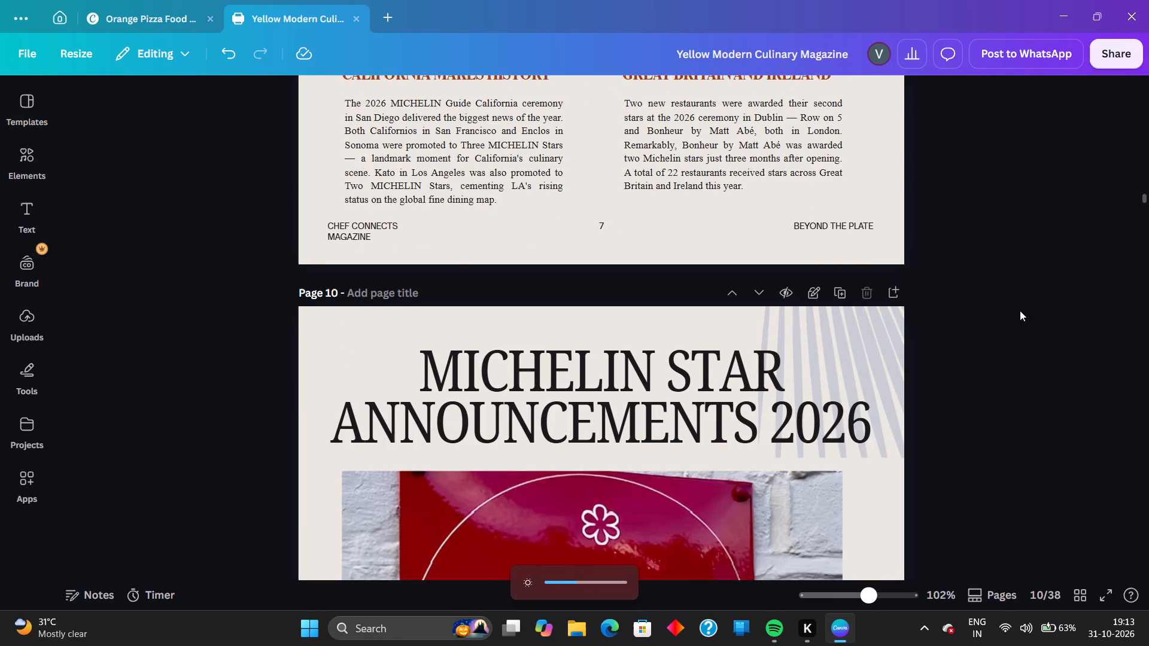
scroll(981, 330, "down", 4)
Unlock page 9, the first Michelin Star Announcements 2026 page.
scroll(981, 330, "up", 15)
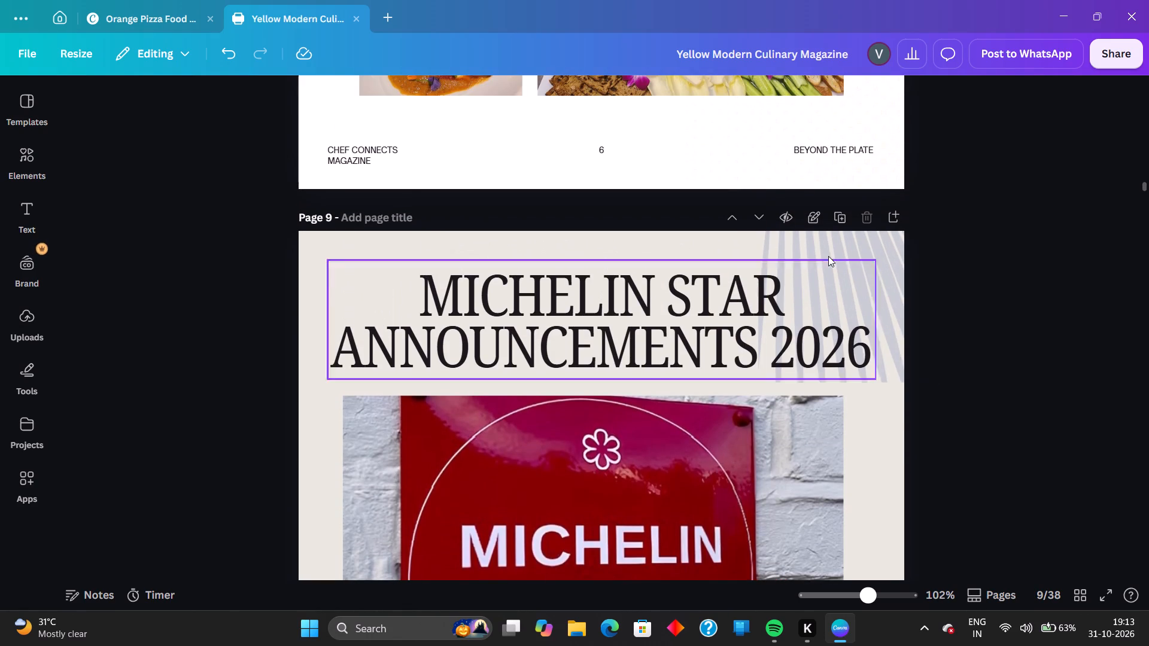
left_click(819, 217)
left_click(819, 217)
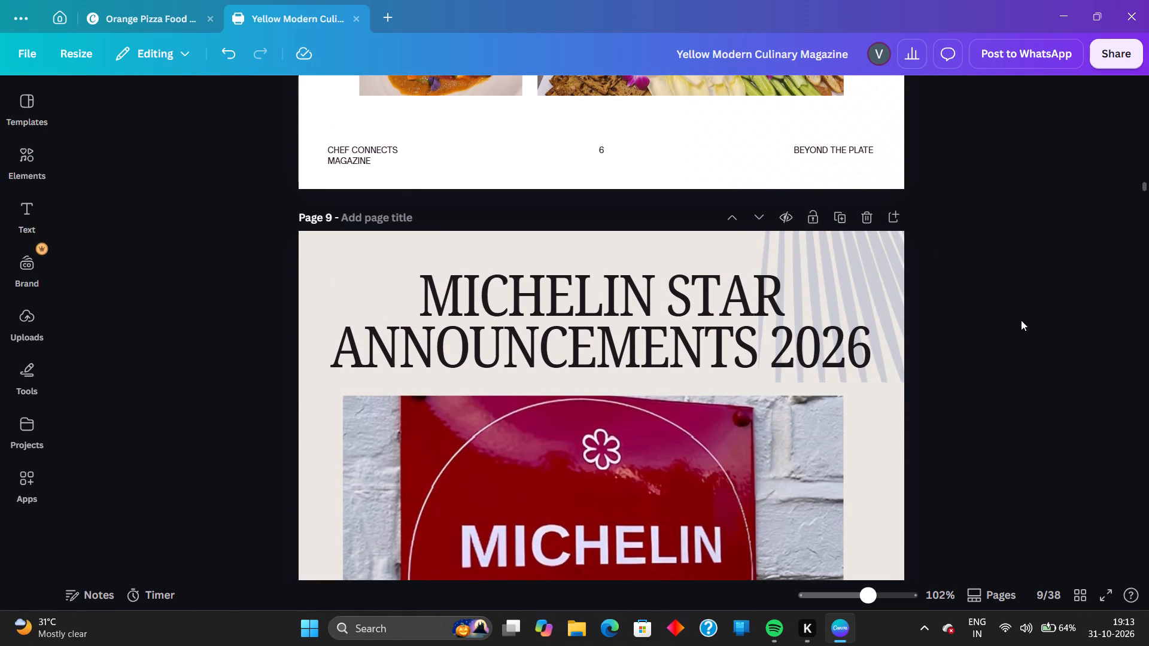
Delete the dash before "a landmark moment" in page 9's California Makes History paragraph, and deselect the text.
scroll(1021, 320, "down", 7)
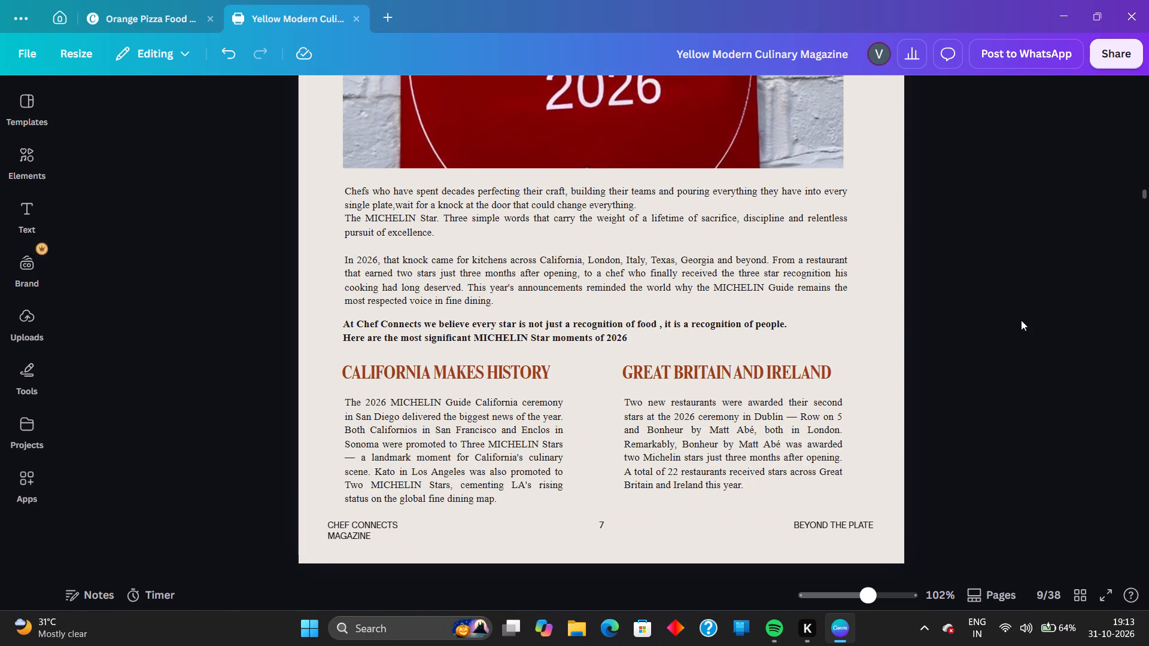
scroll(1021, 320, "down", 2)
left_click(479, 316)
left_click(392, 319)
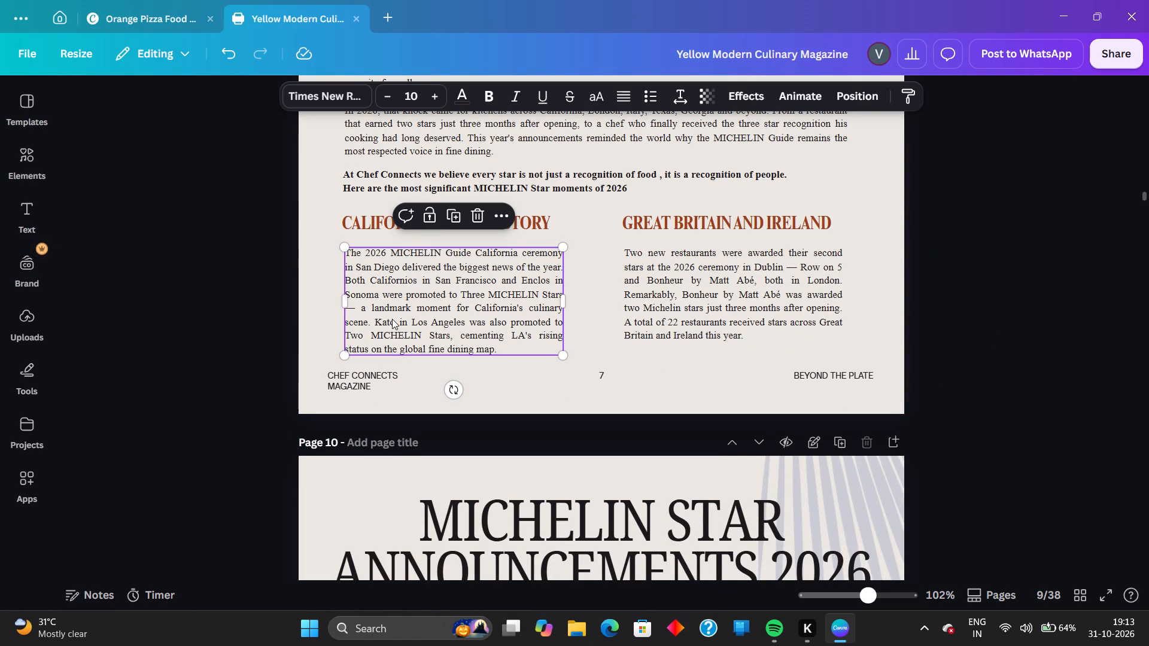
left_click(361, 312)
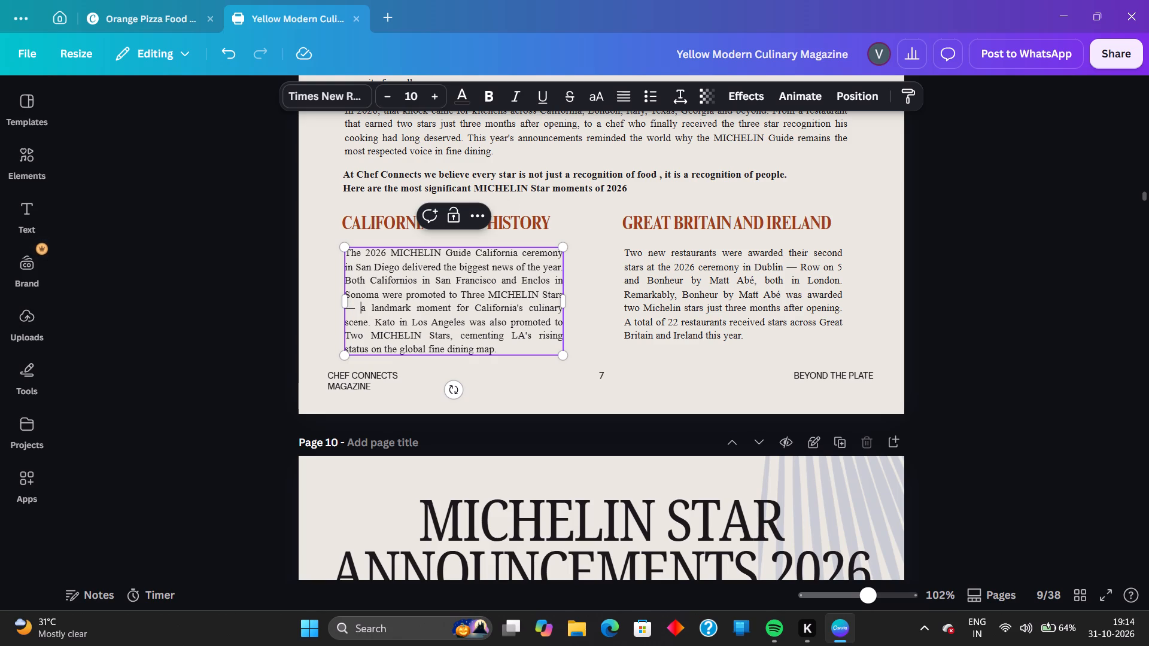
key("BackSpace")
key("BackSpace")
left_click(1107, 319)
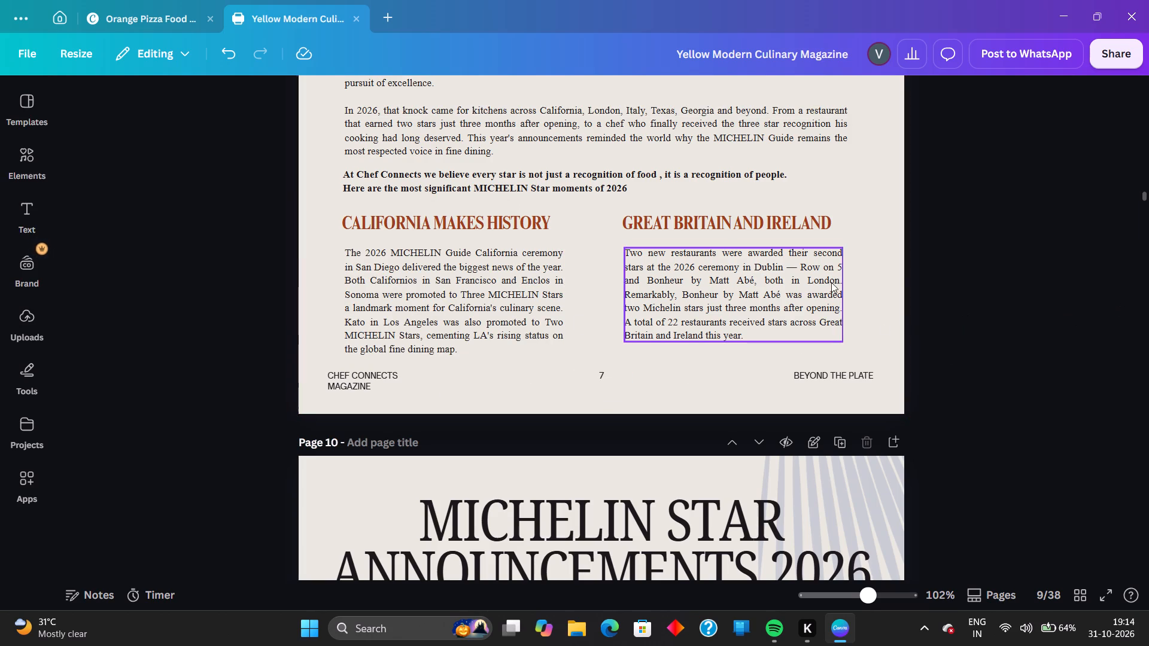
Delete the dash between "Dublin" and "Row on 5" in page 9's Great Britain and Ireland paragraph, and deselect the text.
left_click(796, 269)
left_click(796, 269)
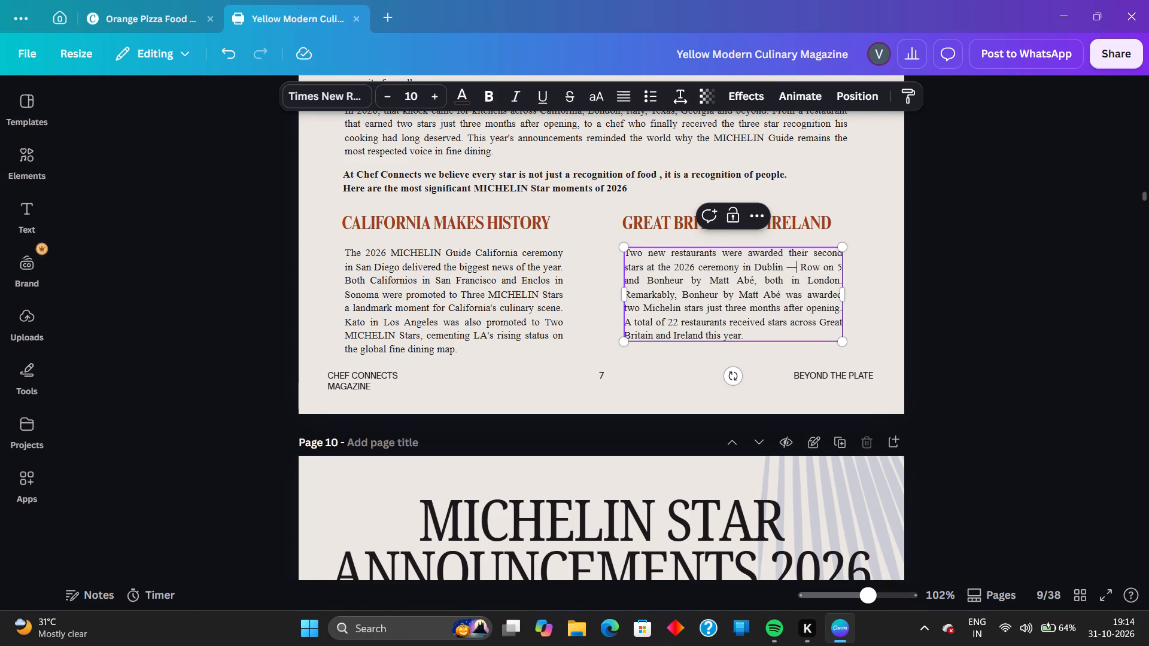
key("BackSpace")
key("BackSpace")
left_click(1026, 272)
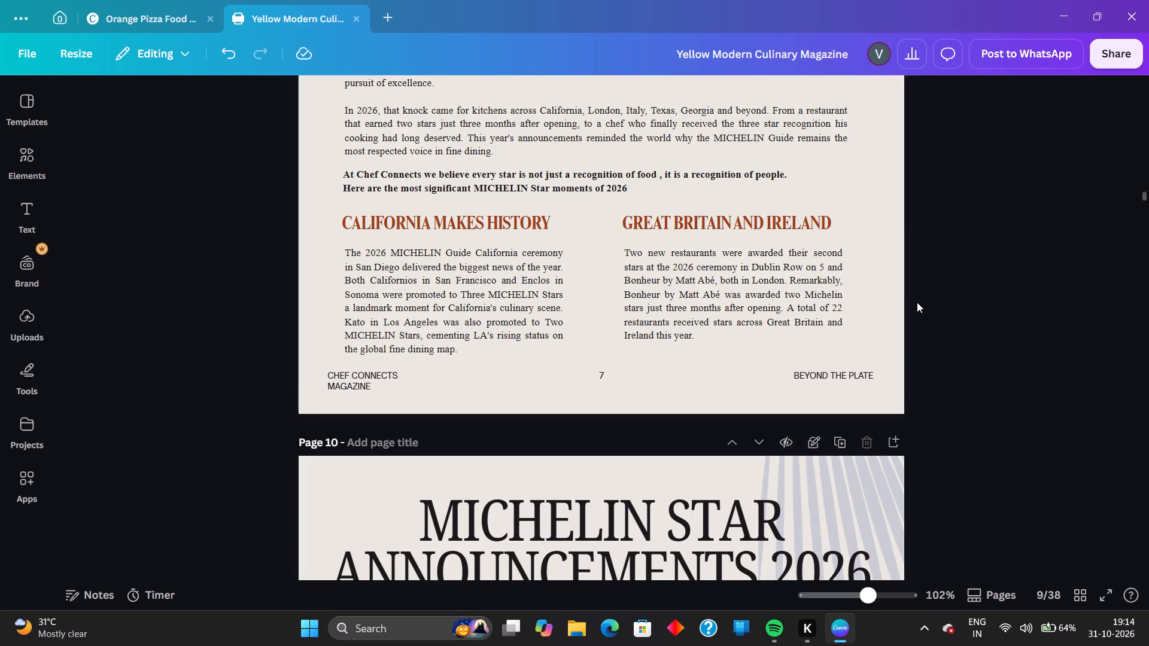
Delete the dash after "2026 edition" in page 10's Michelin Expands Globally paragraph, and deselect the text.
scroll(658, 365, "down", 3)
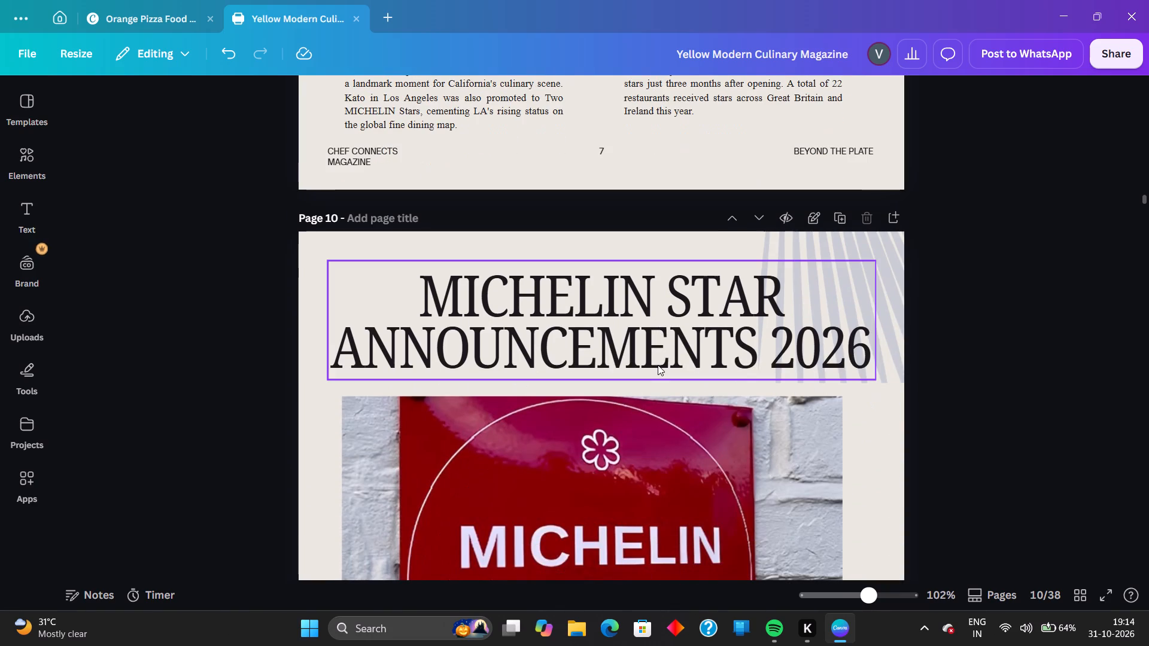
scroll(658, 365, "down", 4)
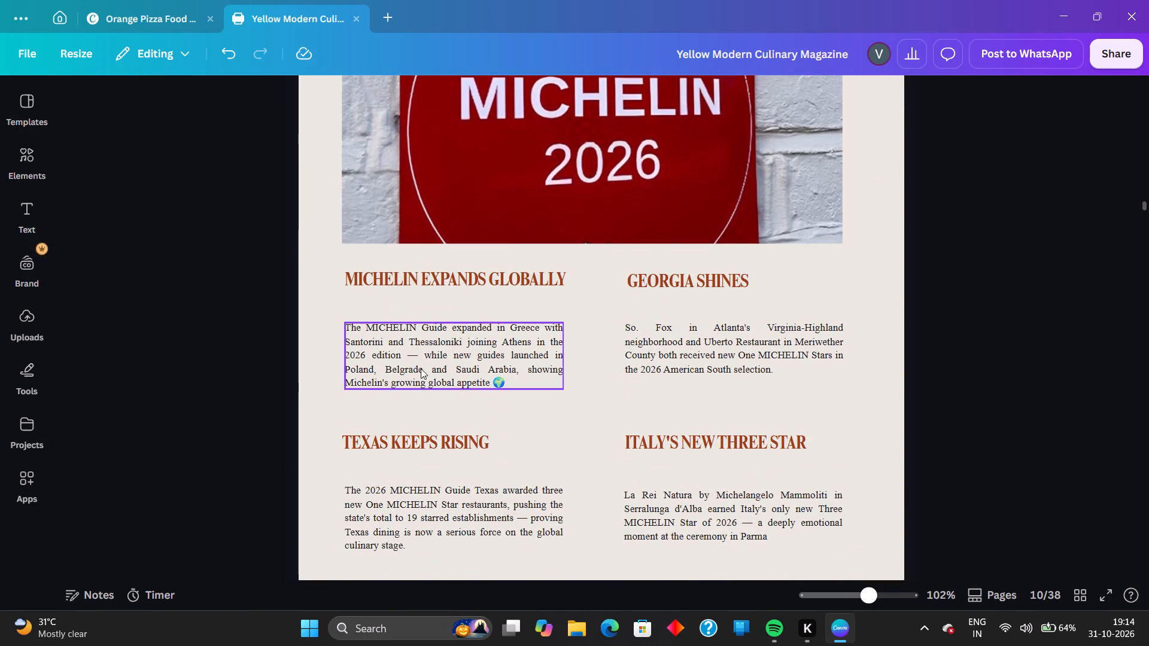
left_click(418, 356)
left_click(418, 356)
key("BackSpace")
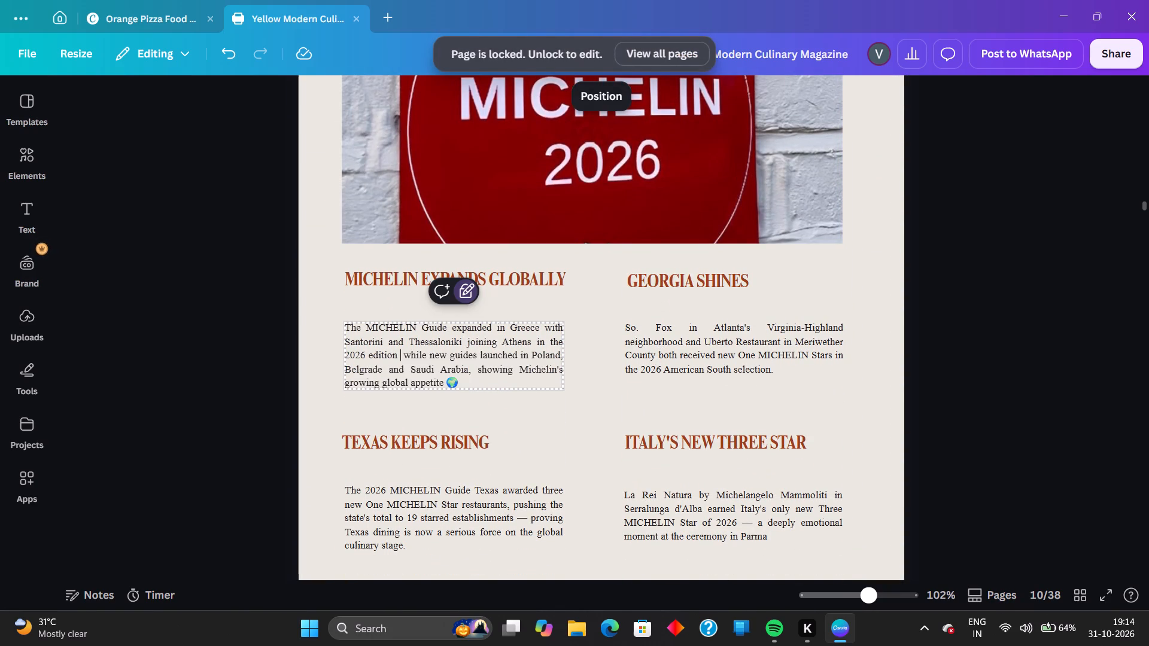
key("BackSpace")
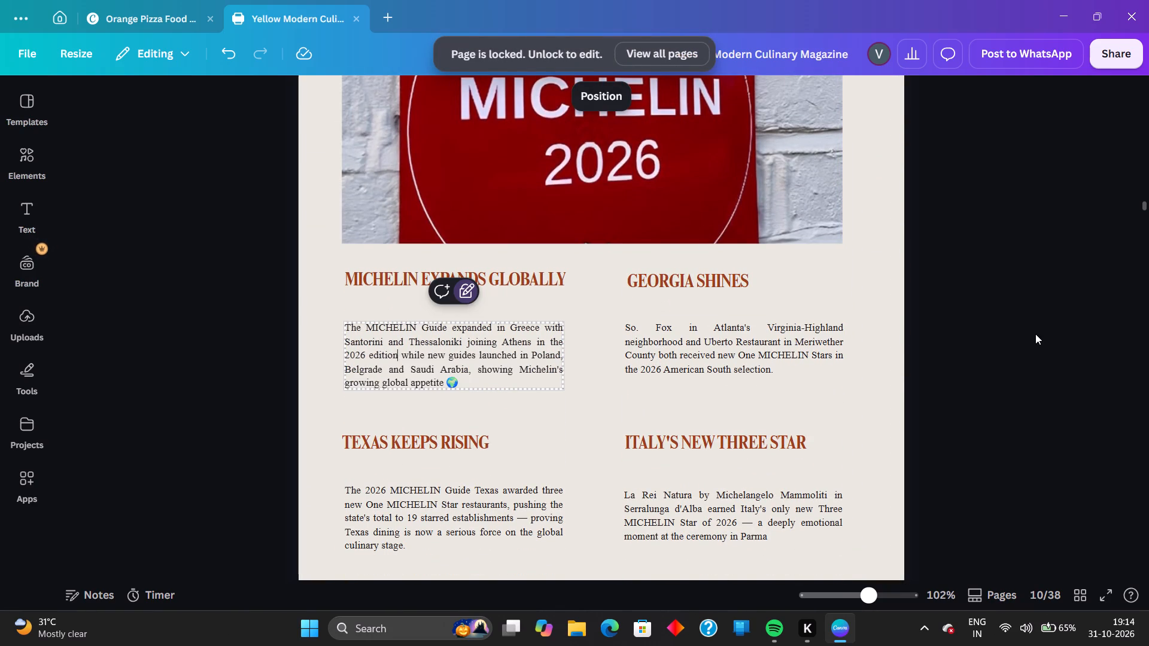
left_click(1035, 334)
scroll(939, 325, "down", 1)
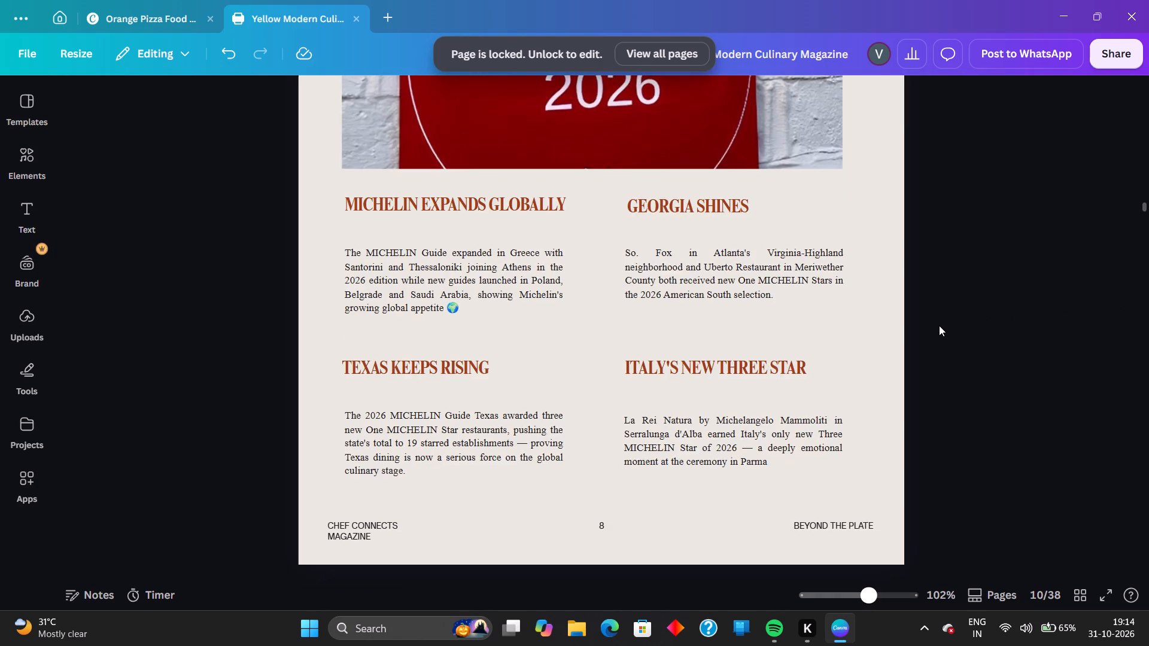
Delete the dash between "establishments" and "proving" in page 10's Texas Keeps Rising paragraph, keeping one space, and deselect the text.
scroll(939, 325, "down", 2)
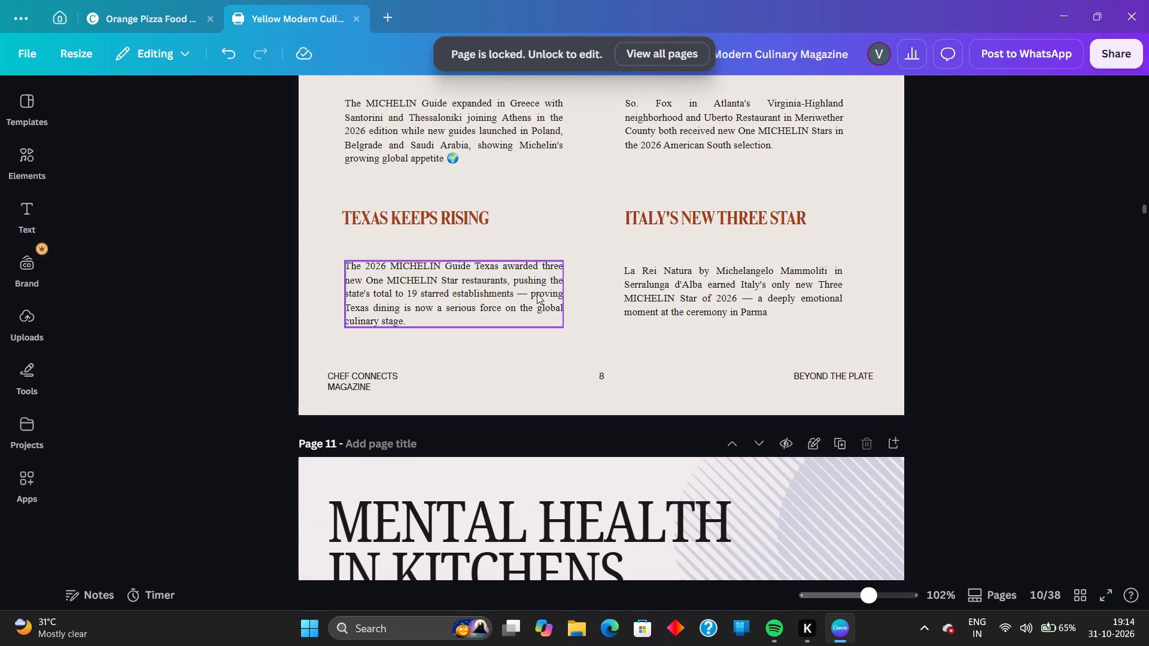
left_click(537, 294)
left_click(528, 294)
key("BackSpace")
key("BackSpace")
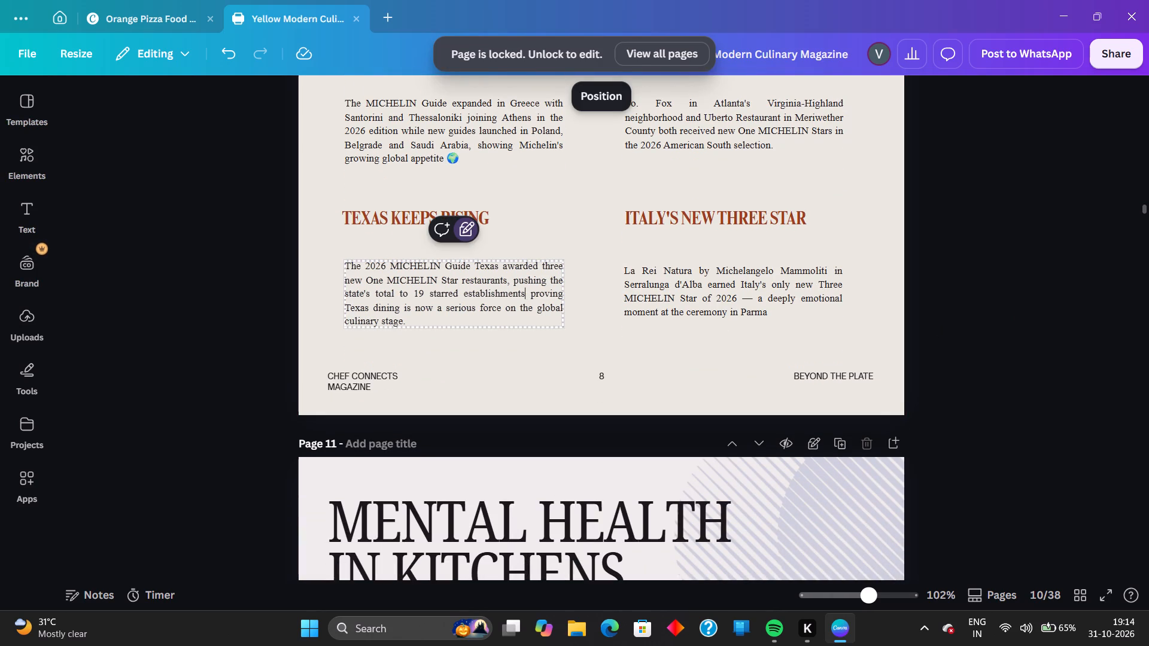
left_click(533, 297)
key("BackSpace")
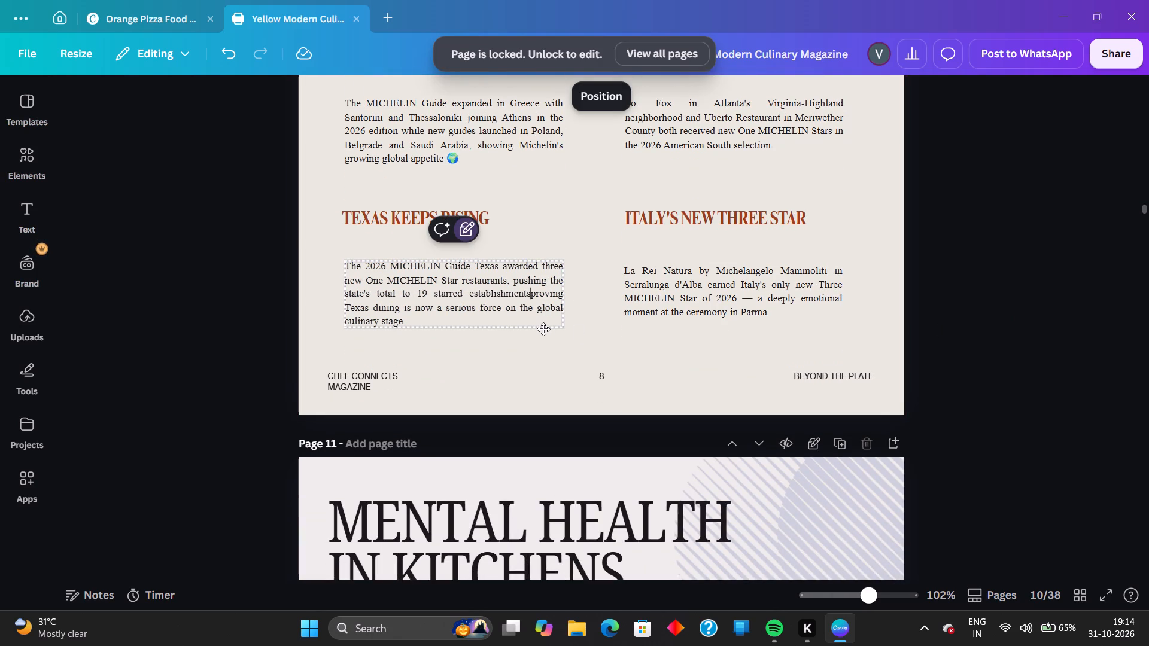
key("space")
left_click(1109, 284)
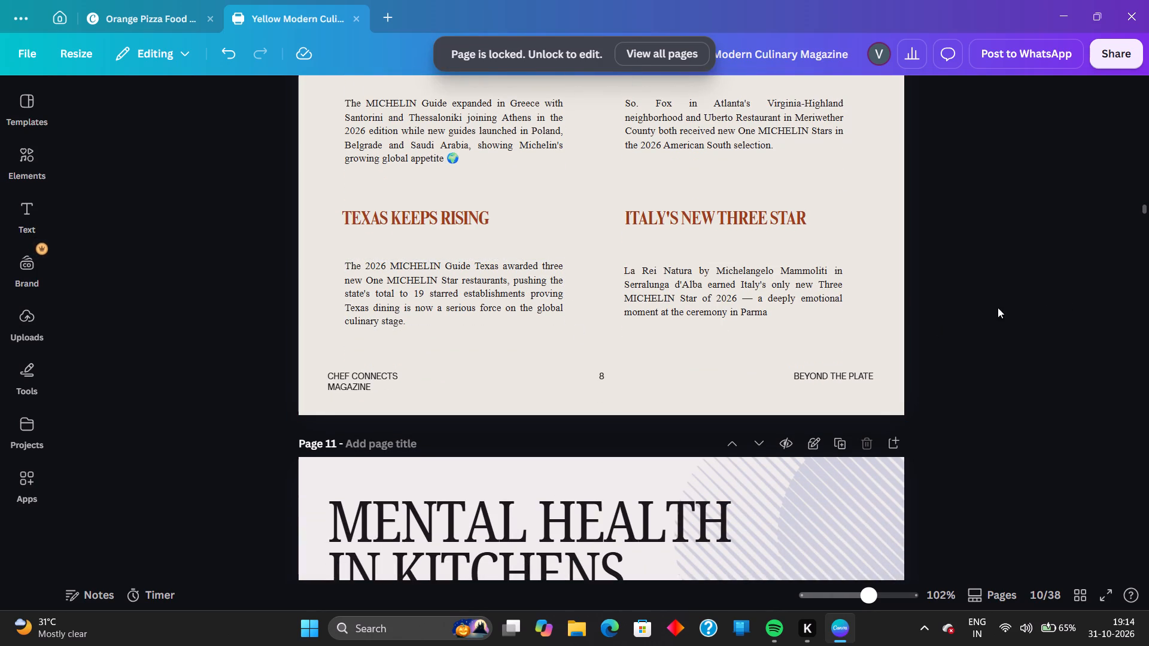
Replace the dash after "Star of 2026" in page 10's Italy's New Three Star paragraph with a comma, and deselect the text.
double_click(751, 296)
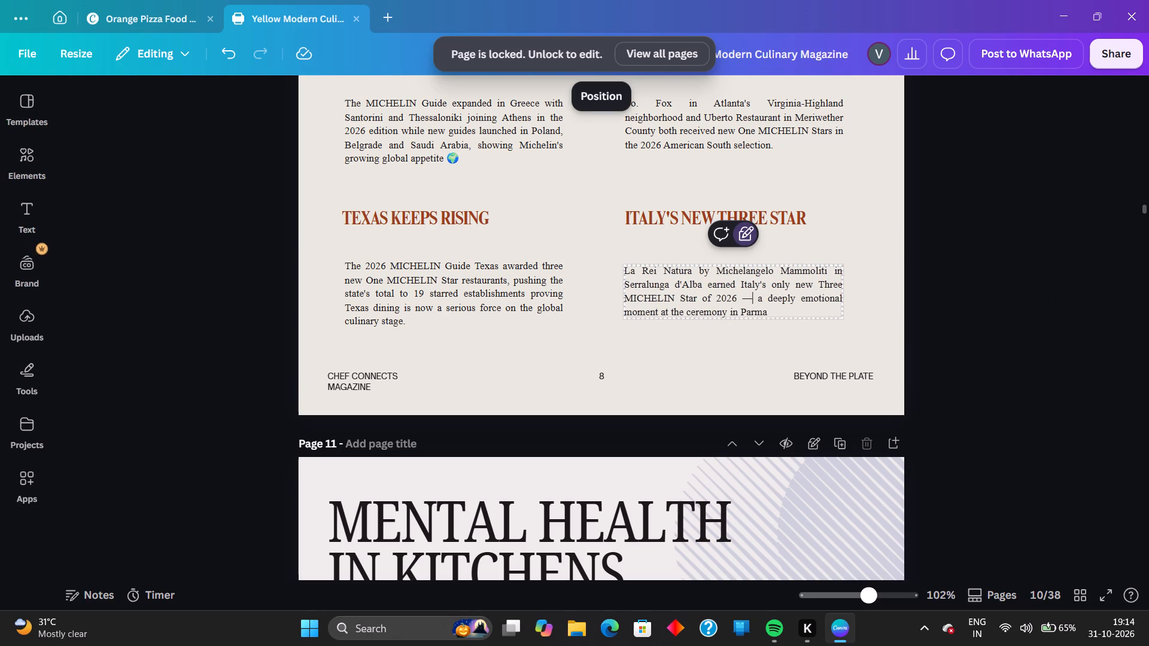
key("BackSpace")
key("BackSpace")
left_click(749, 302)
left_click(752, 303)
key("BackSpace")
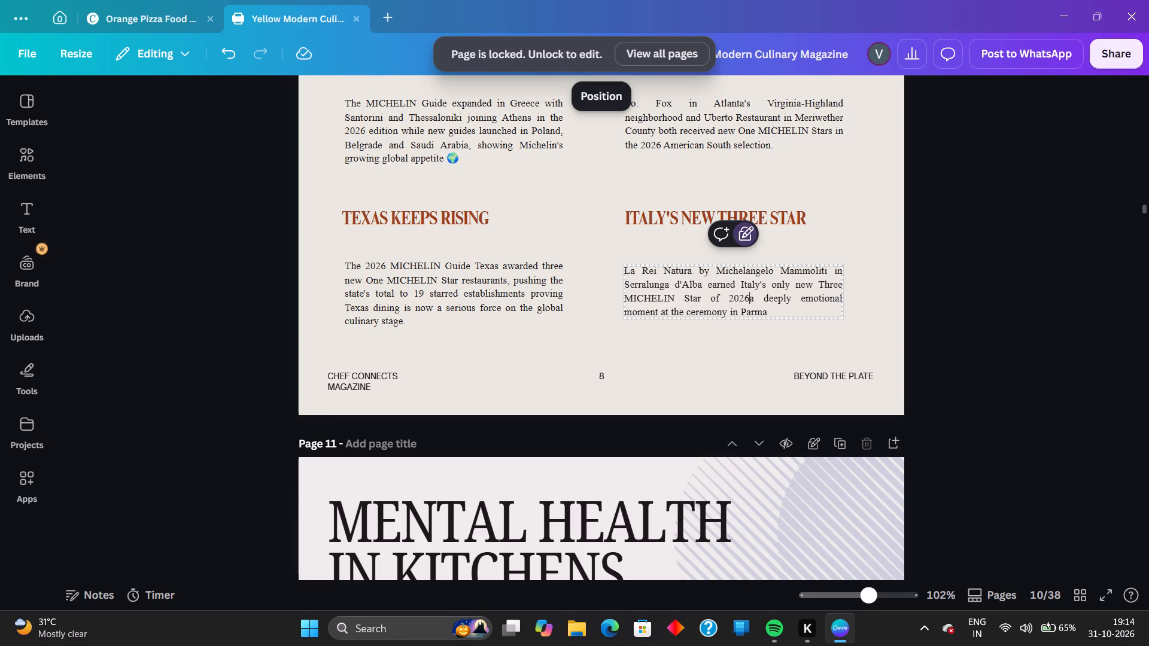
key("comma")
left_click(989, 314)
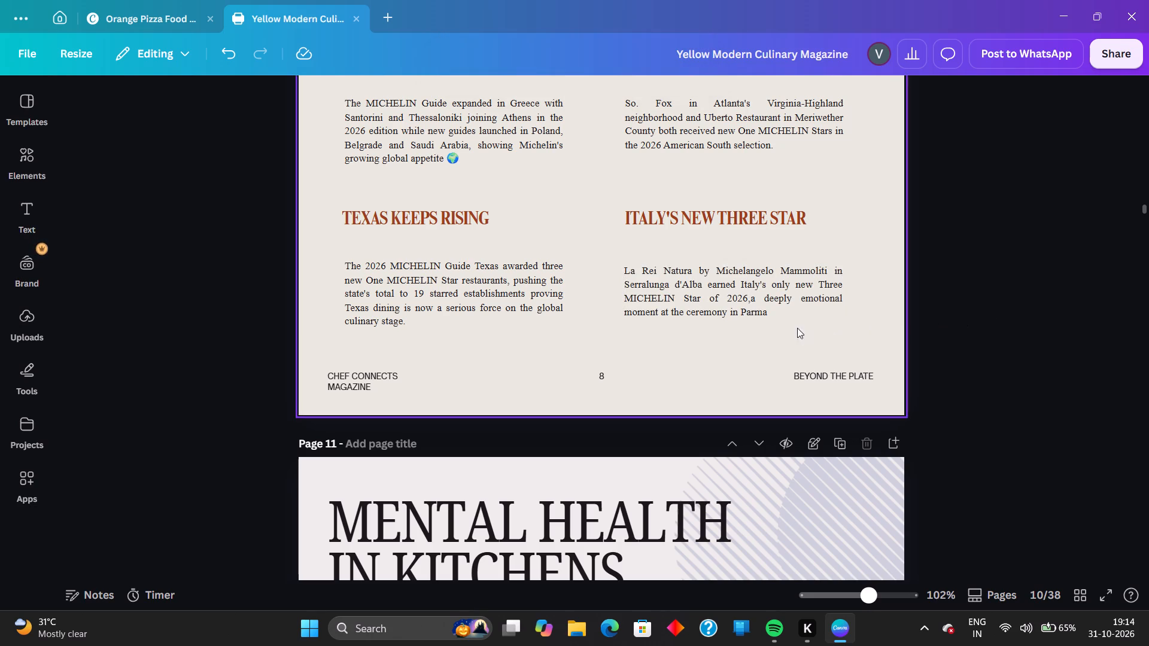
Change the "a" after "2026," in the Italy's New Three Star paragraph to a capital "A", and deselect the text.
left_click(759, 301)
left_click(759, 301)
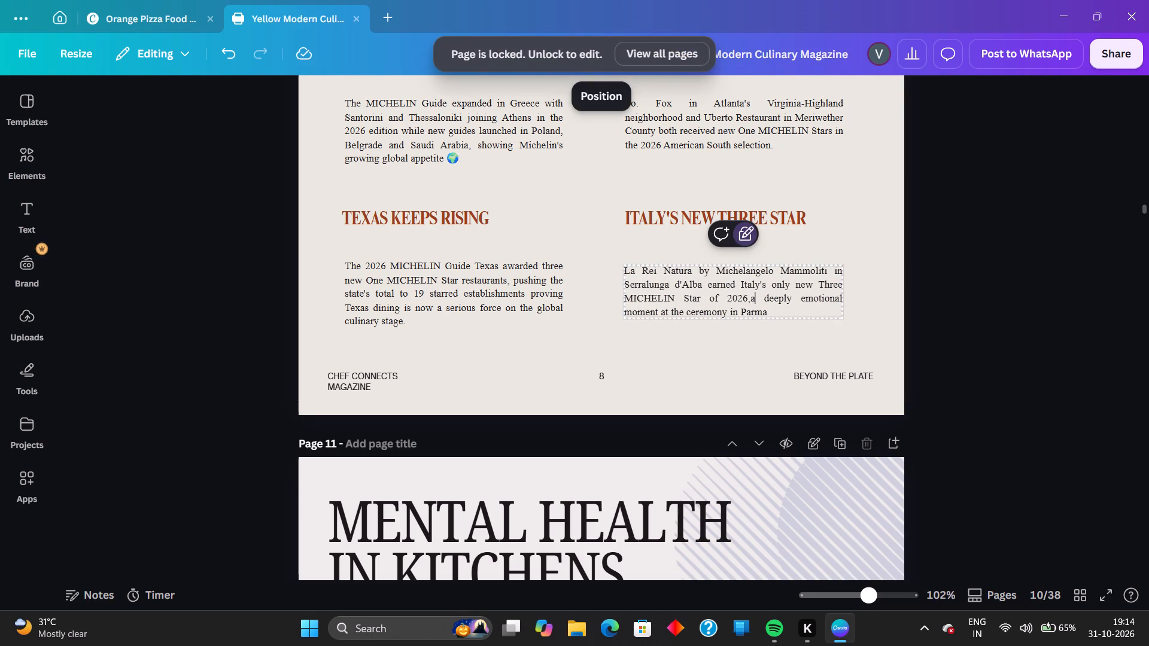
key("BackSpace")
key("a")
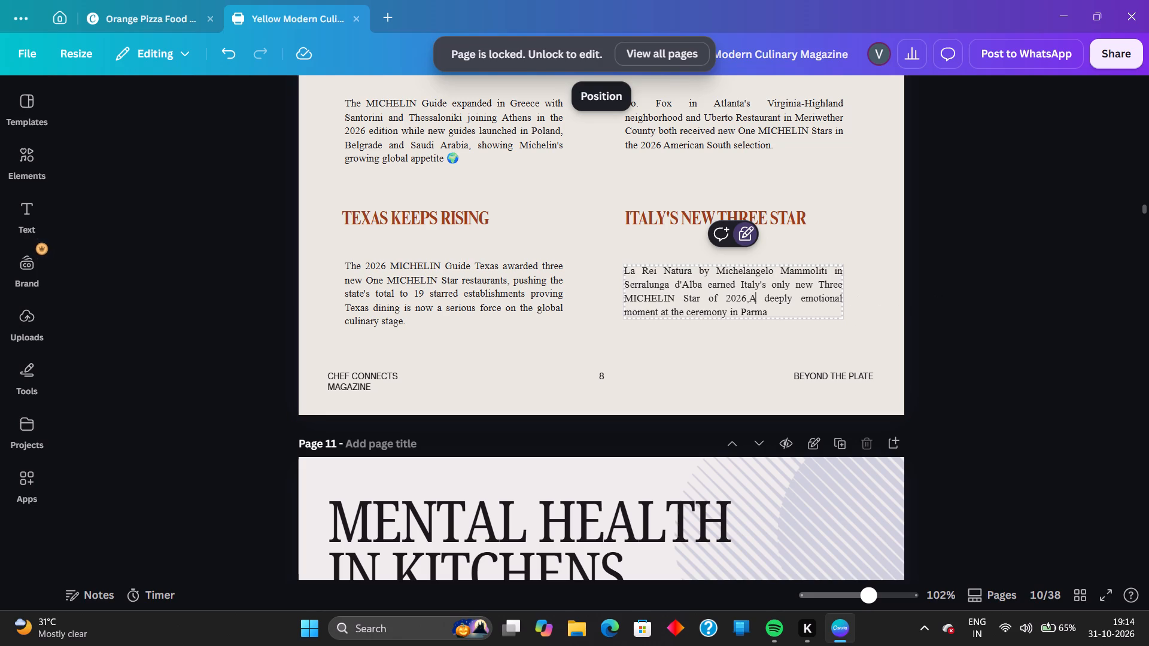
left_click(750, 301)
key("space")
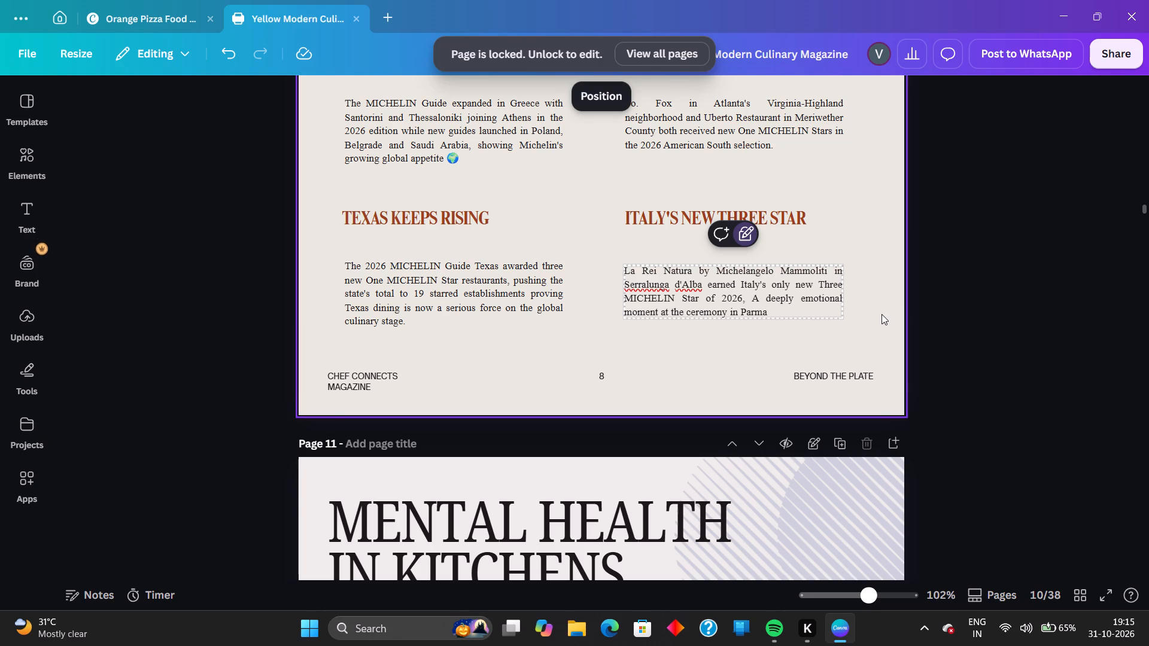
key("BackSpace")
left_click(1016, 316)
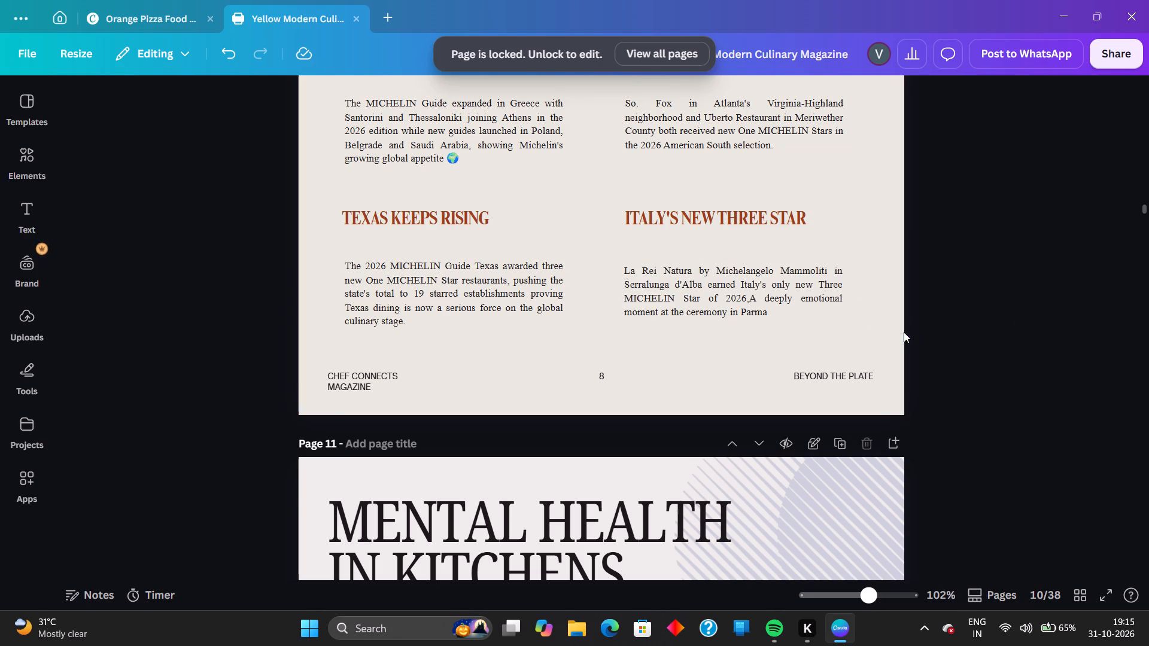
Add a full stop after "Parma" at the end of the Italy's New Three Star paragraph, and deselect the text.
left_click(780, 302)
left_click(780, 309)
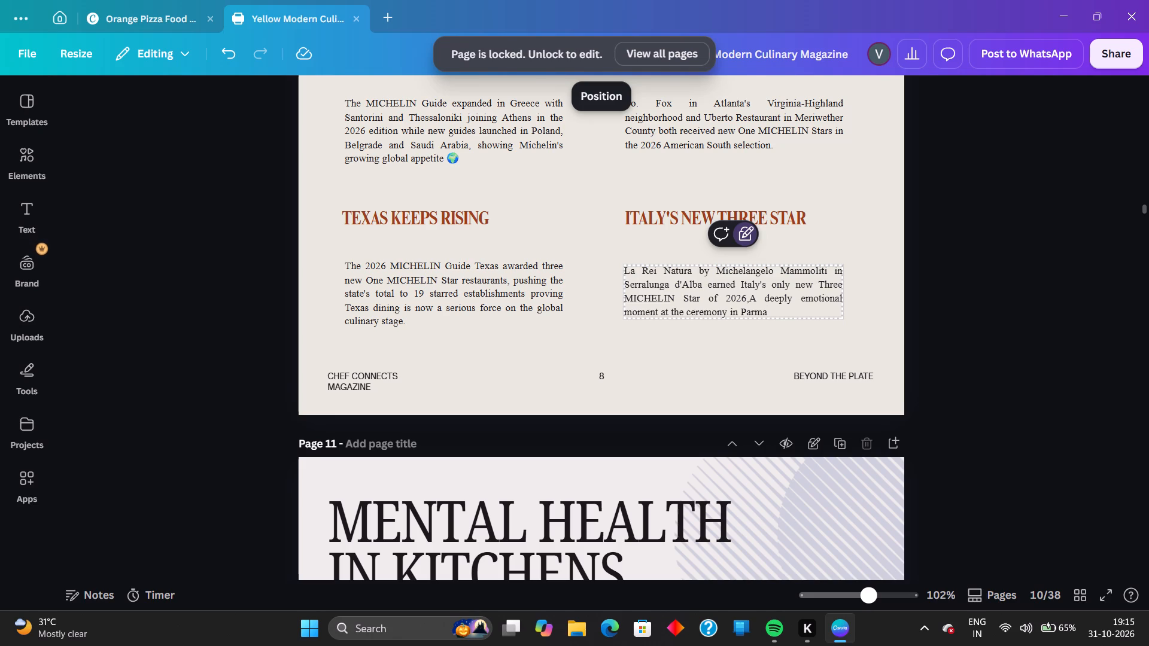
key("period")
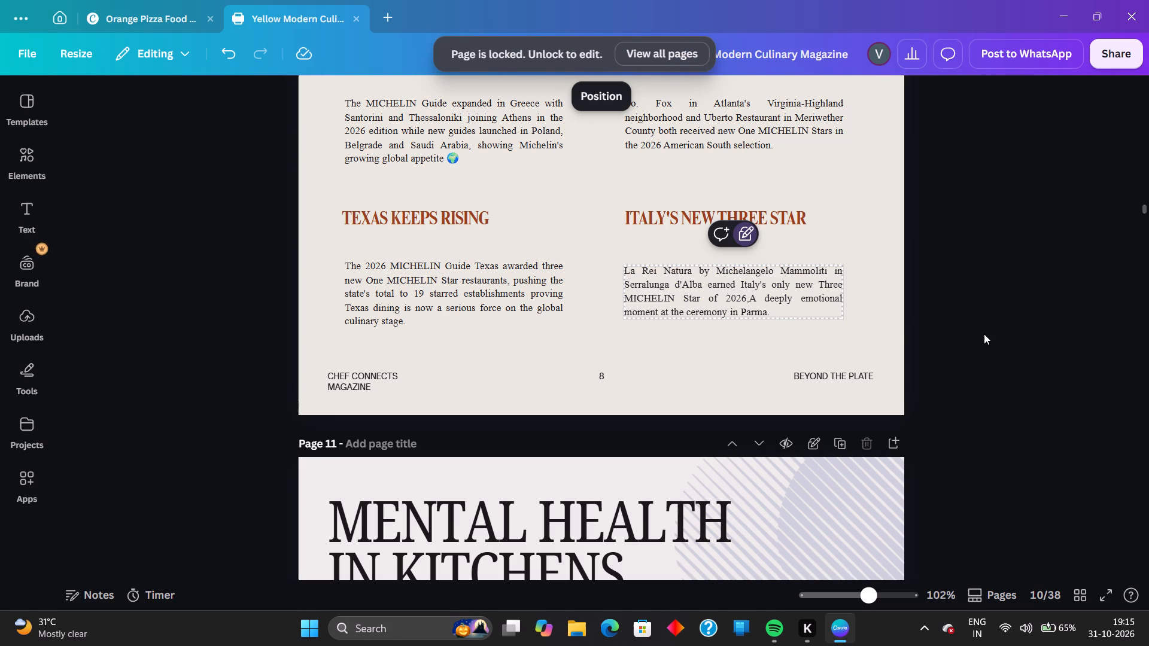
left_click(984, 334)
Lock page 9, the first Michelin Star Announcements 2026 page.
scroll(963, 334, "down", 1)
scroll(963, 334, "up", 1)
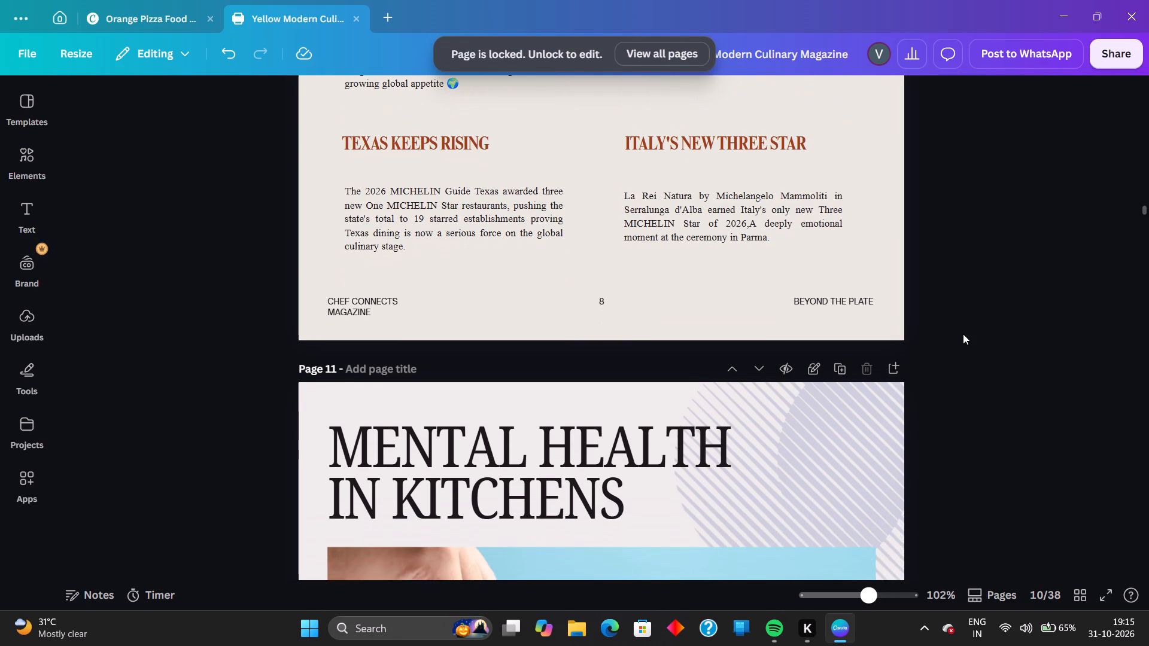
scroll(963, 334, "up", 4)
scroll(963, 334, "down", 1)
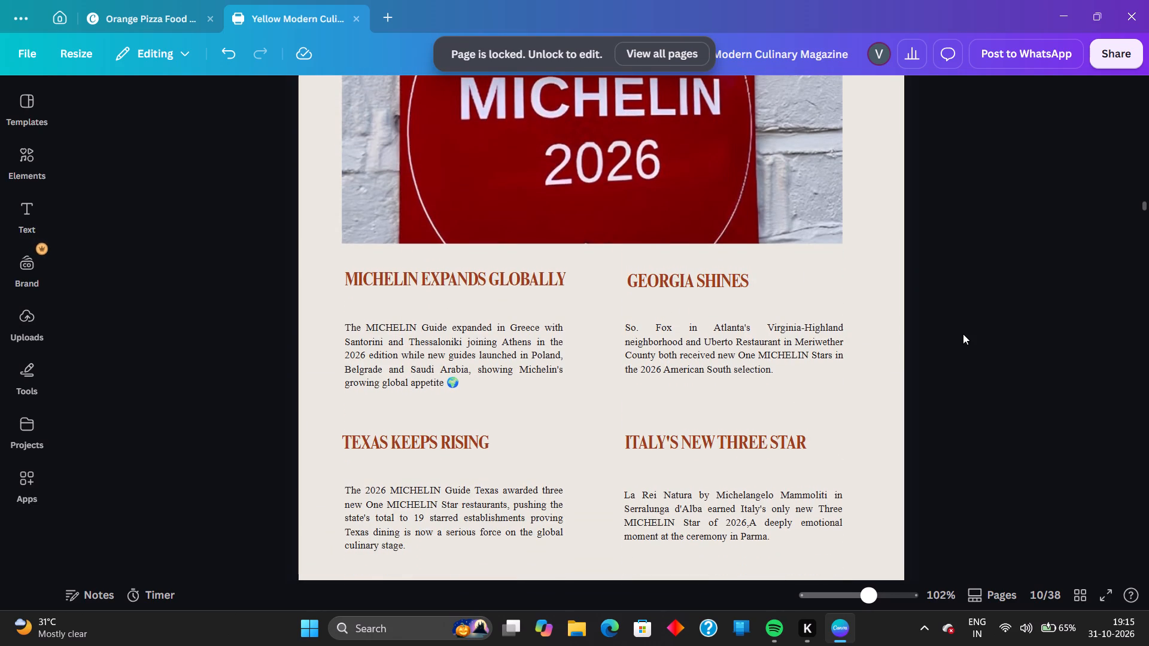
scroll(963, 334, "up", 10)
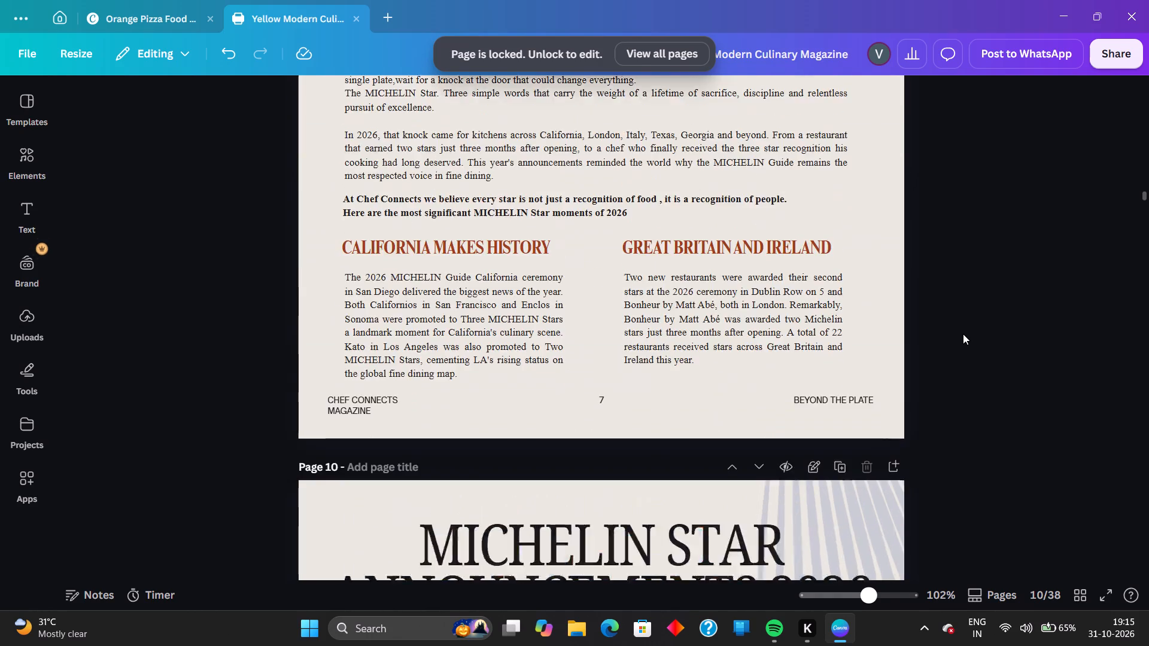
scroll(963, 334, "up", 8)
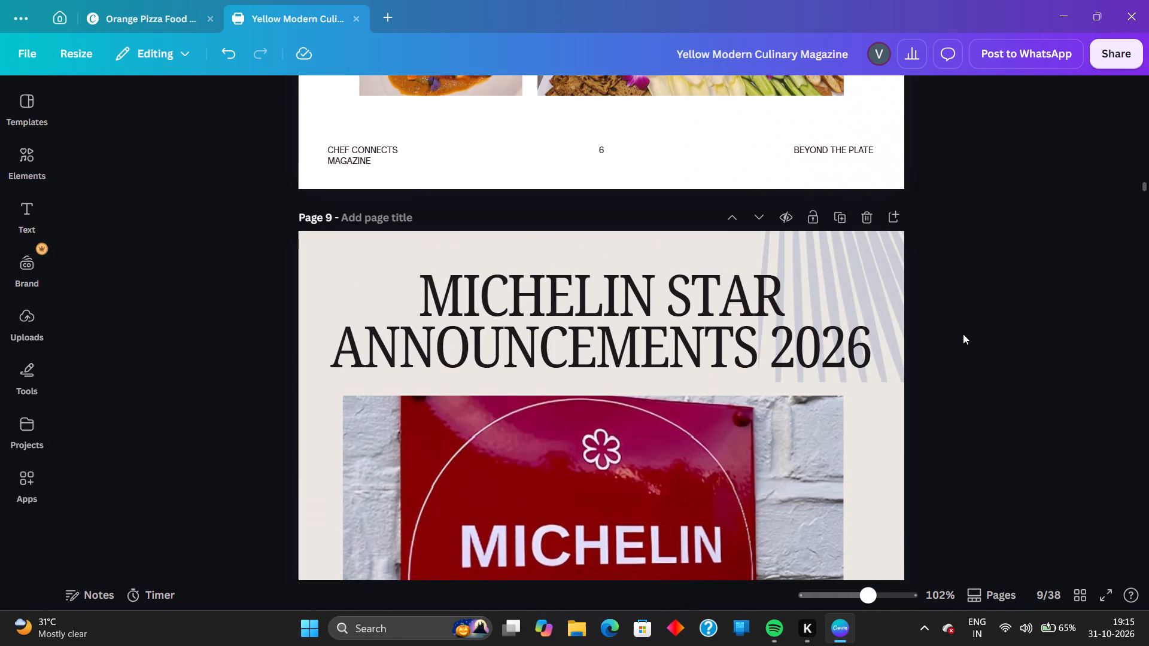
left_click(808, 219)
Unlock page 10, the second Michelin Star Announcements 2026 page.
scroll(962, 264, "down", 2)
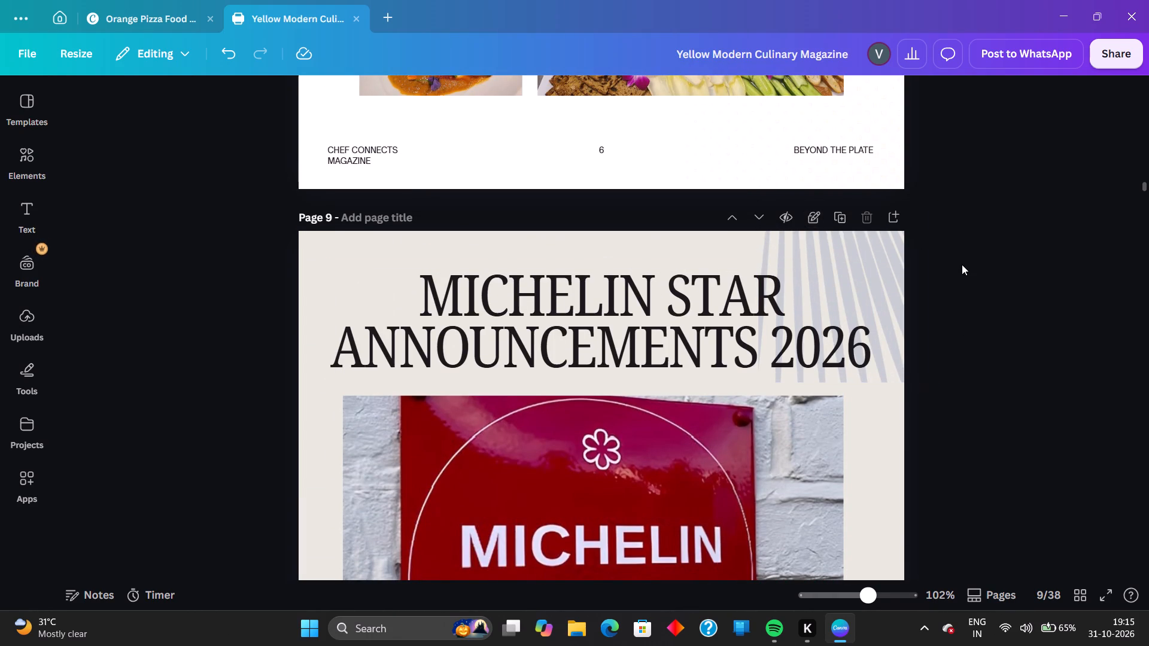
scroll(962, 264, "down", 9)
double_click(812, 292)
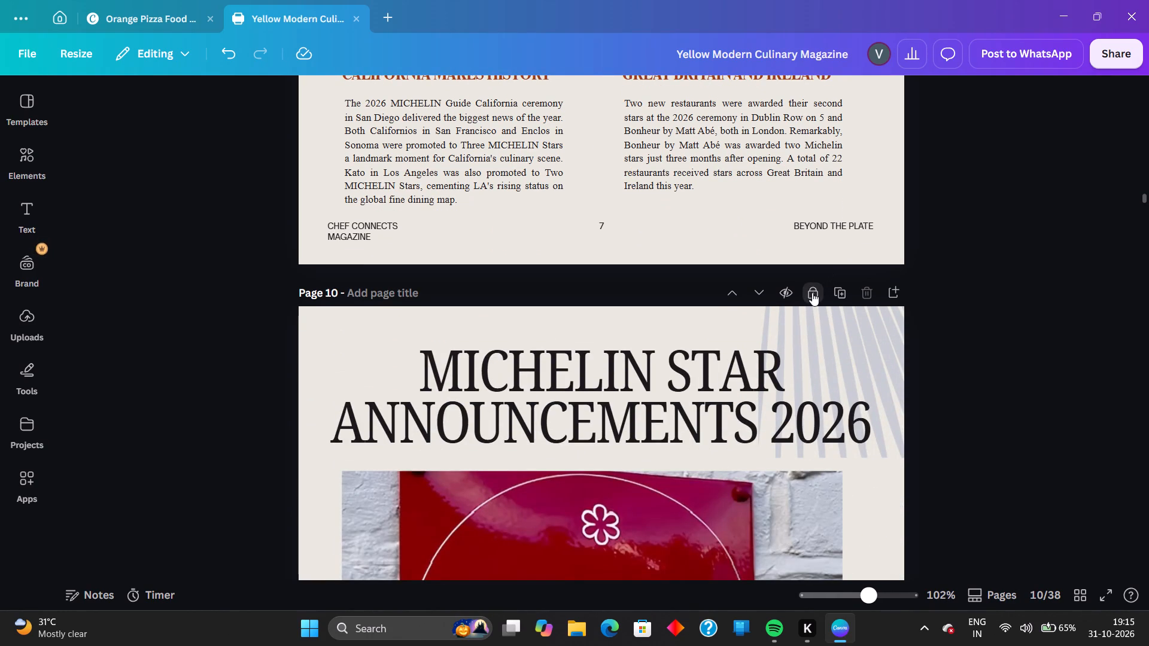
Change the capital "A" after "2026," in page 10's Italy's New Three Star paragraph to lowercase "a", and deselect the text.
scroll(968, 300, "down", 7)
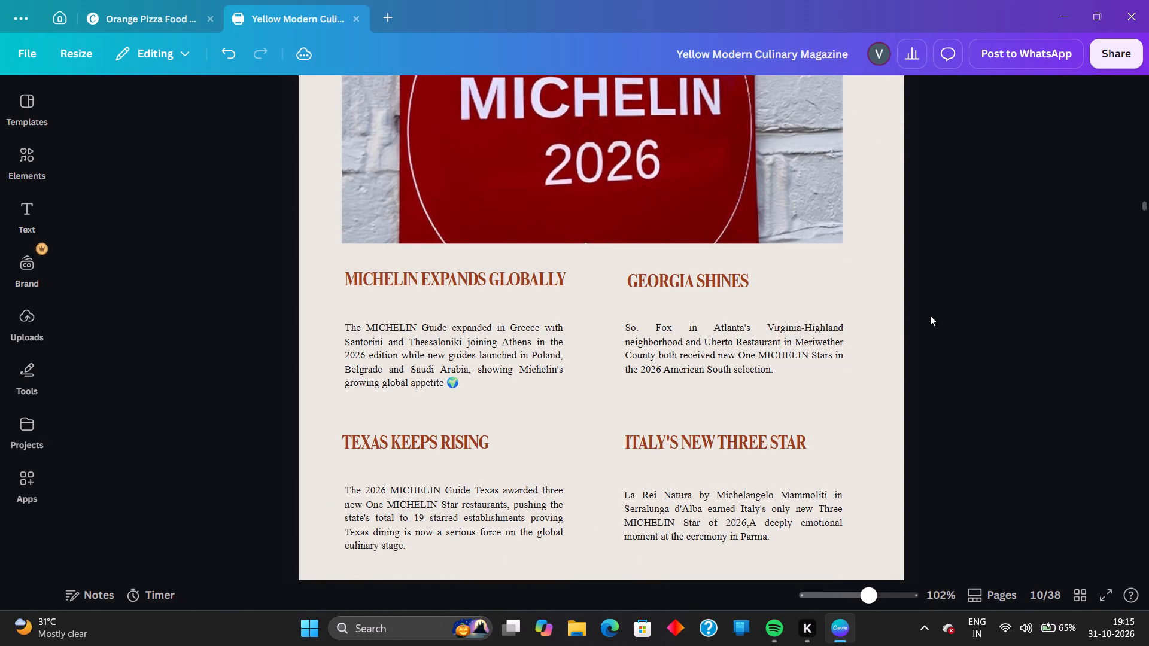
scroll(919, 323, "down", 1)
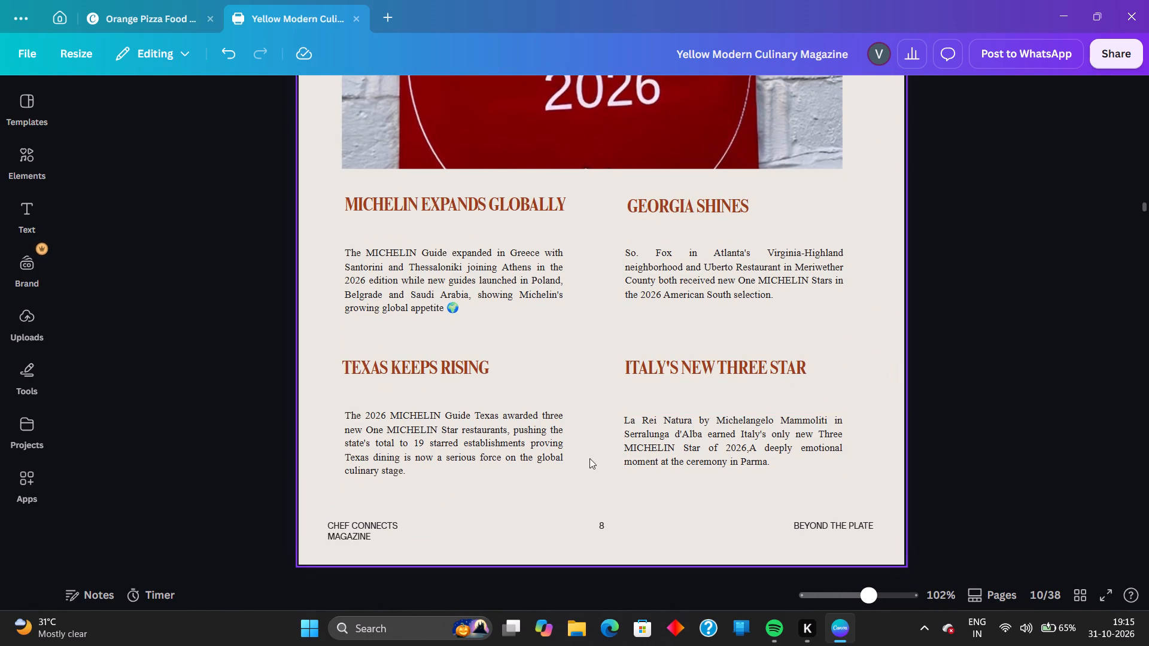
double_click(759, 449)
key("BackSpace")
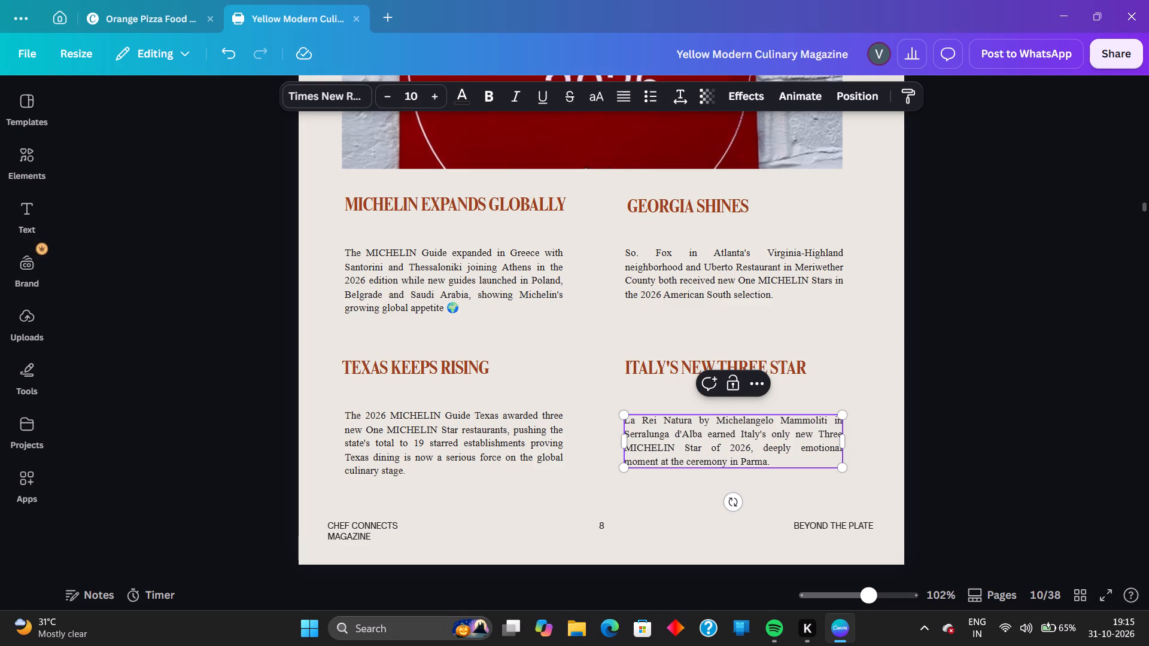
key("a")
left_click(986, 412)
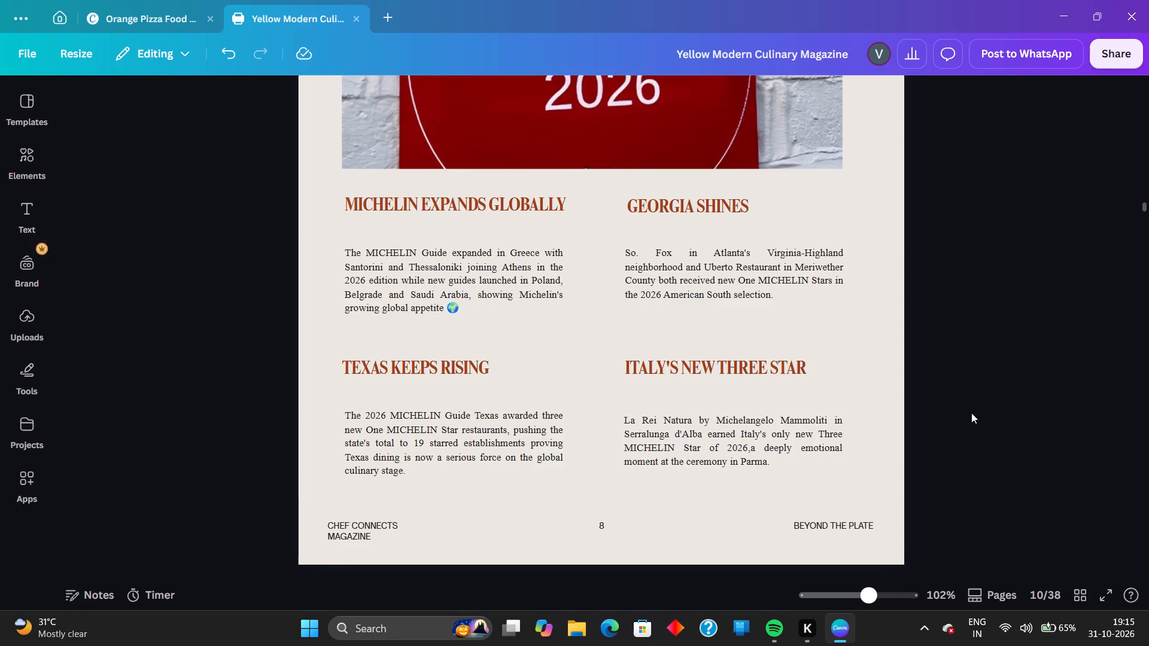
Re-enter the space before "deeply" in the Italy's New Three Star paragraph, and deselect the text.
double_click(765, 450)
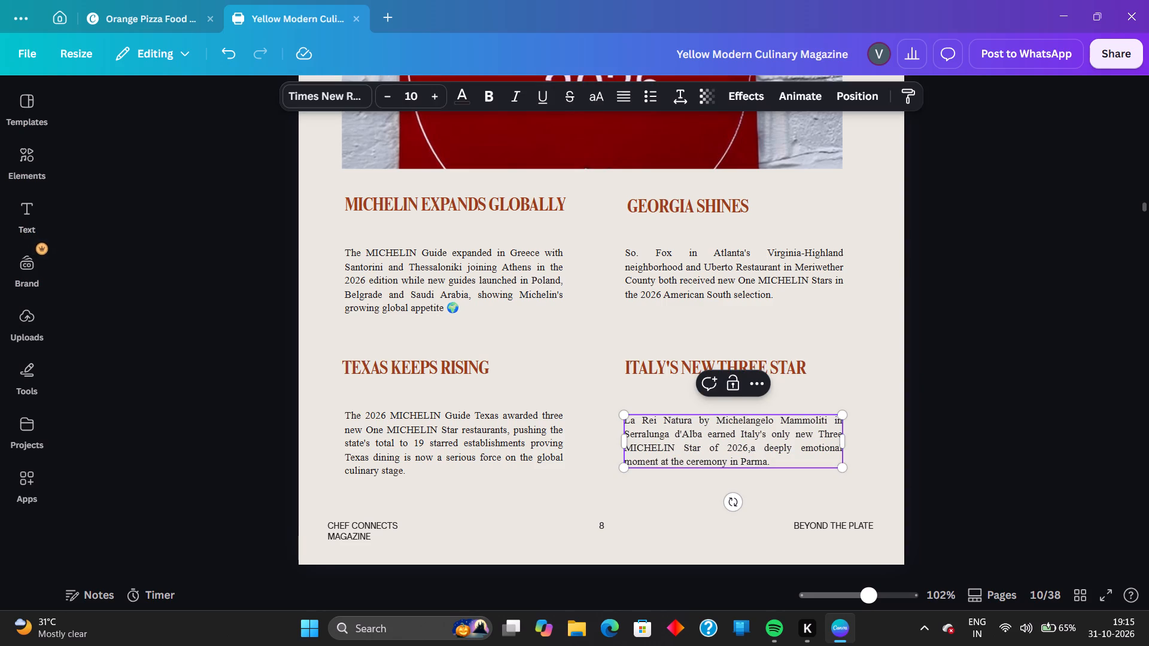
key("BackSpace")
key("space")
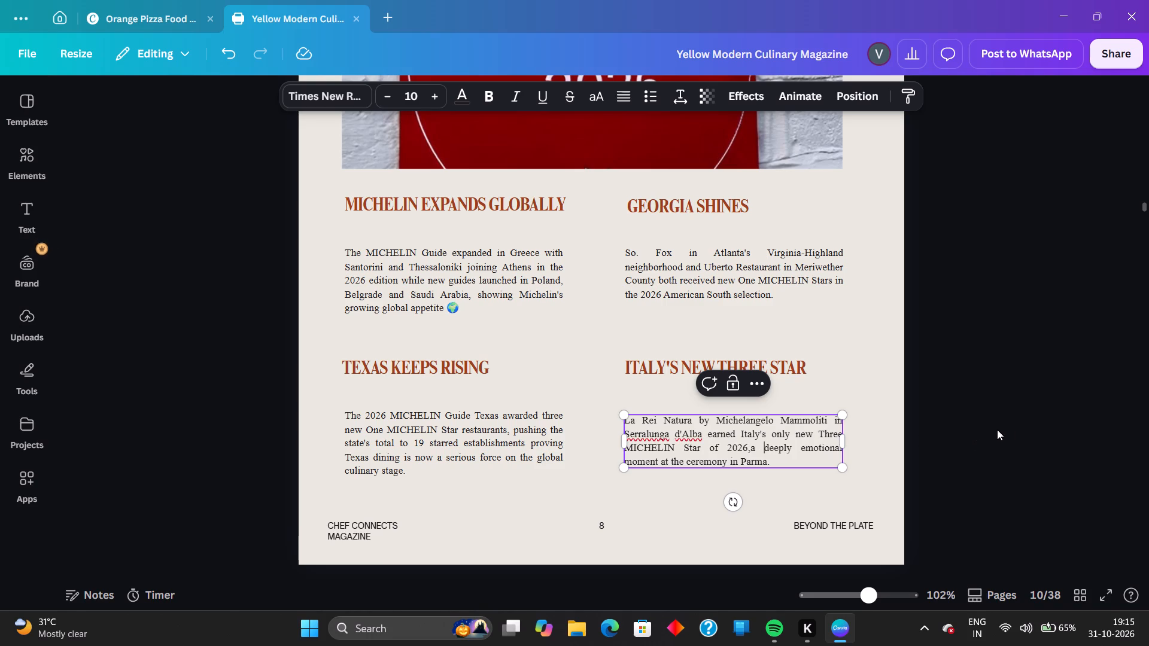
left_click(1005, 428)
Lock page 10, the second Michelin Star Announcements 2026 page.
scroll(963, 422, "up", 7)
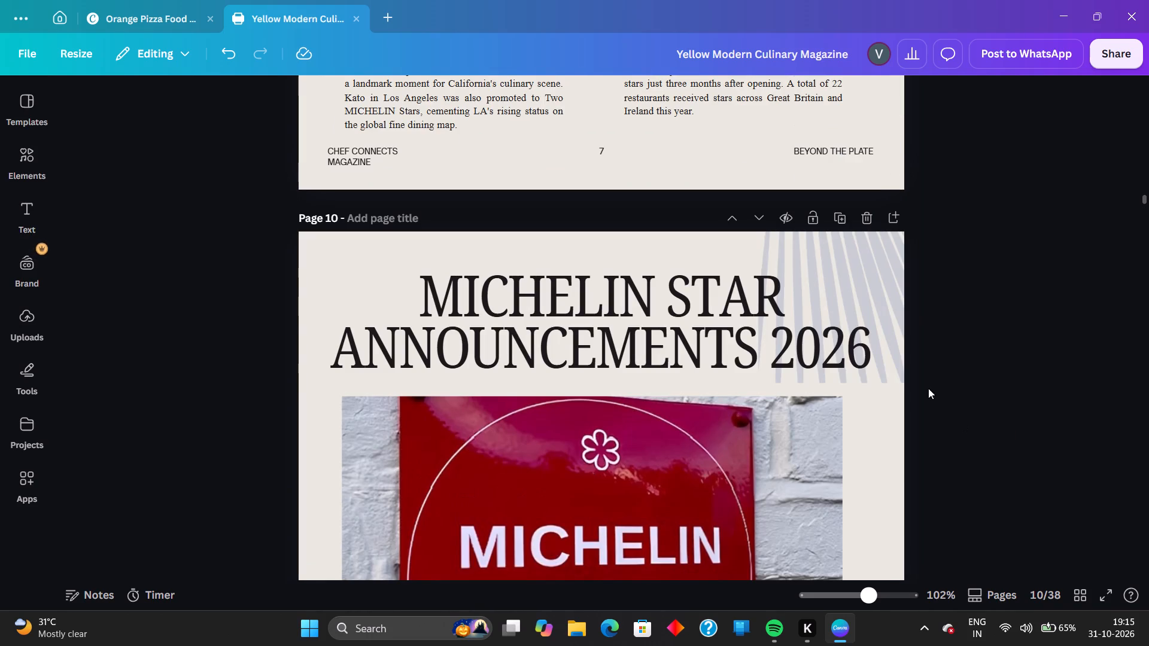
left_click(816, 220)
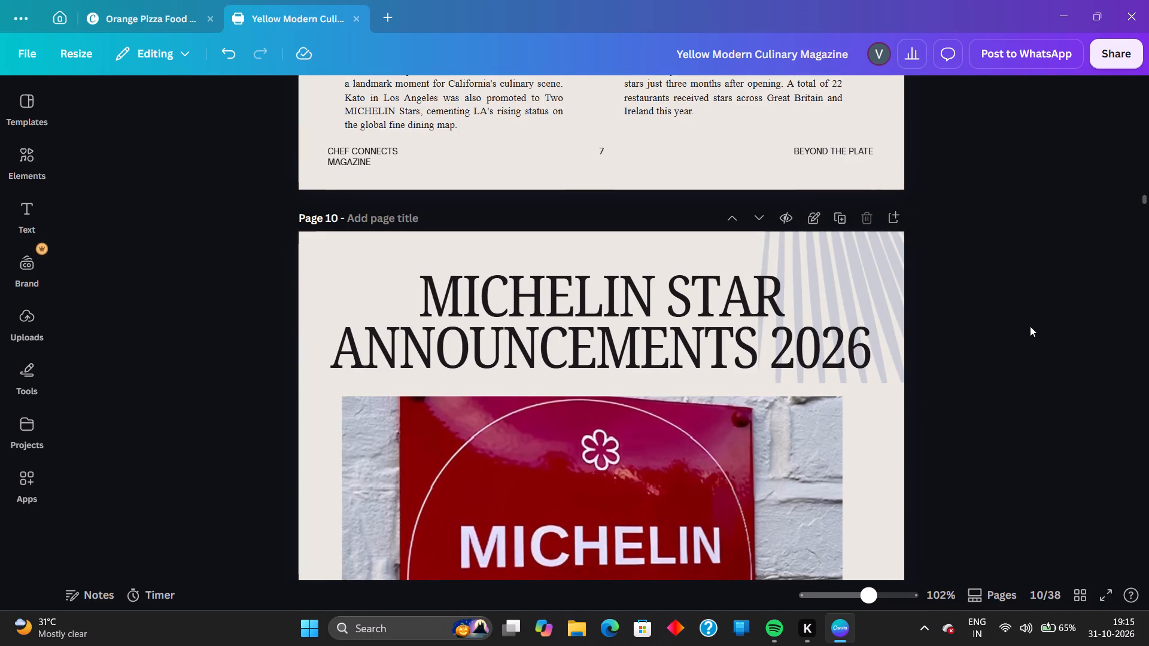
Review the text of the mental health article on pages 11 to 13, including What Needs to Change and How.
scroll(1030, 326, "down", 11)
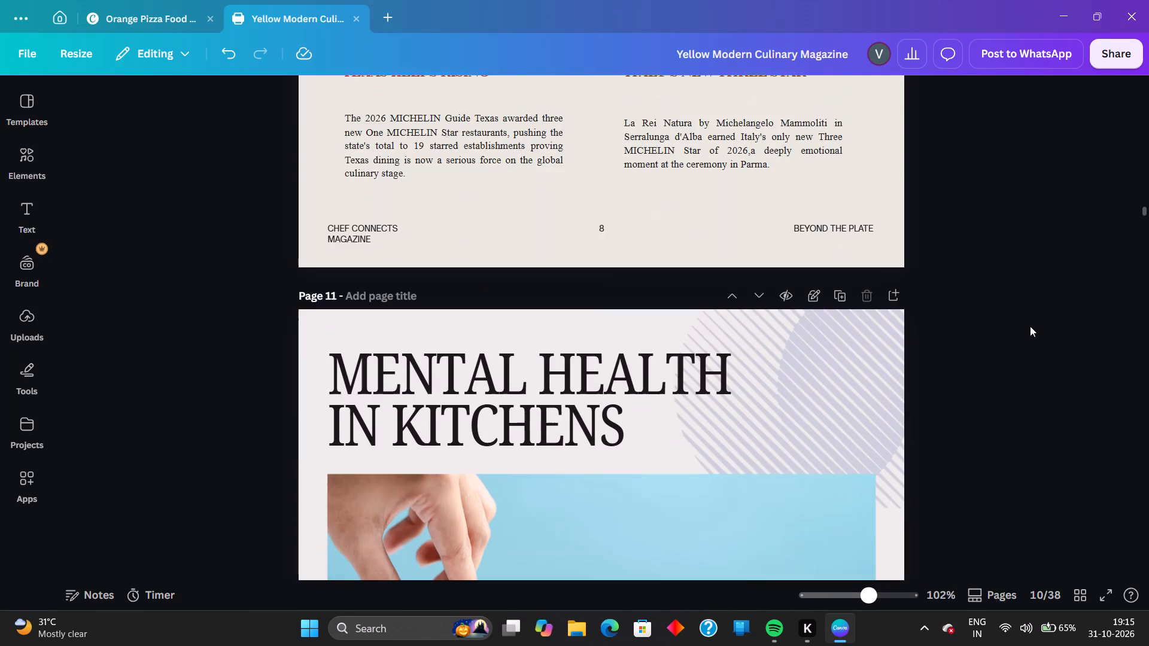
scroll(1030, 326, "down", 7)
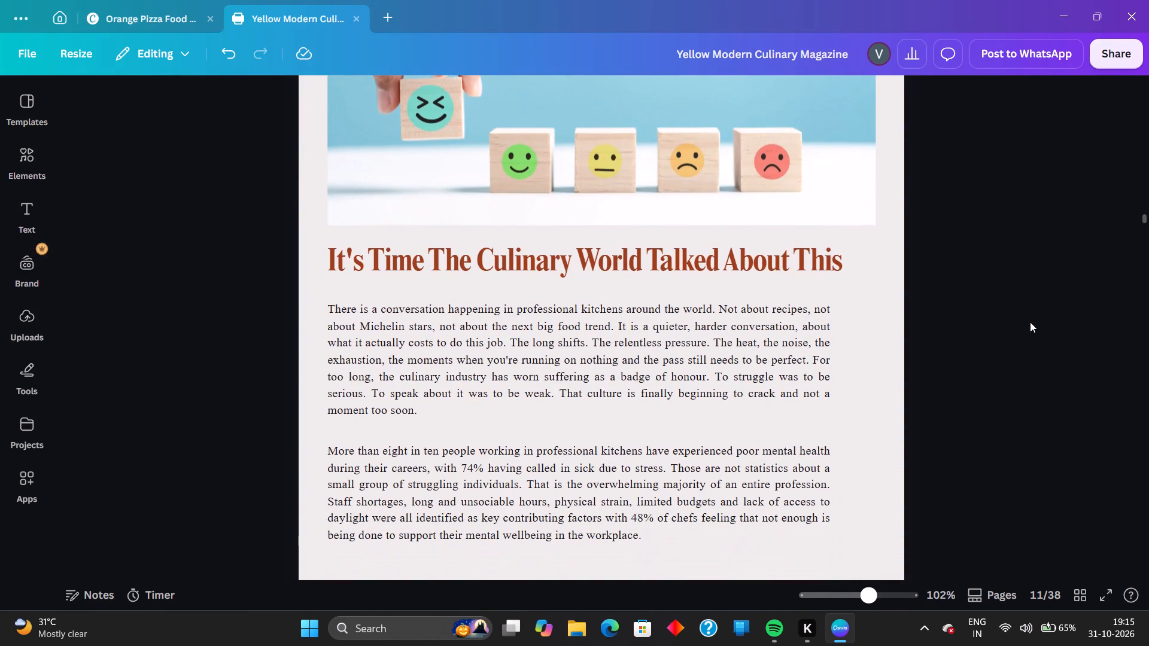
scroll(1030, 322, "down", 8)
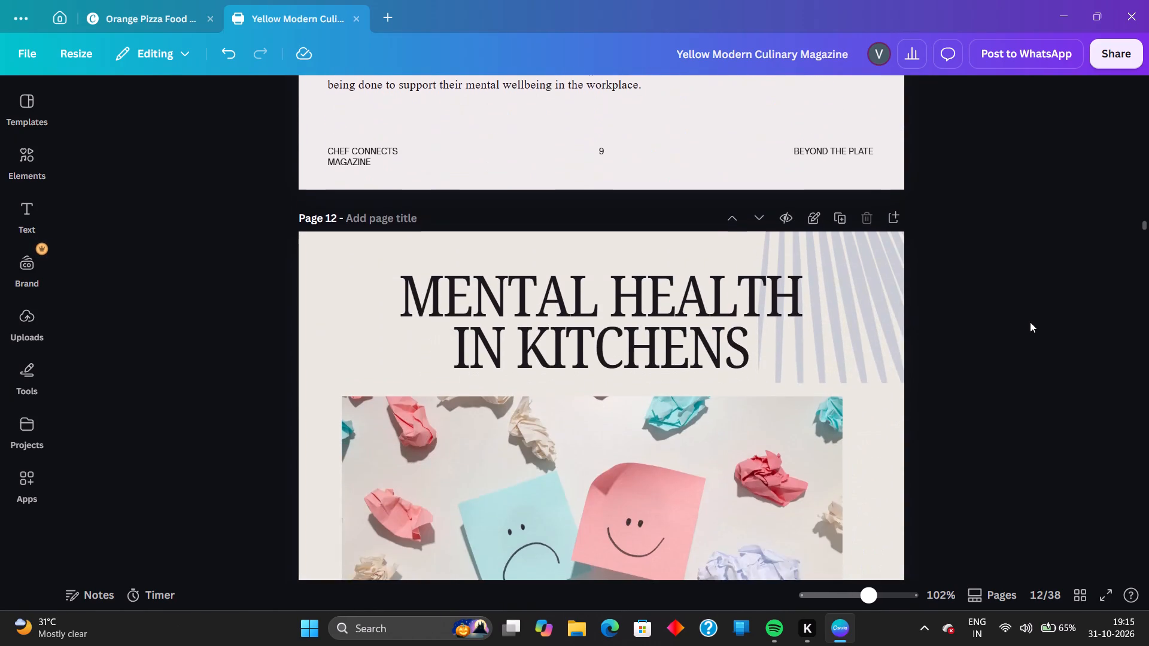
scroll(1030, 322, "down", 5)
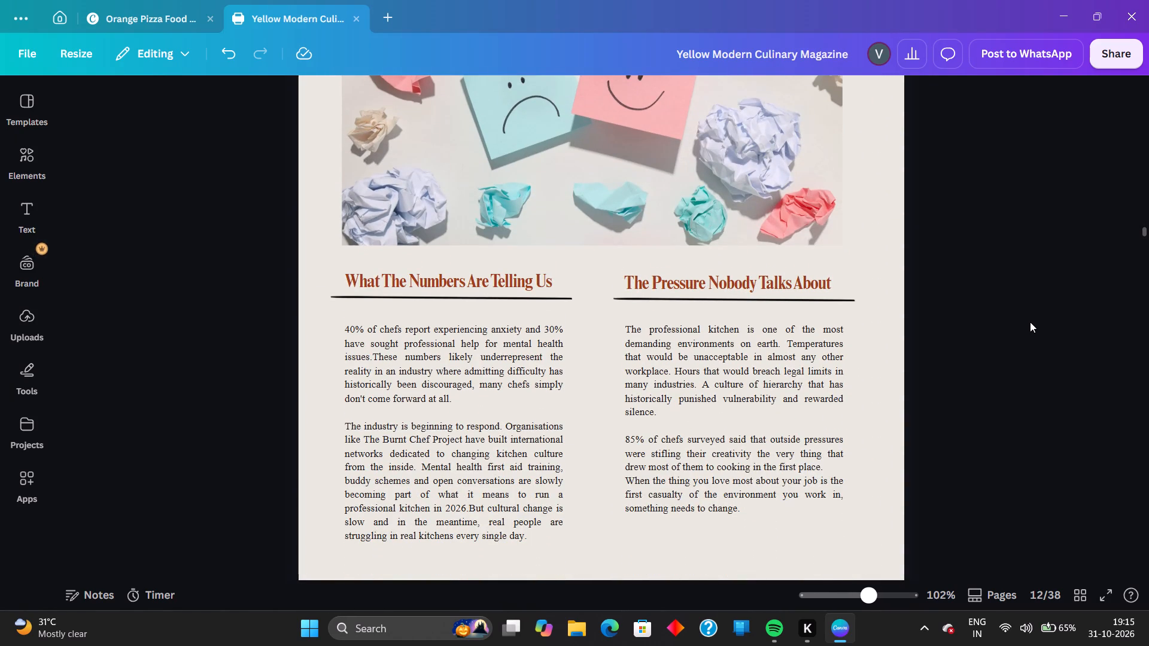
scroll(1030, 322, "down", 9)
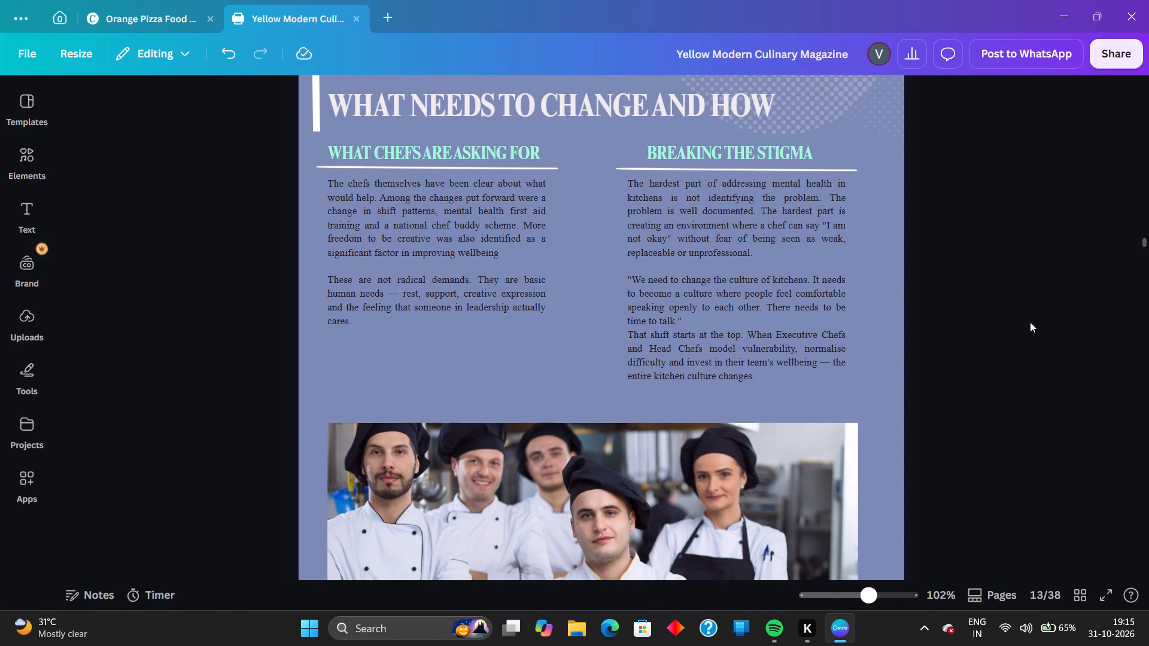
Unlock page 13, the What Needs to Change and How page of the mental health article.
scroll(1030, 322, "up", 5)
double_click(811, 297)
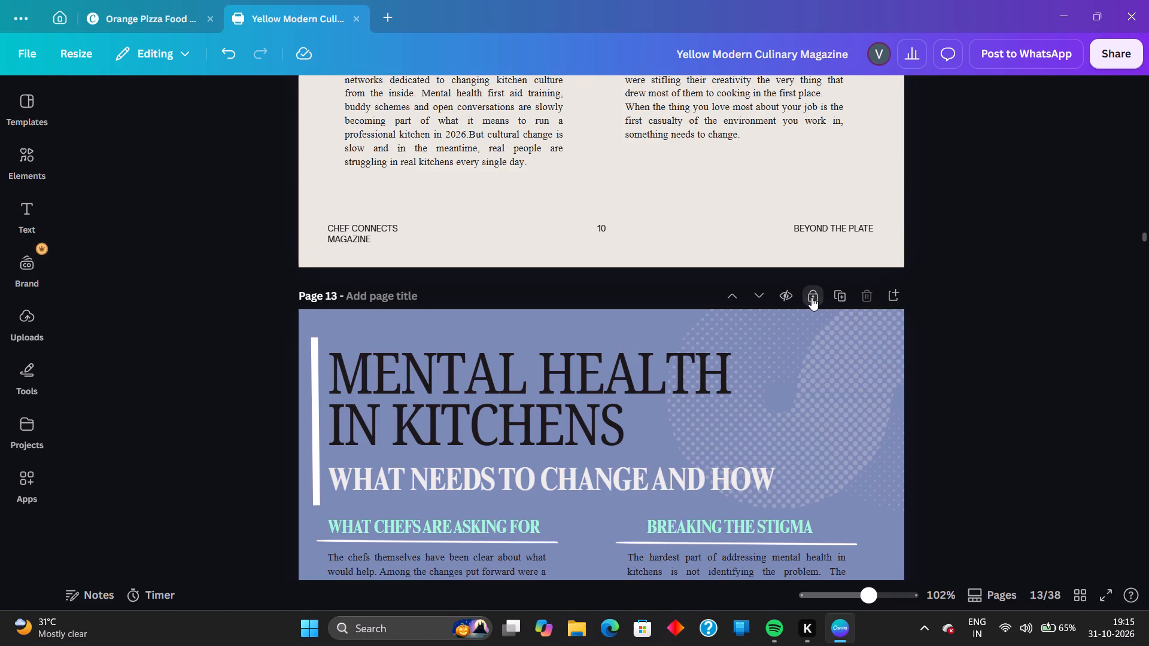
In the What Chefs Are Asking For text, replace the dash after "human needs" with a period and capitalise "Rest".
scroll(985, 345, "down", 4)
double_click(396, 372)
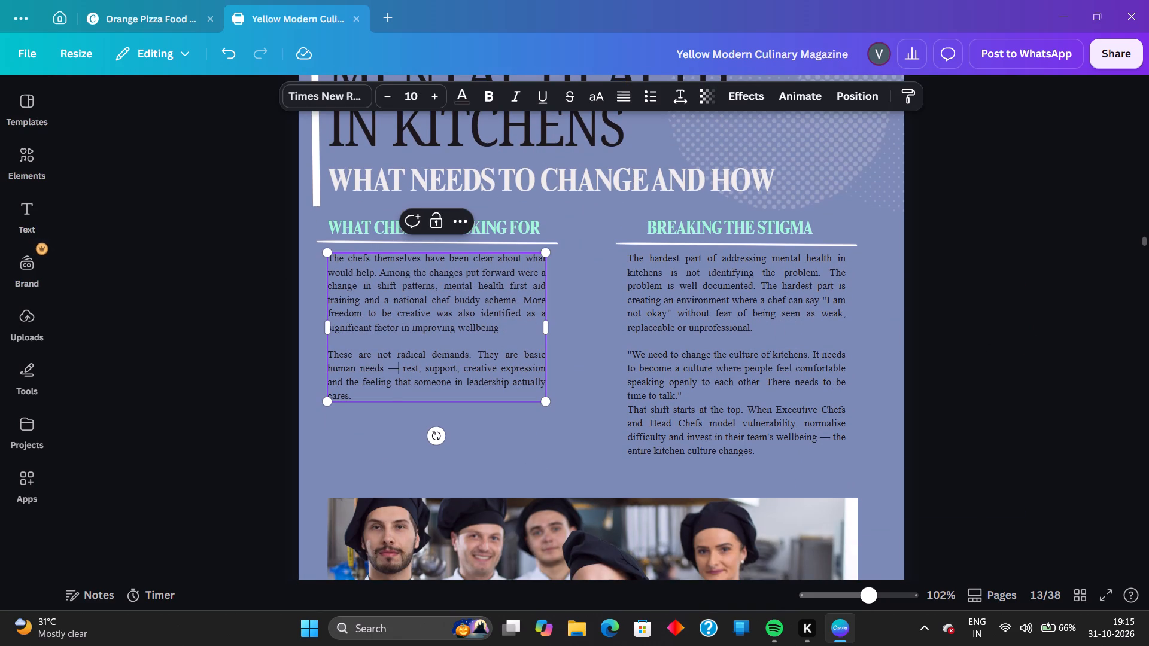
key("BackSpace")
key("BackSpace")
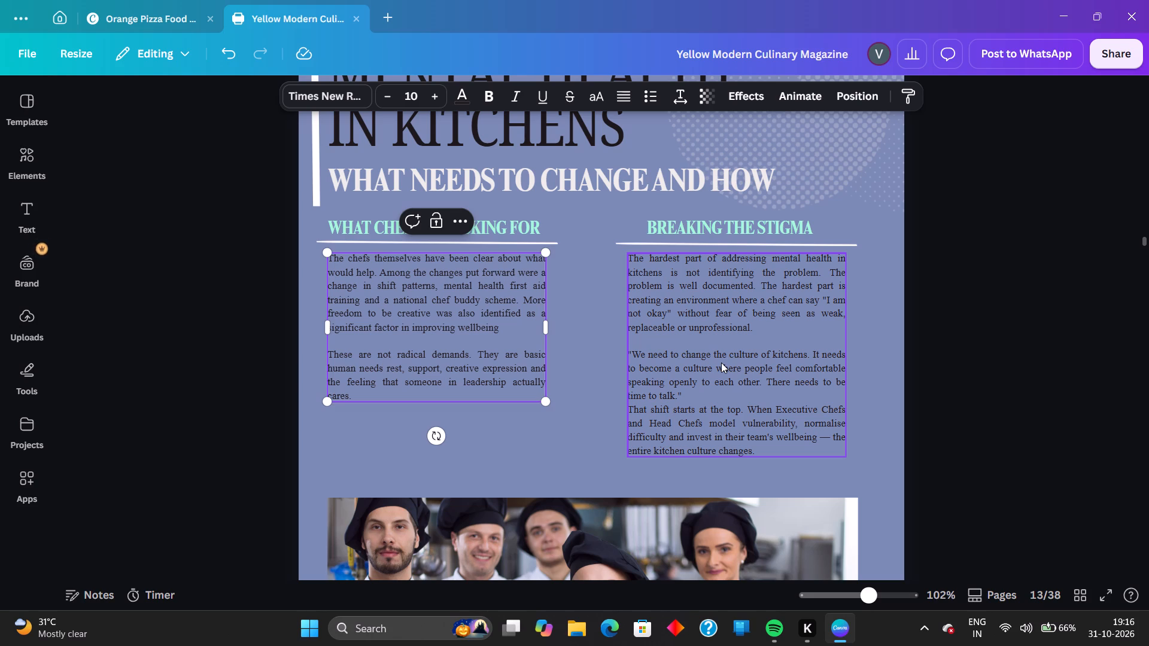
key("period")
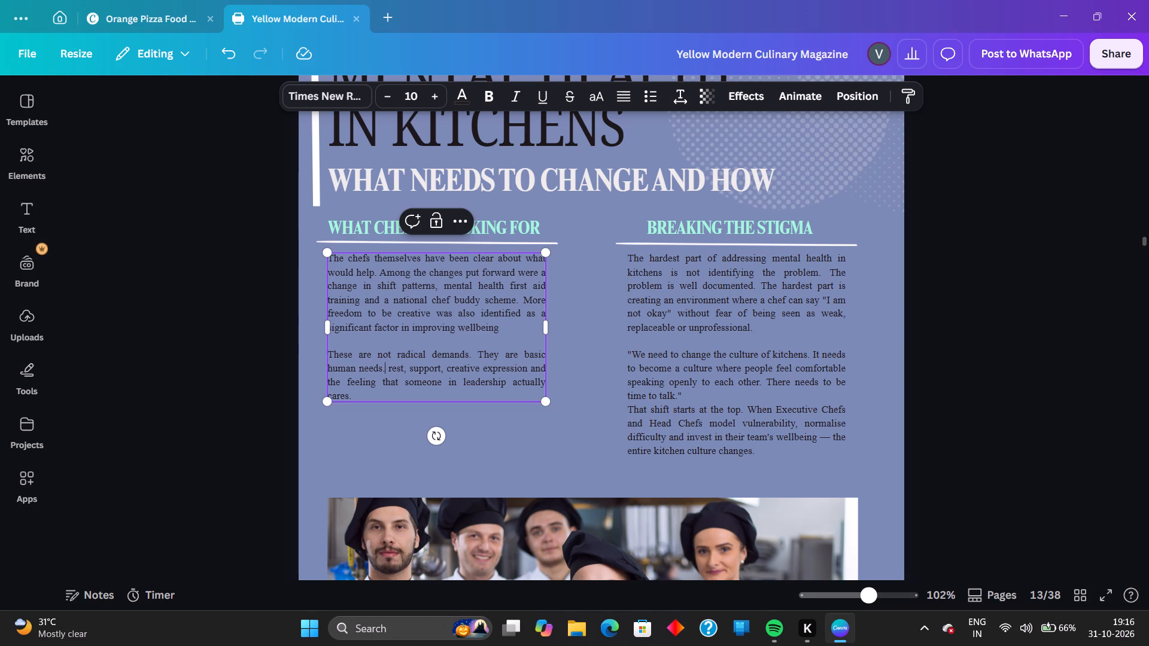
left_click(391, 369)
key("BackSpace")
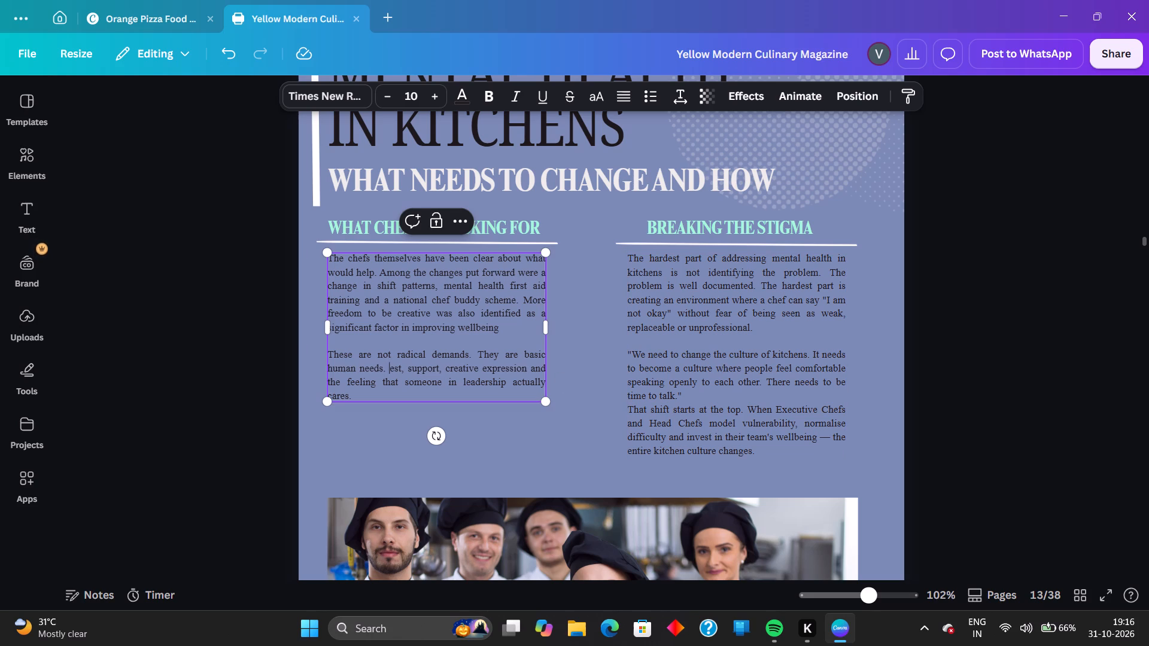
key("BackSpace")
key("r")
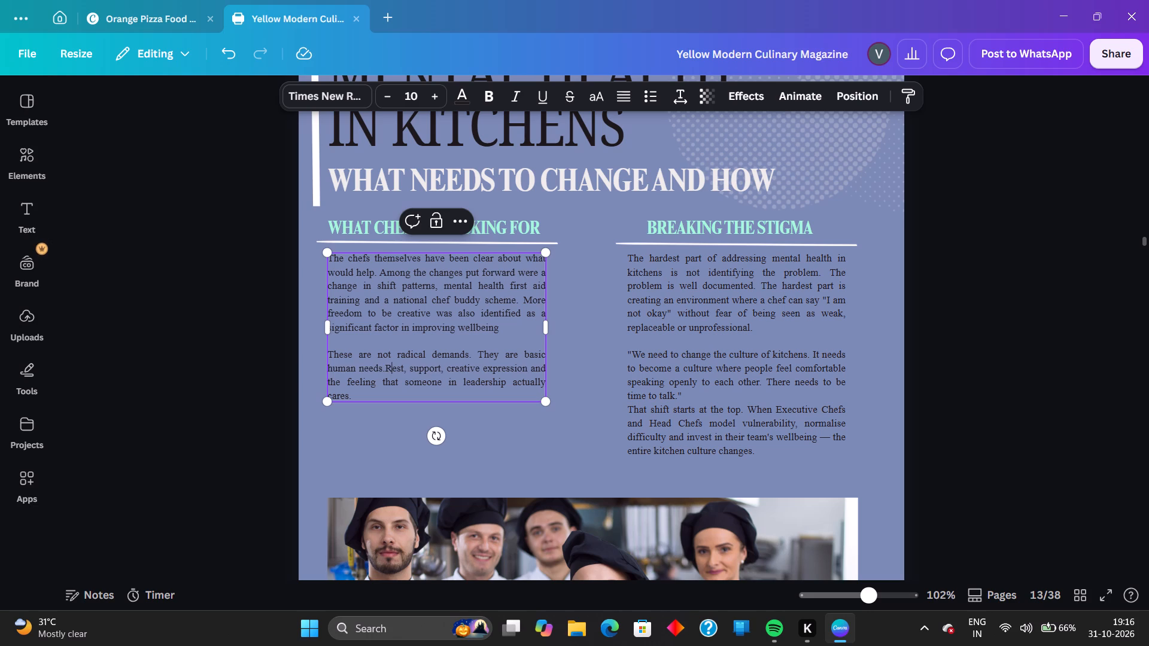
left_click(1042, 385)
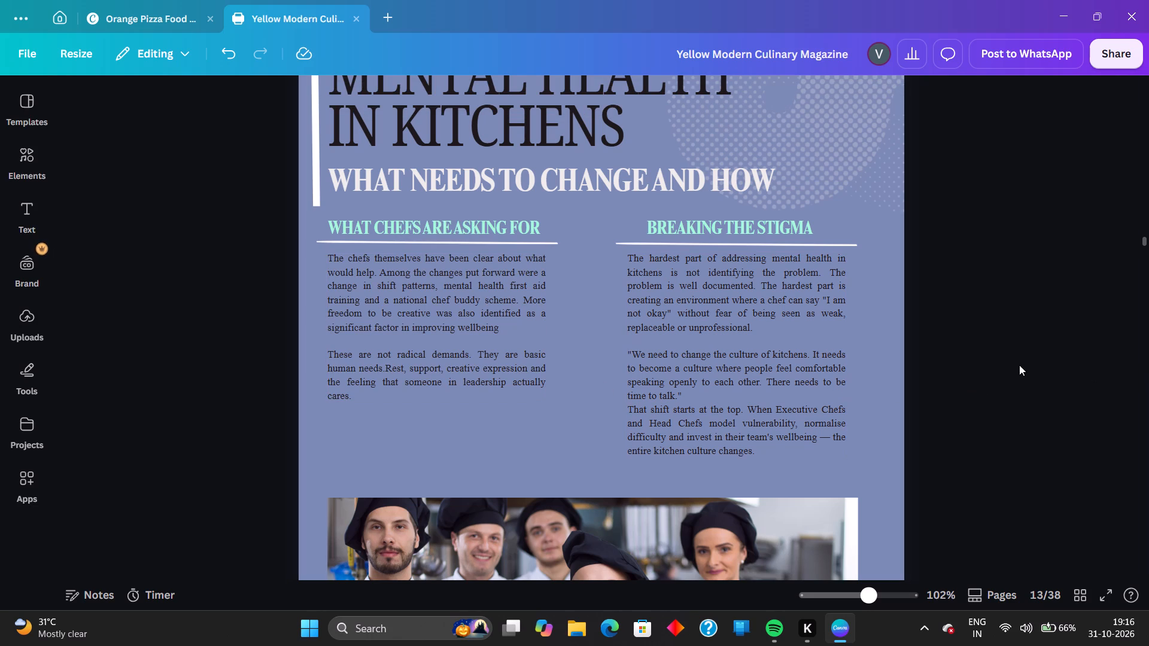
In the Breaking the Stigma text, replace the dash after "wellbeing" with a comma, and deselect the text.
left_click(835, 434)
left_click(833, 440)
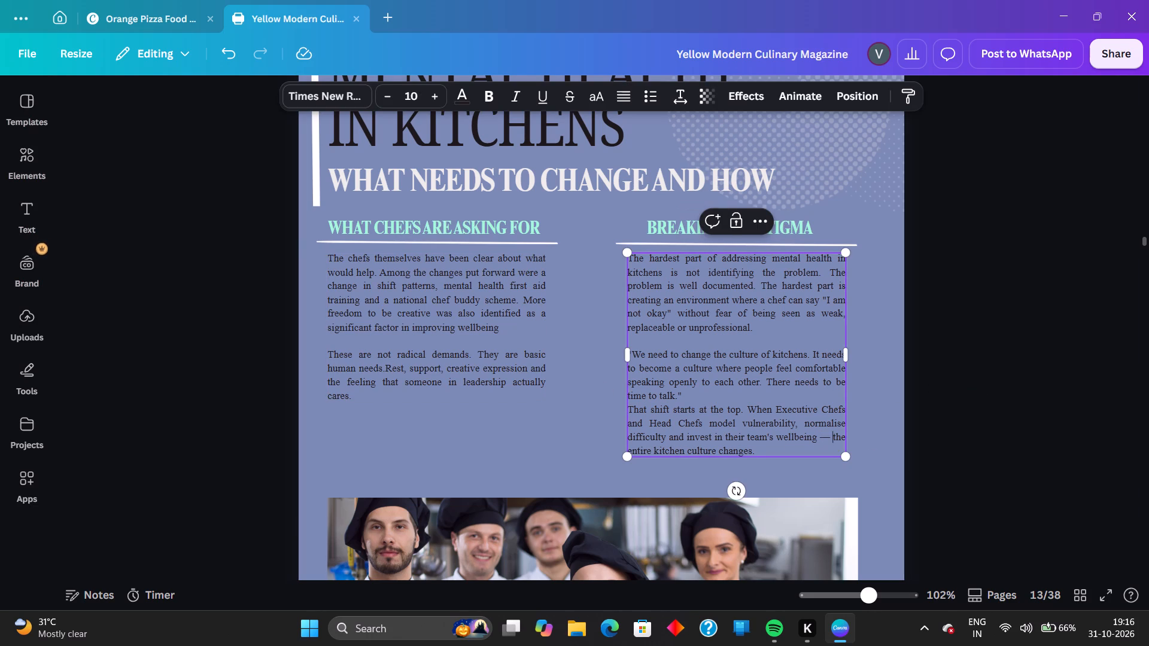
key("BackSpace")
key("BackSpace")
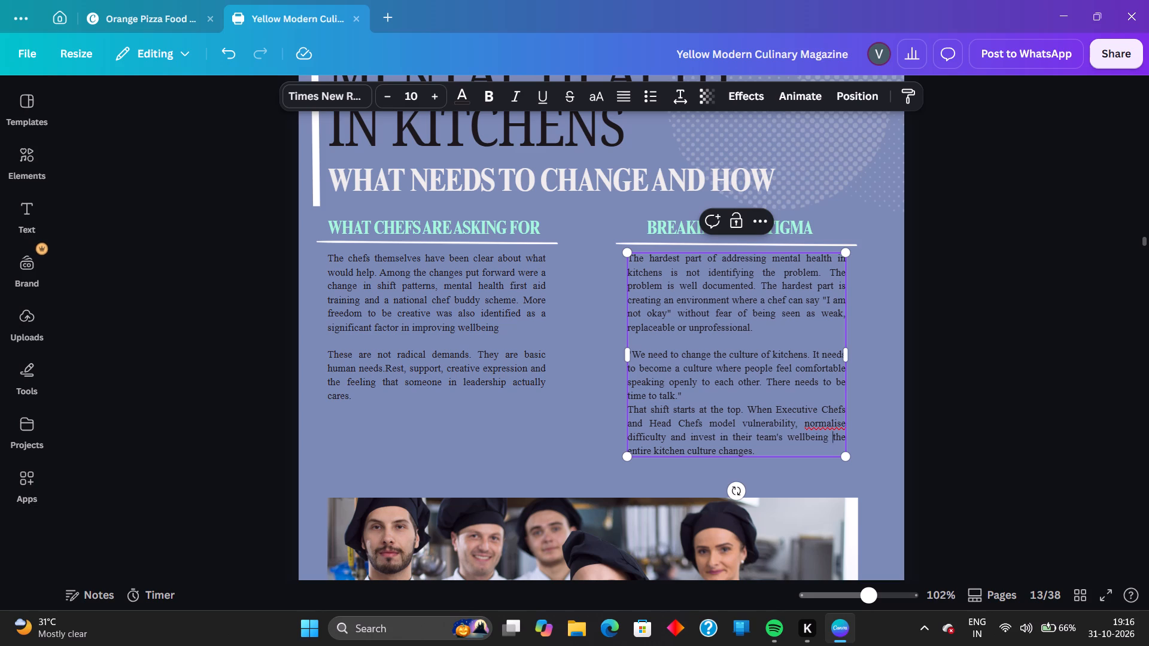
key("comma")
left_click(956, 445)
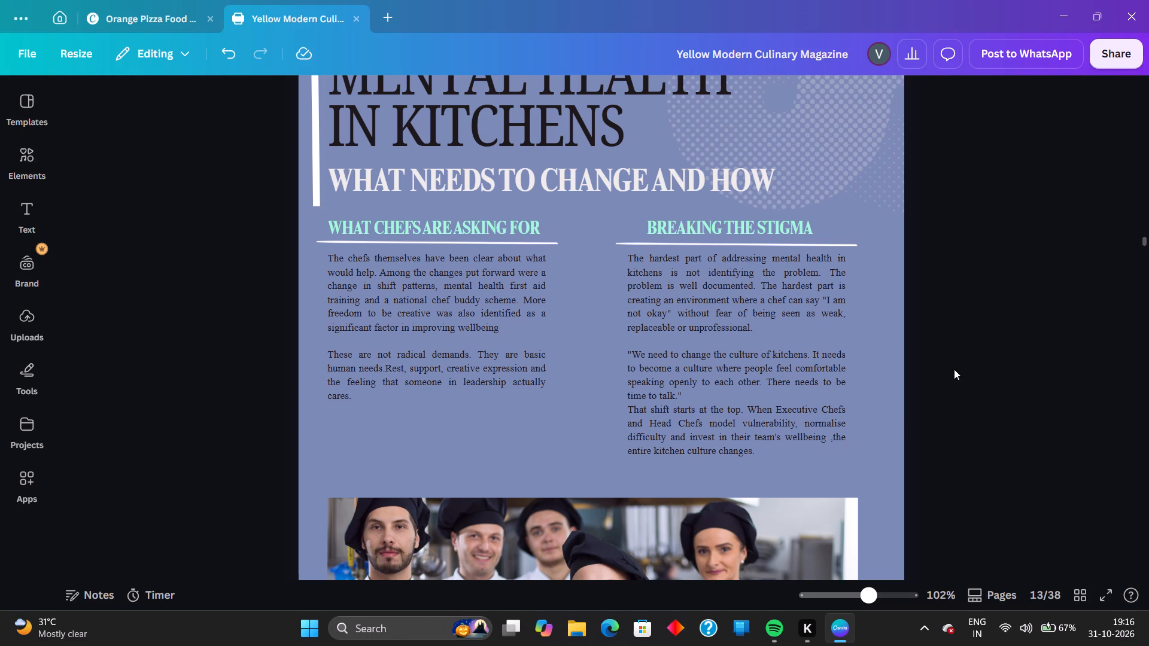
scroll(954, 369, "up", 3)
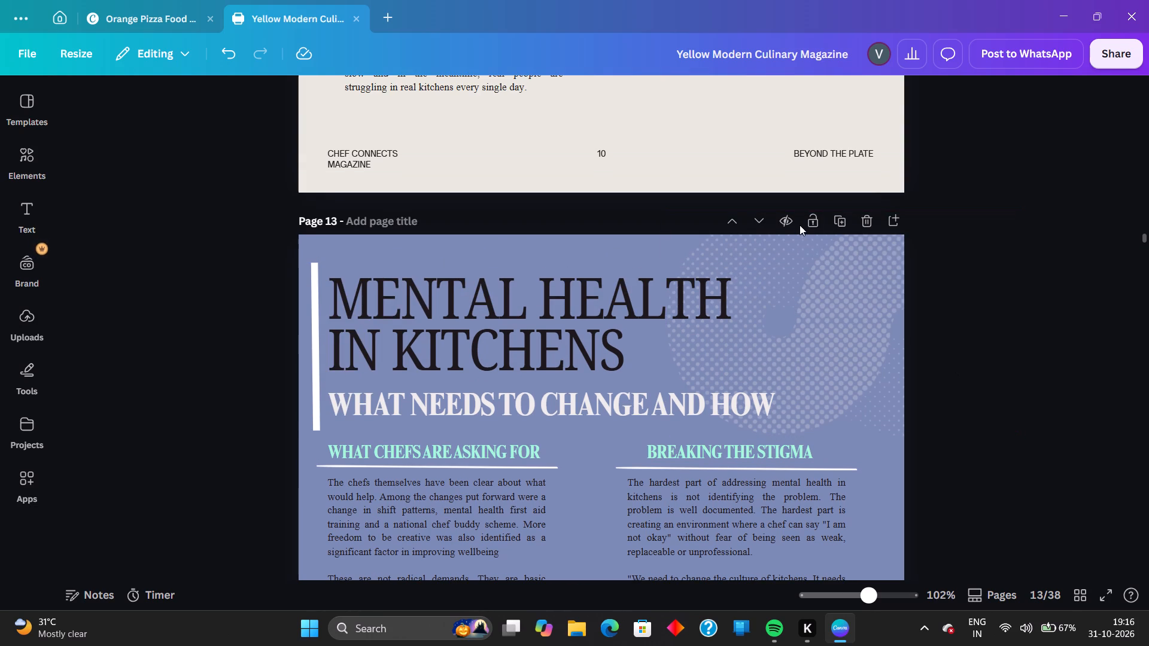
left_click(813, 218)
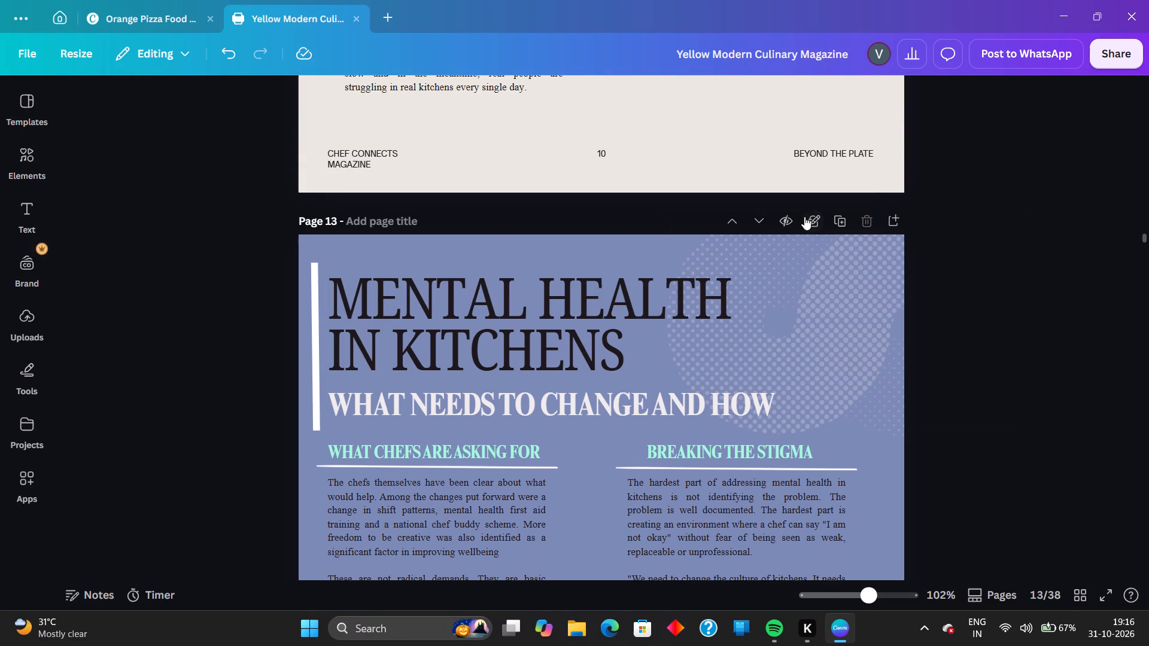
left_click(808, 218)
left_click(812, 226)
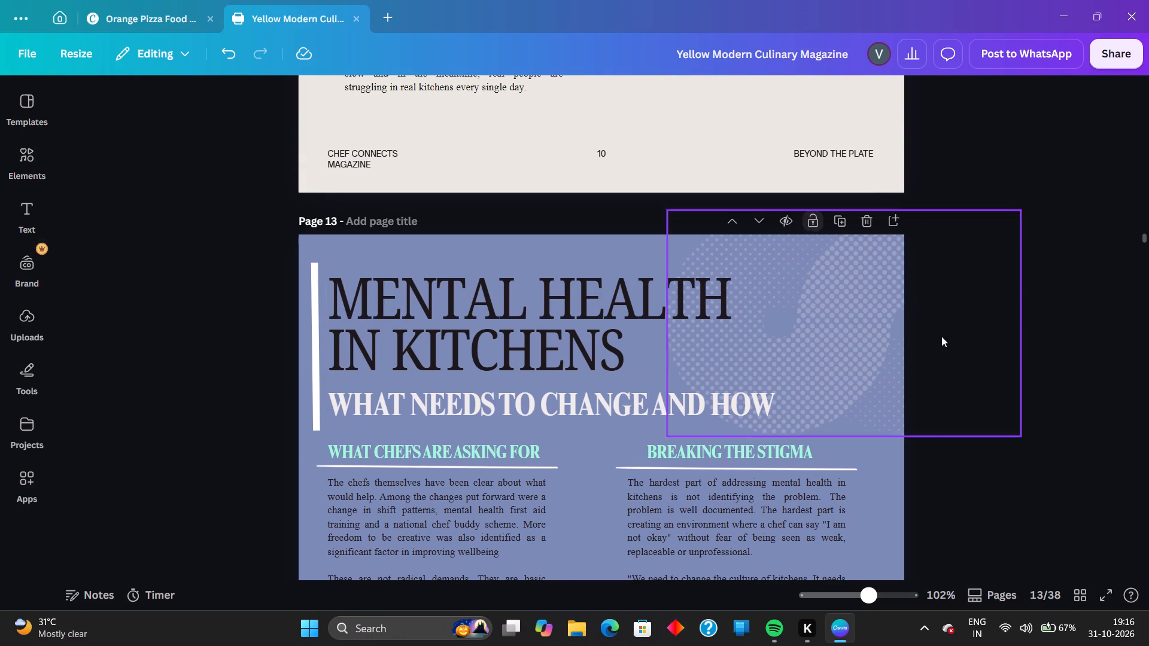
Nudge the Breaking the Stigma heading on page 13 slightly to the right to centre it over its text column.
left_click(782, 441)
left_click(782, 446)
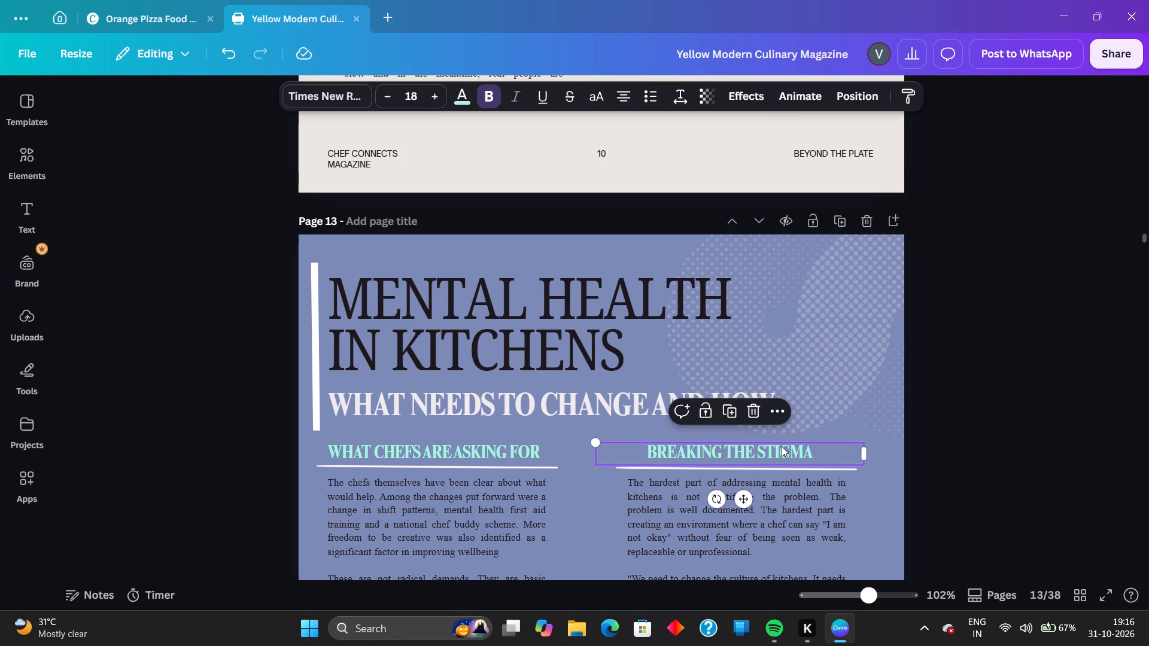
key("Right")
key("Right")
key("Left")
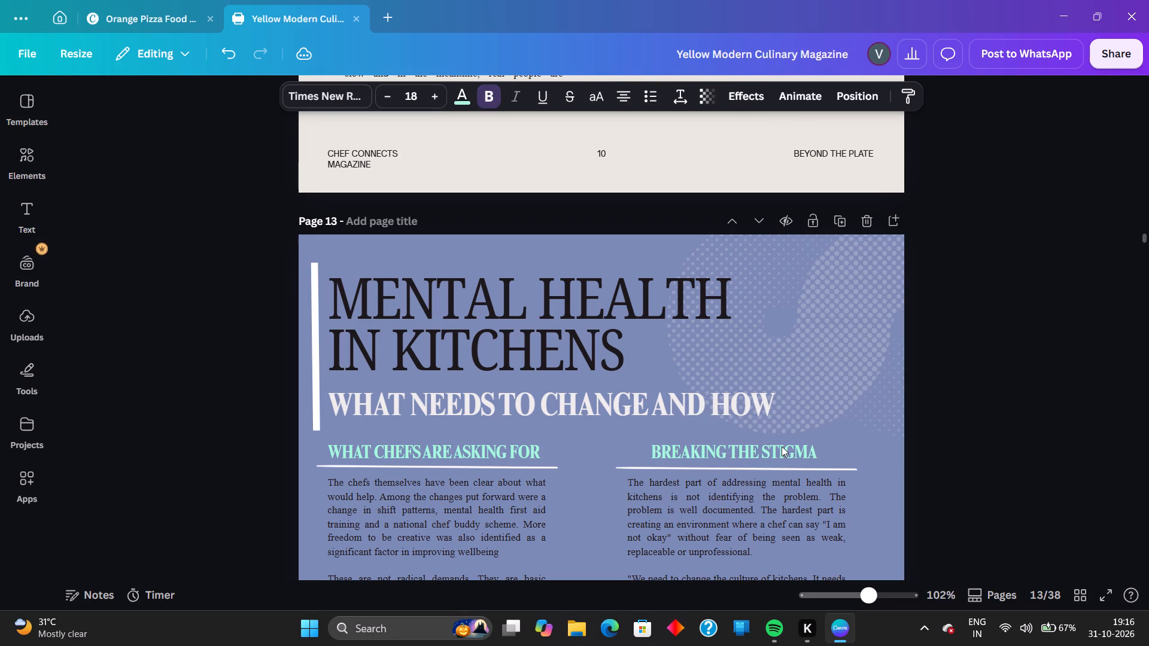
key("Insert")
key("Right")
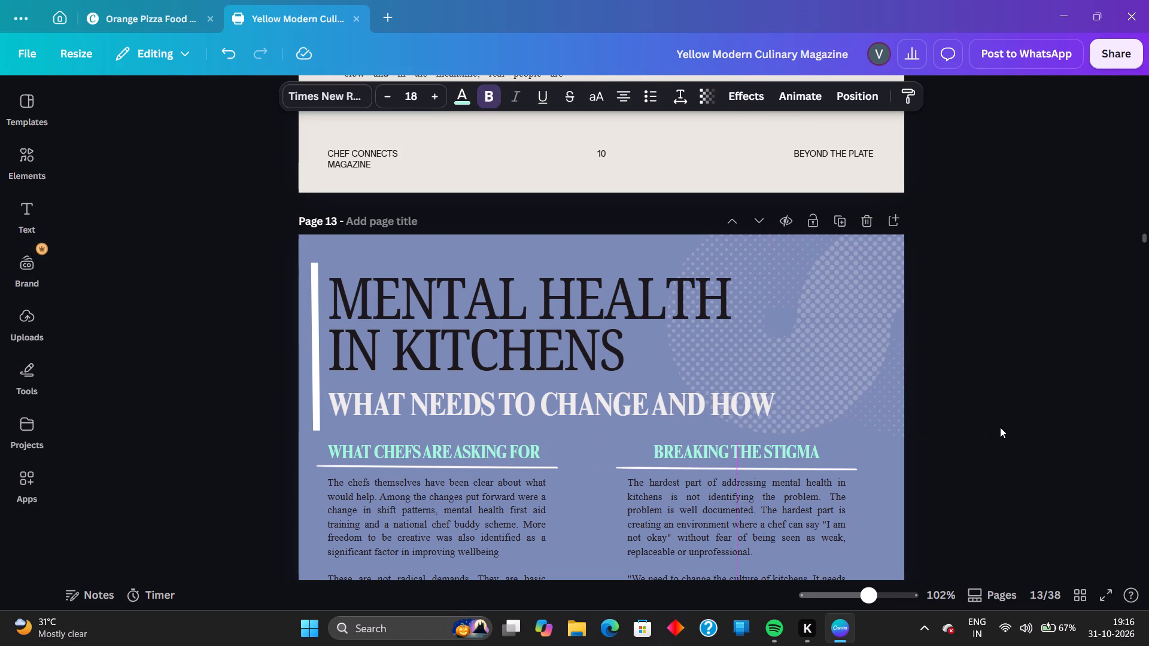
left_click(1001, 426)
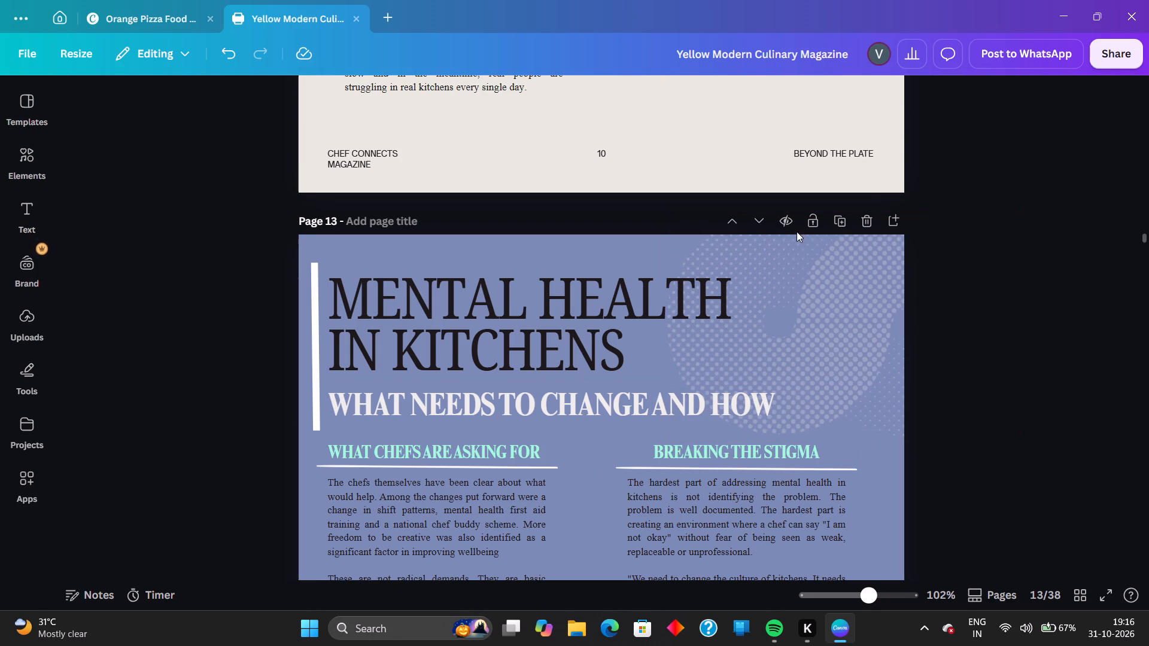
Lock page 13, the What Needs to Change and How page.
left_click(804, 225)
Review the text of page 14, A Note From Chef Connects, and recheck the lower part of page 13.
scroll(1026, 336, "down", 8)
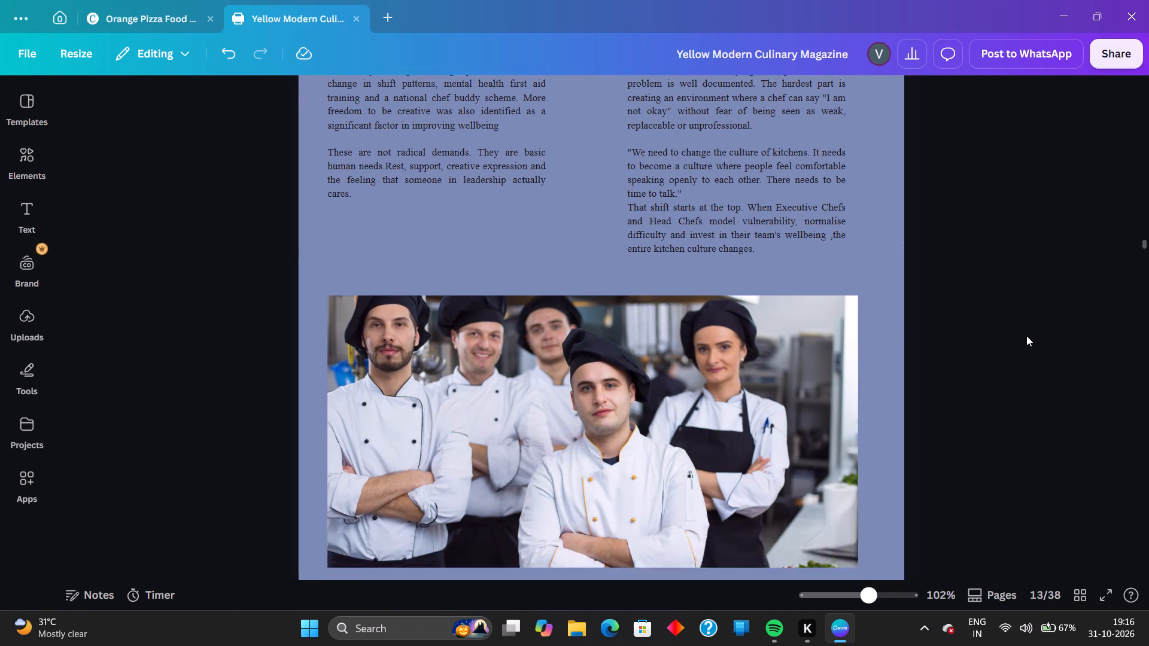
scroll(1026, 336, "down", 6)
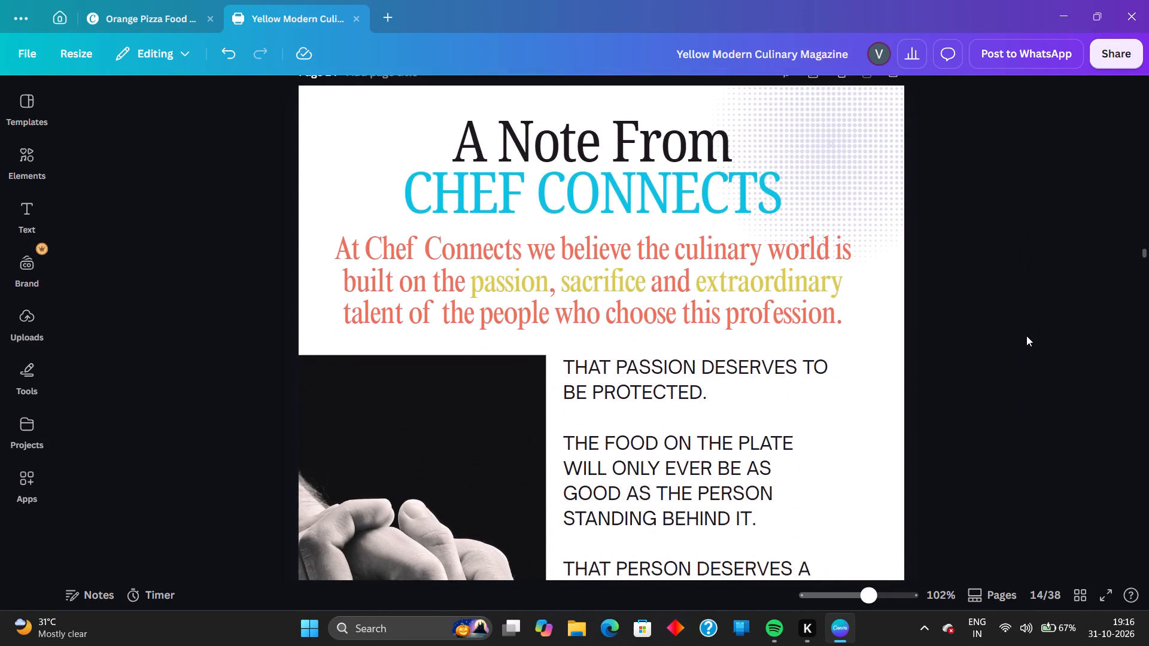
scroll(1026, 336, "down", 6)
scroll(1026, 336, "up", 5)
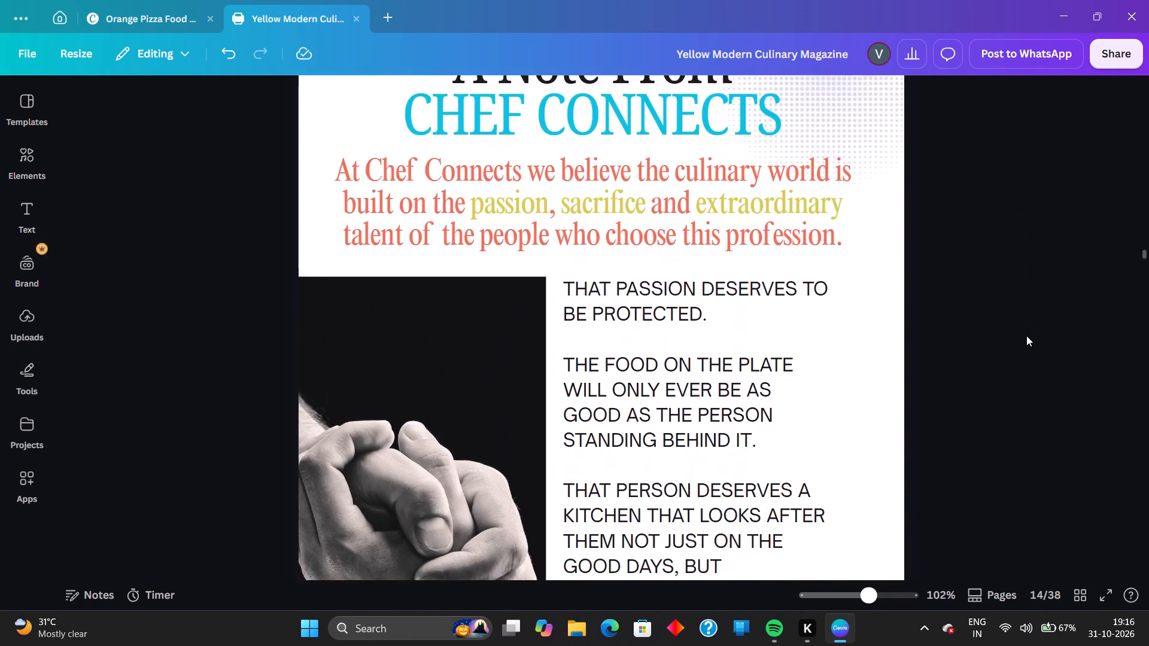
scroll(1026, 336, "up", 3)
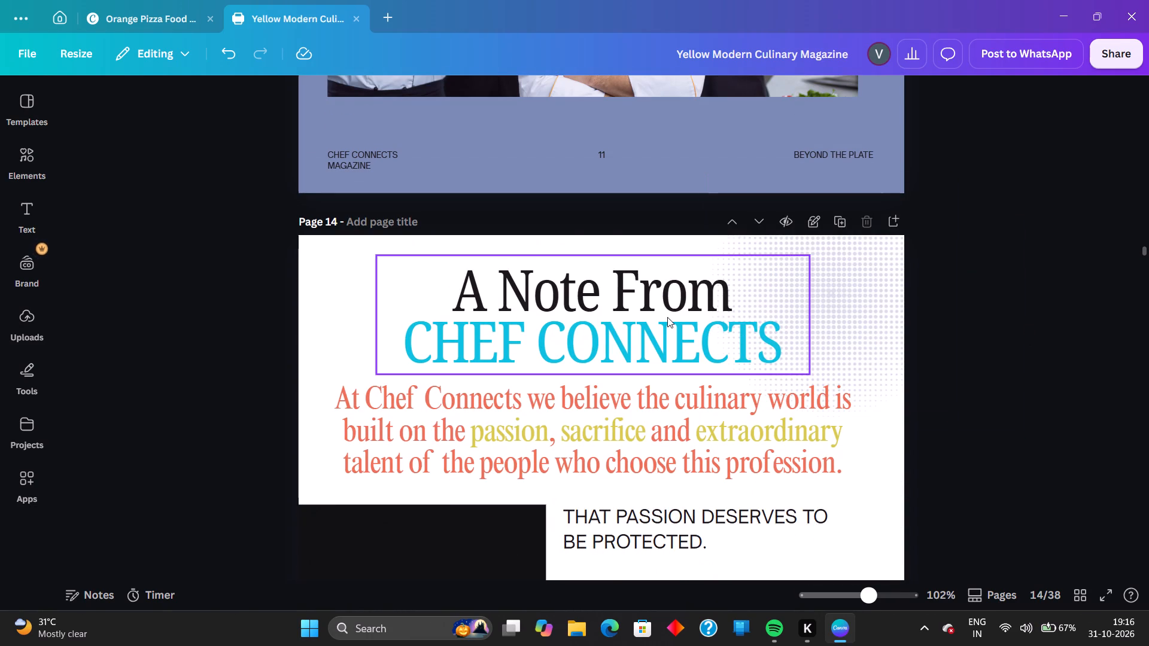
left_click(667, 317)
left_click(572, 329)
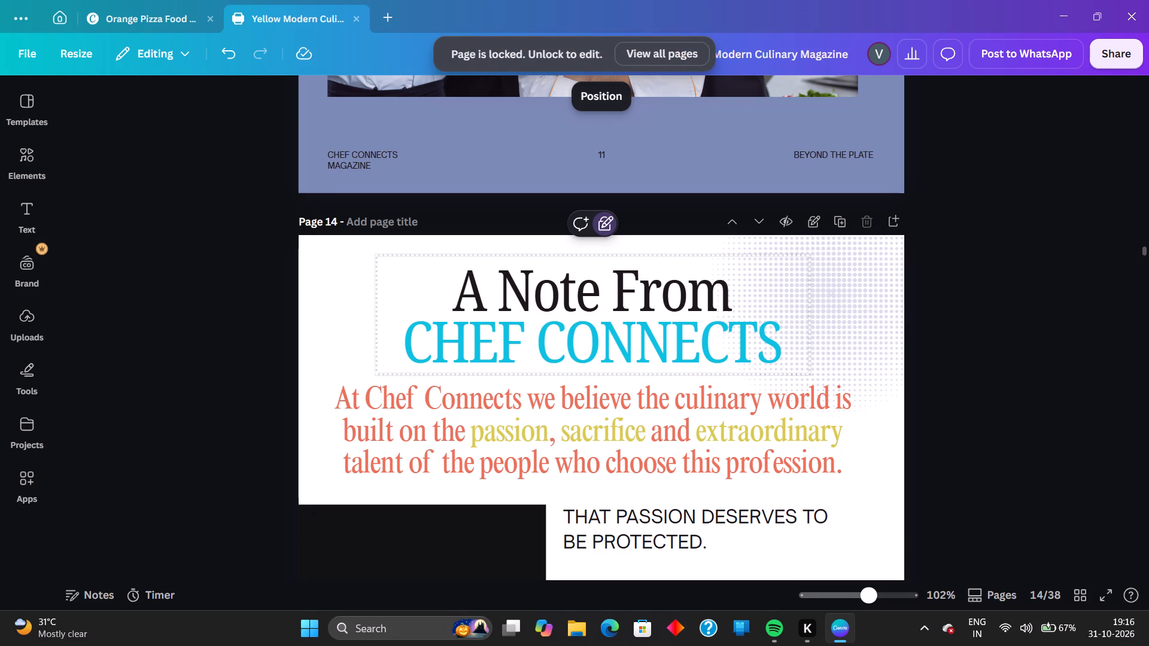
left_click_drag(1036, 307, 1029, 307)
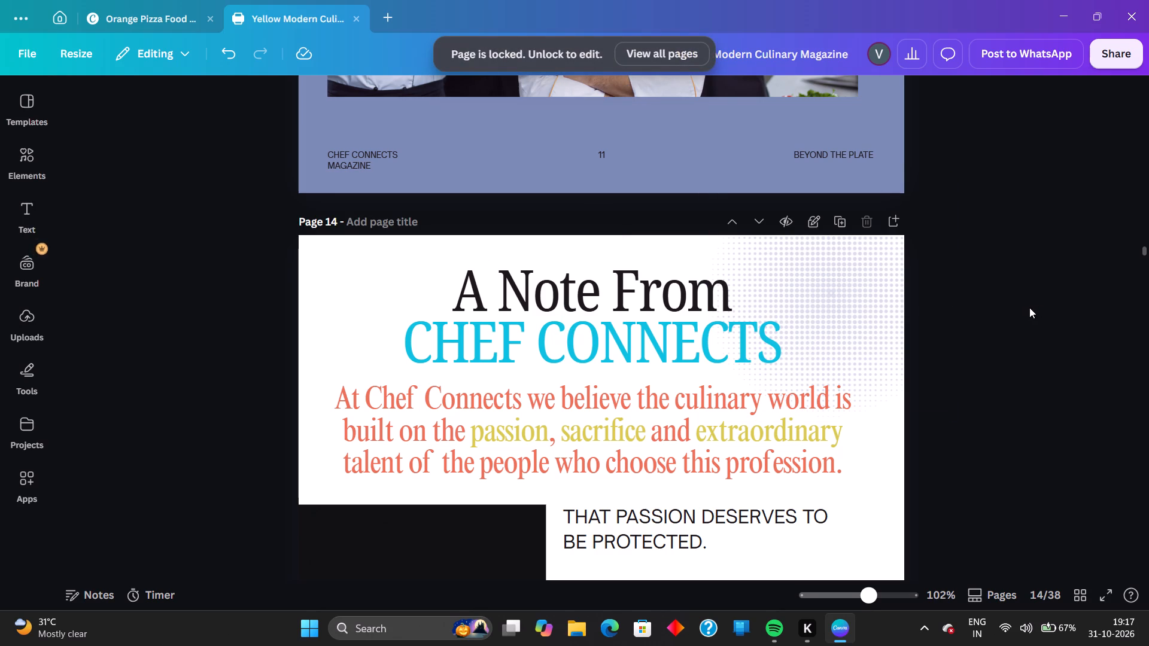
scroll(1029, 307, "down", 2)
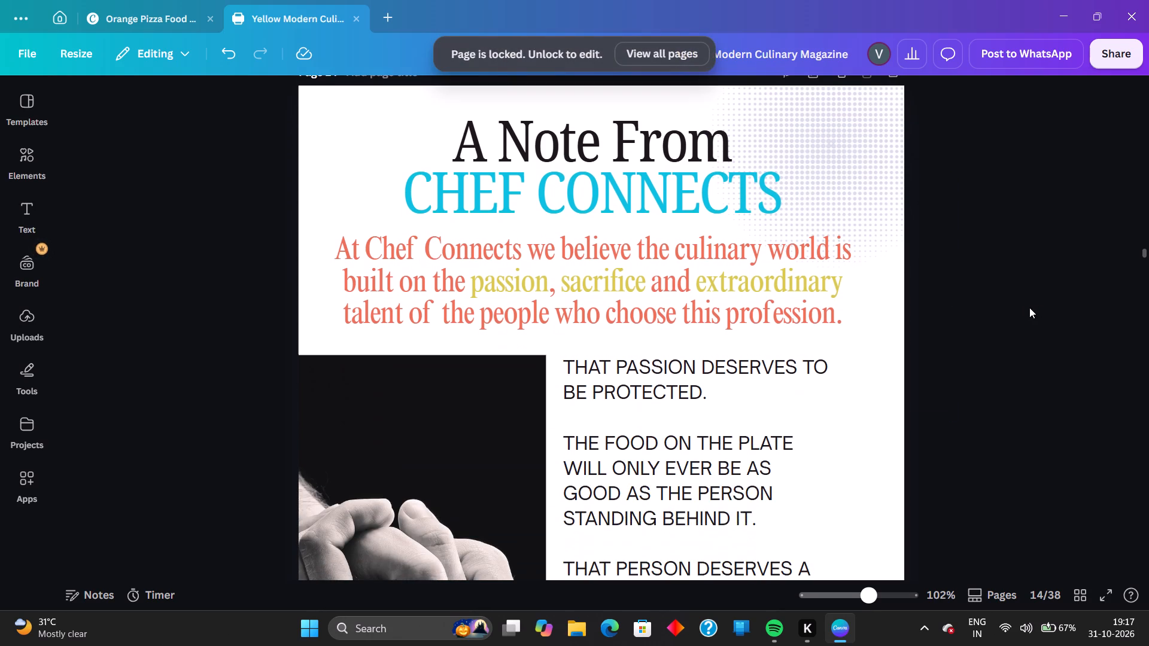
scroll(1029, 307, "down", 1)
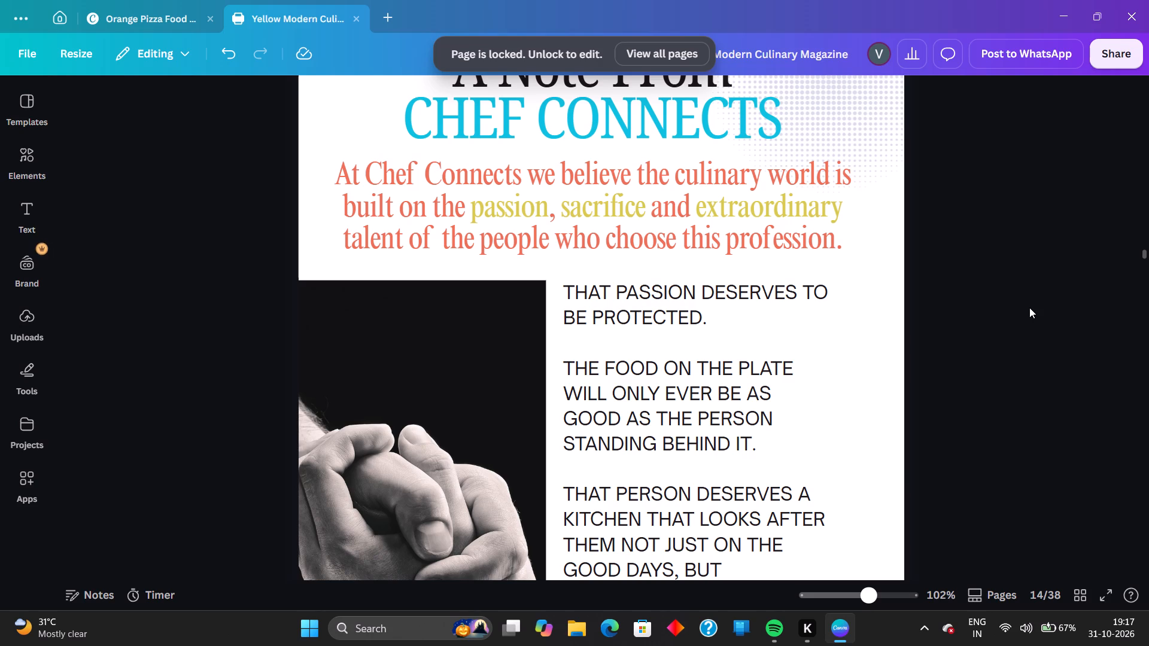
scroll(1029, 307, "down", 2)
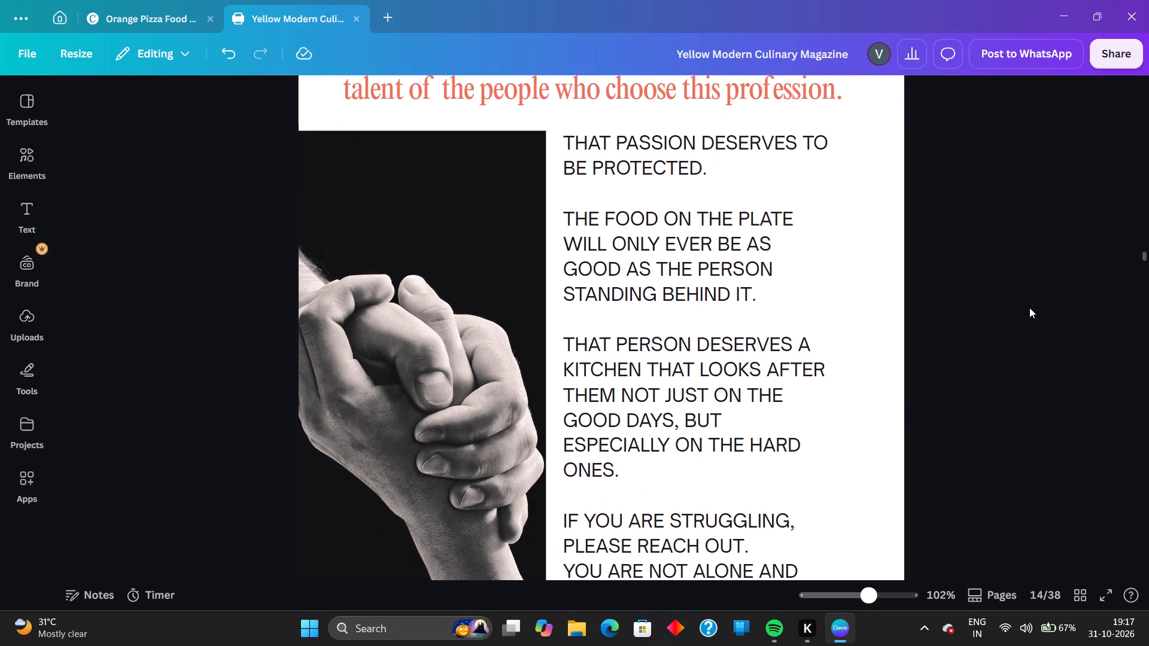
scroll(1029, 307, "down", 1)
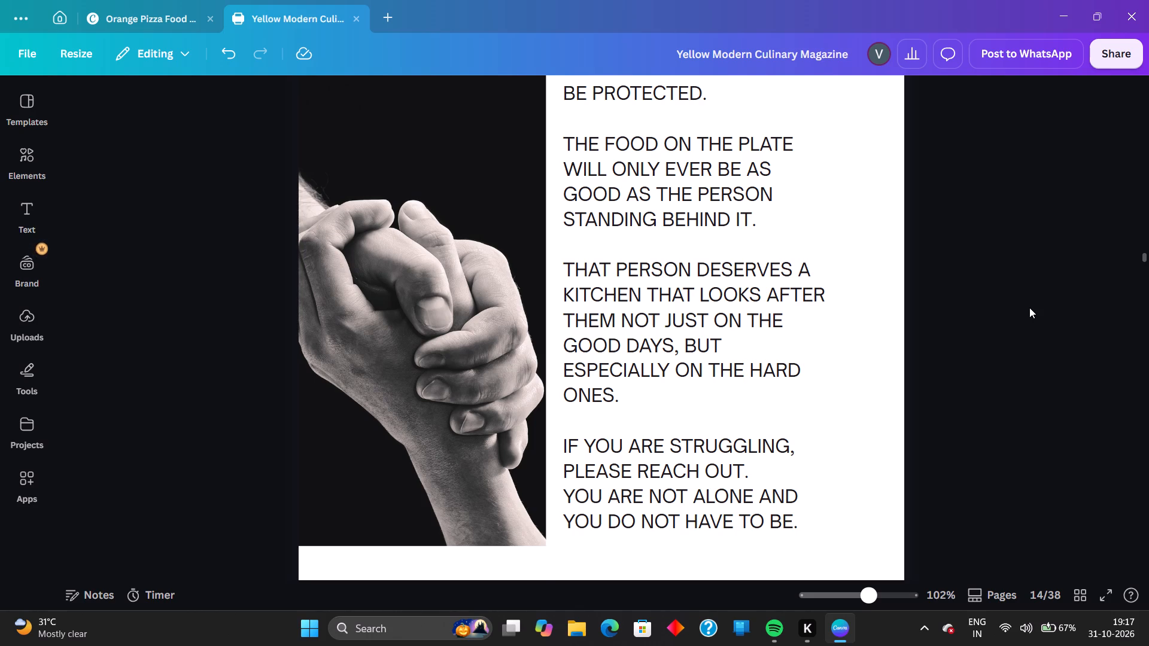
scroll(1029, 307, "up", 11)
scroll(1029, 307, "down", 2)
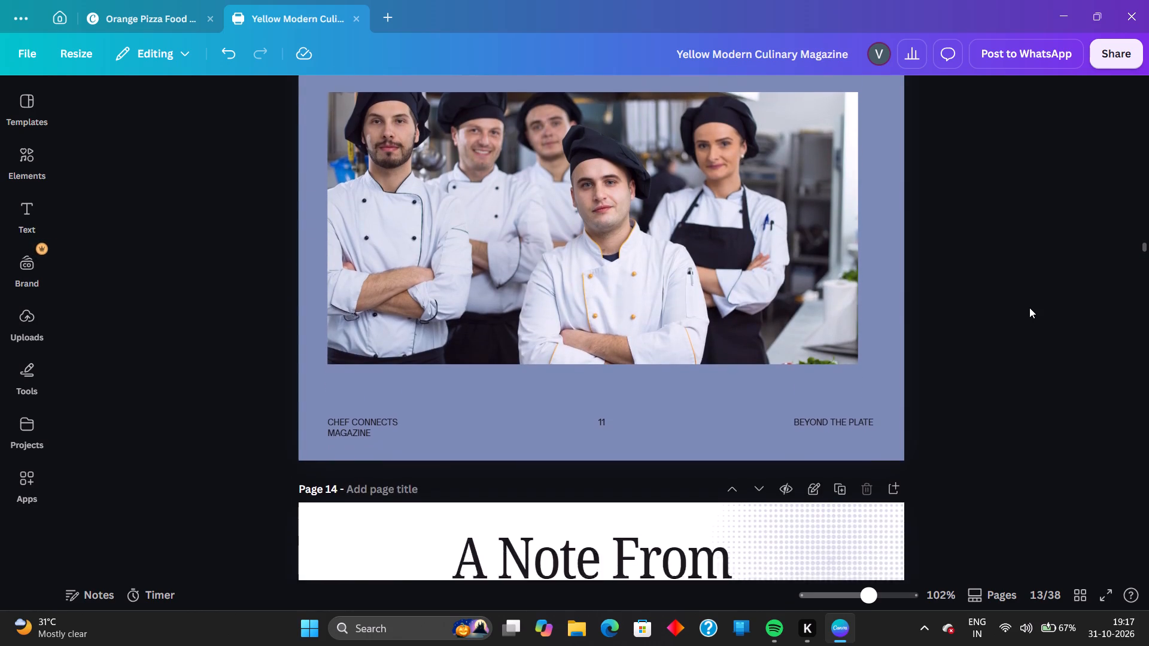
scroll(1029, 307, "up", 11)
scroll(1029, 307, "down", 10)
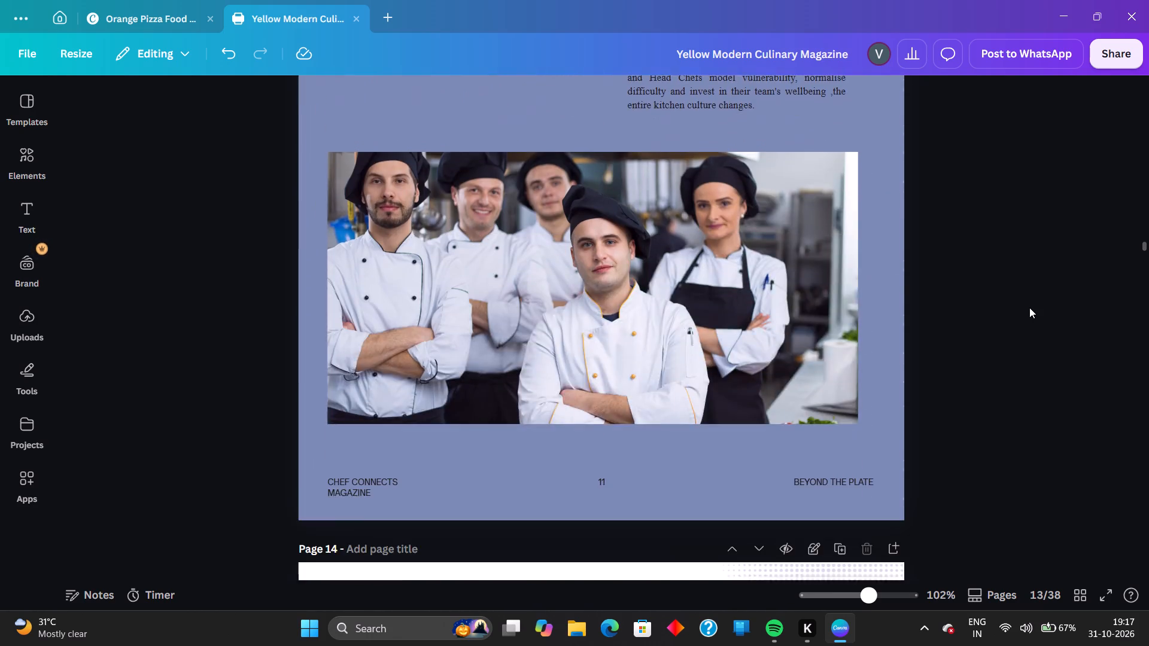
Review the knife skills article on pages 15 and 16, from The Knife Skills introduction to The Brunoise and The Julienne.
scroll(1029, 307, "down", 18)
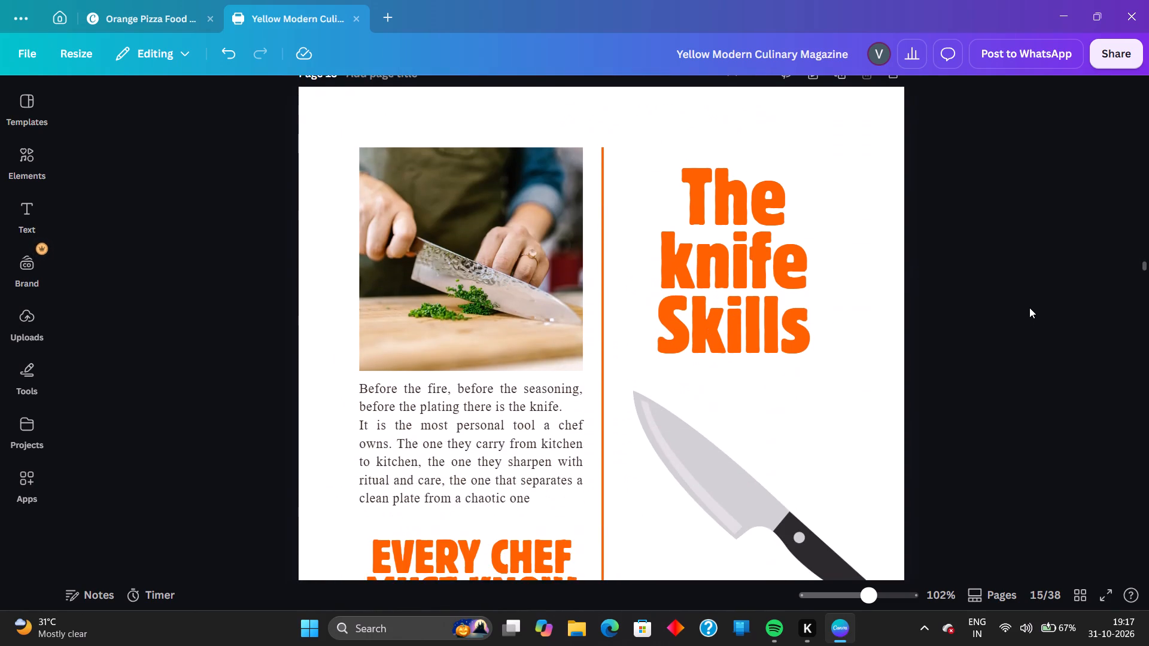
scroll(1029, 307, "up", 1)
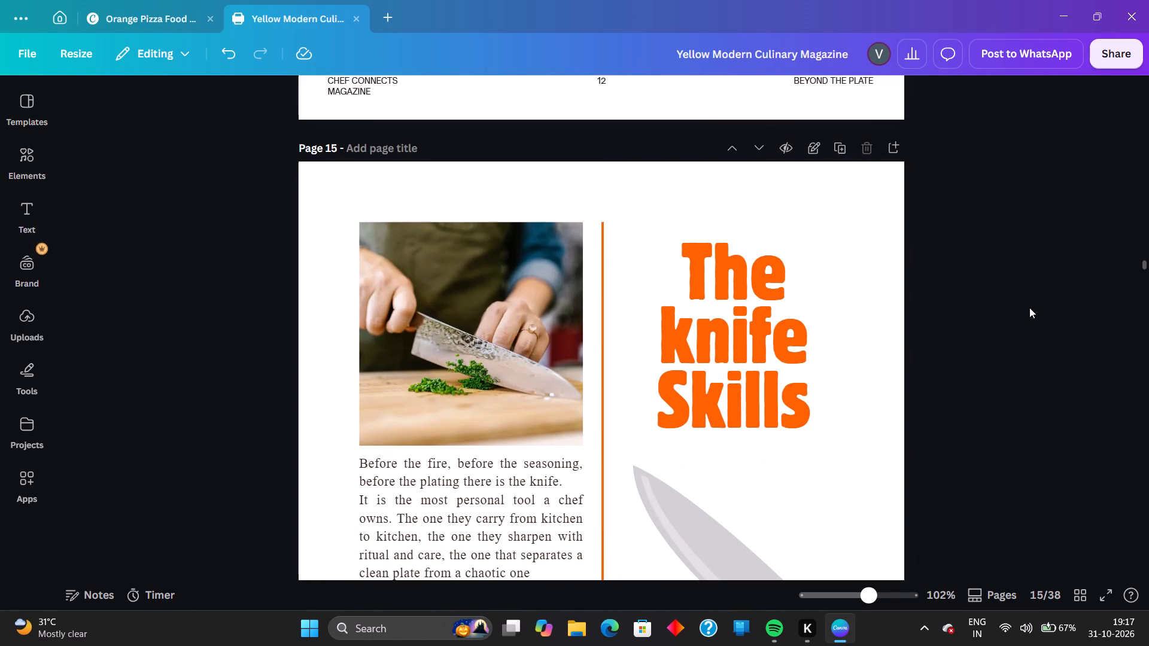
scroll(1029, 307, "down", 6)
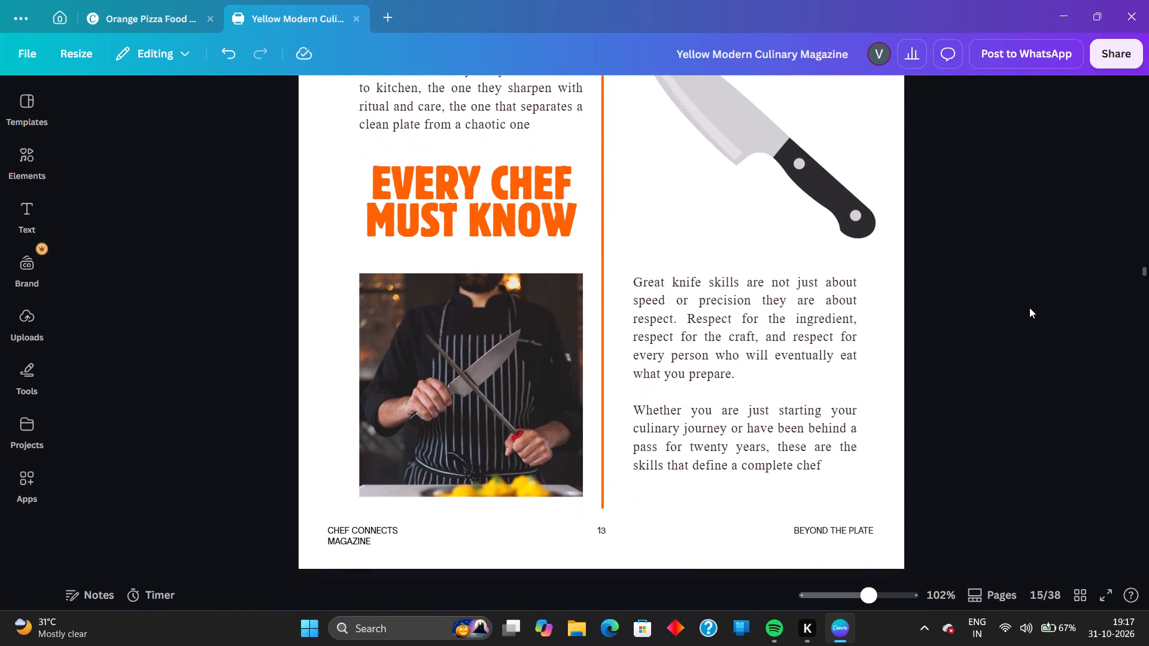
scroll(1029, 307, "down", 8)
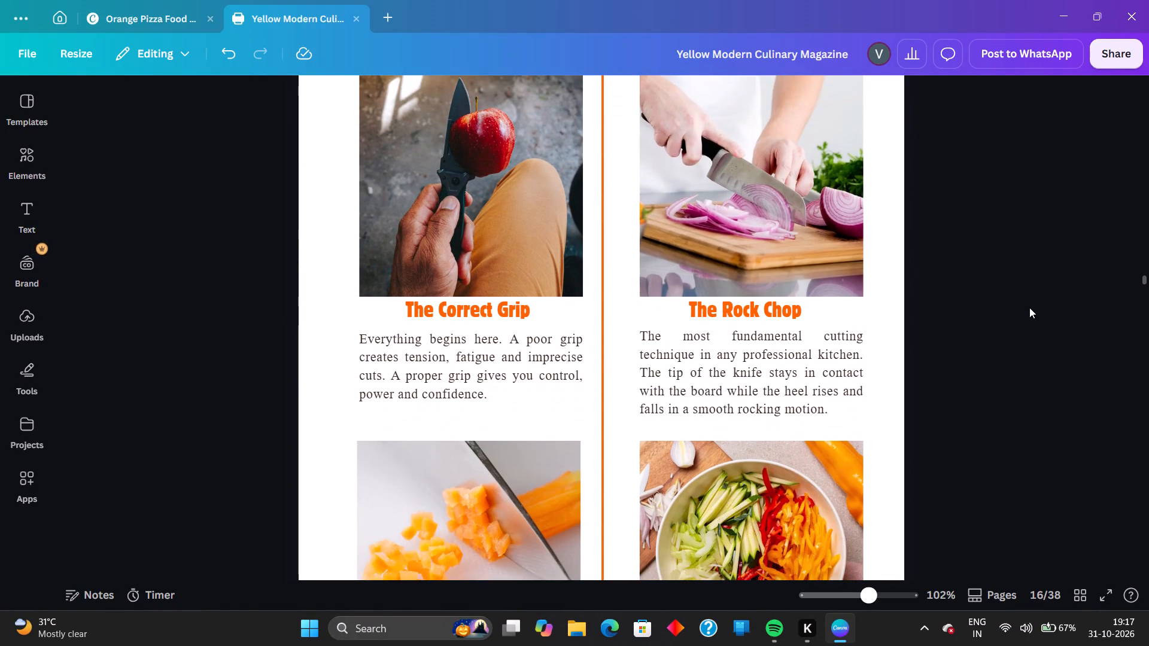
scroll(1029, 307, "down", 1)
scroll(1029, 307, "up", 4)
scroll(1029, 307, "down", 6)
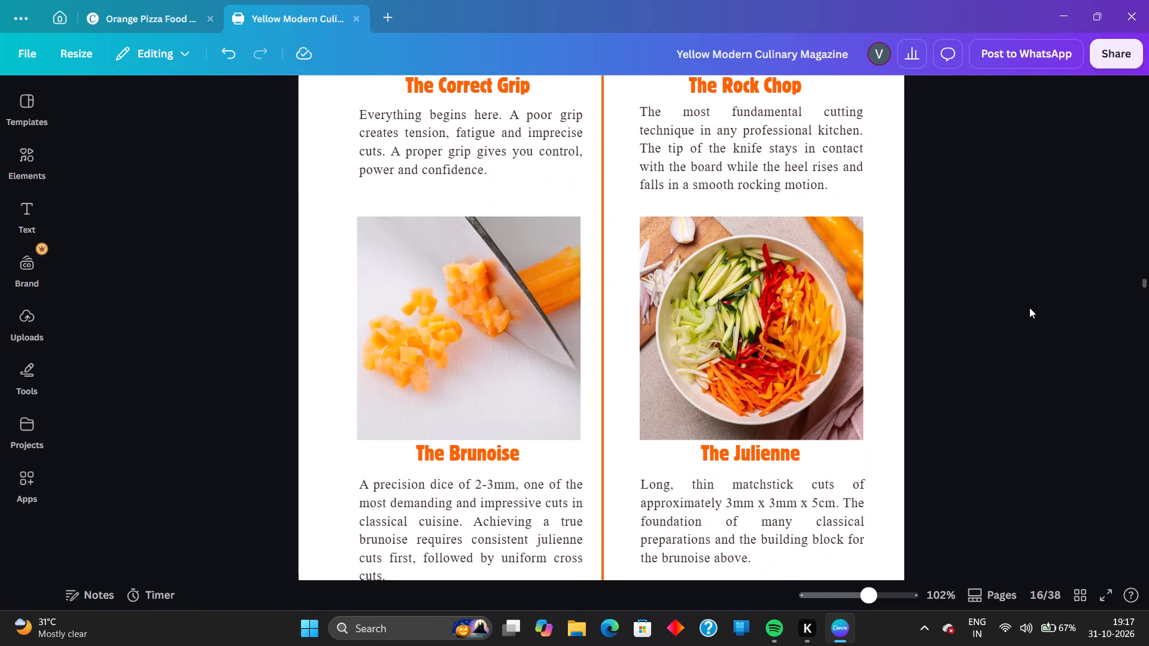
scroll(1029, 307, "down", 4)
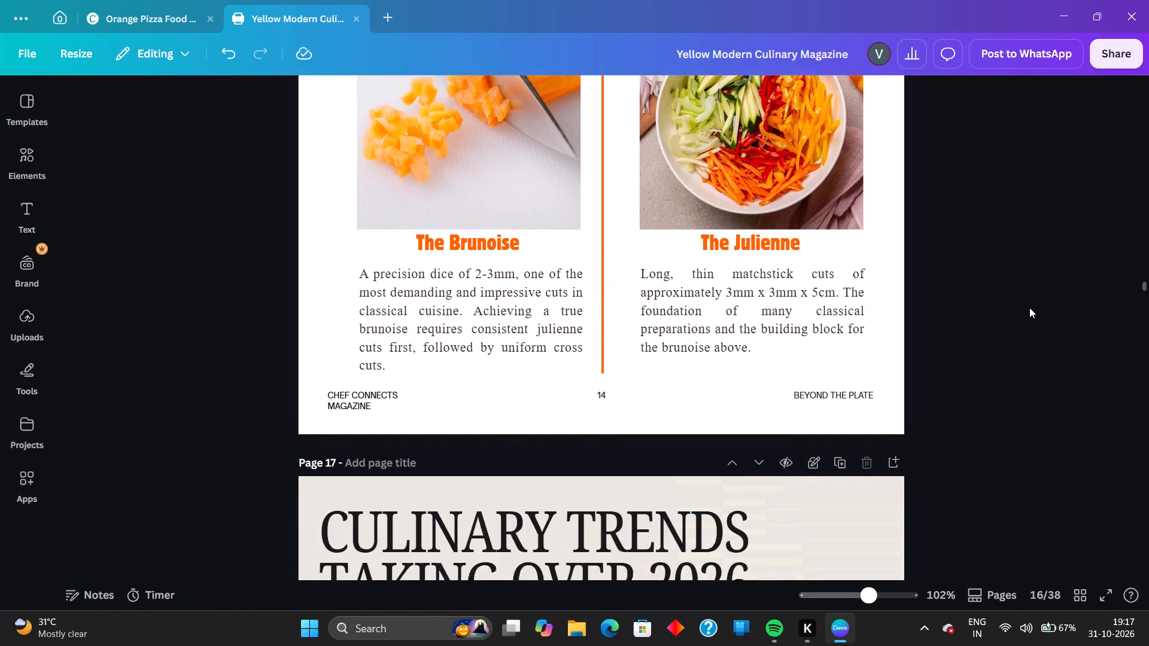
Review page 17, Culinary Trends Taking Over 2026, from its introduction to the Live Fire Cooking is Back text.
scroll(1029, 307, "down", 4)
scroll(1029, 307, "up", 1)
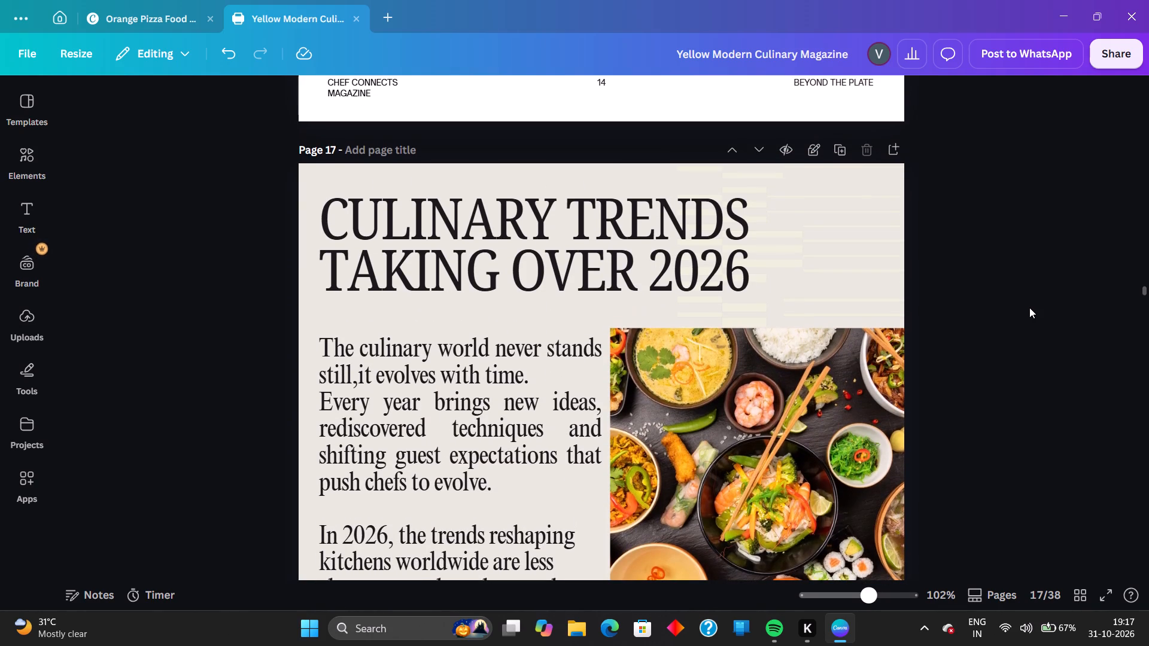
scroll(1029, 307, "down", 3)
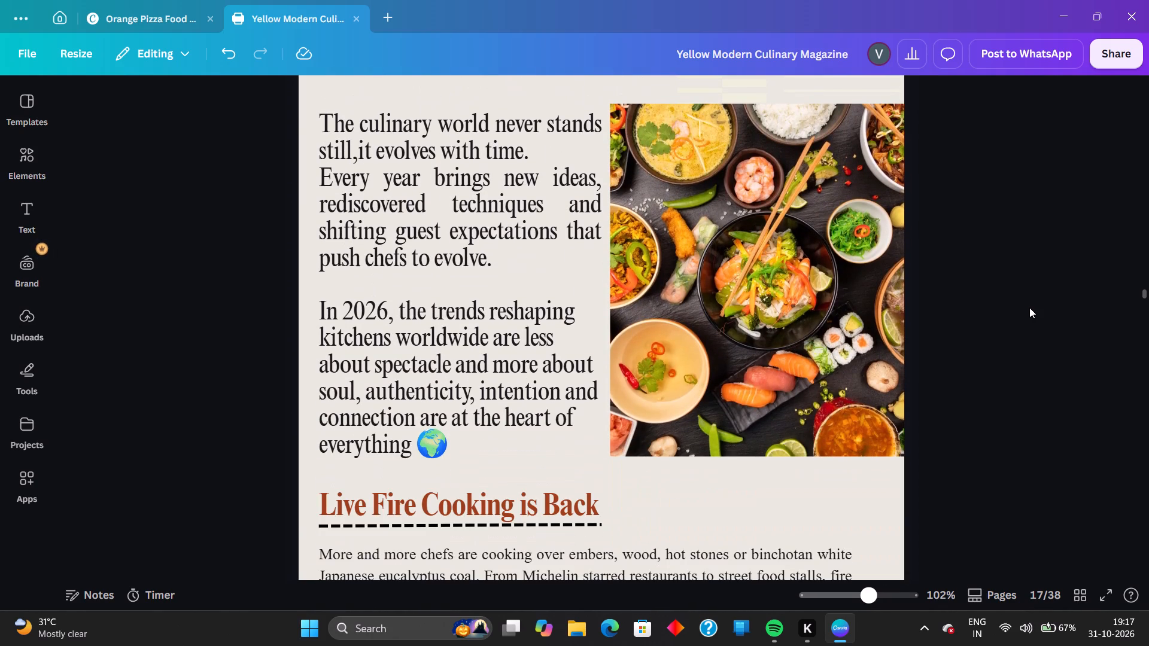
scroll(1029, 307, "down", 4)
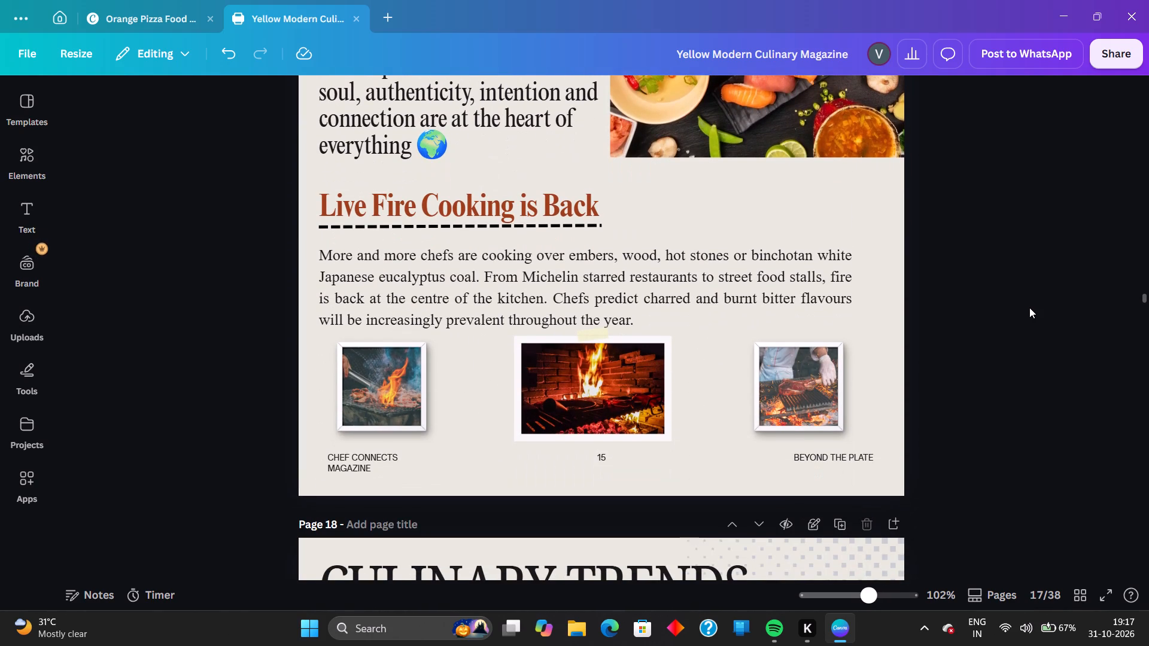
scroll(1029, 307, "up", 4)
scroll(1029, 307, "down", 9)
Unlock page 18 and remove the dash between "taking centre stage" and "with traditional roots" in the Back to humble ingridients paragraph.
scroll(1029, 307, "down", 2)
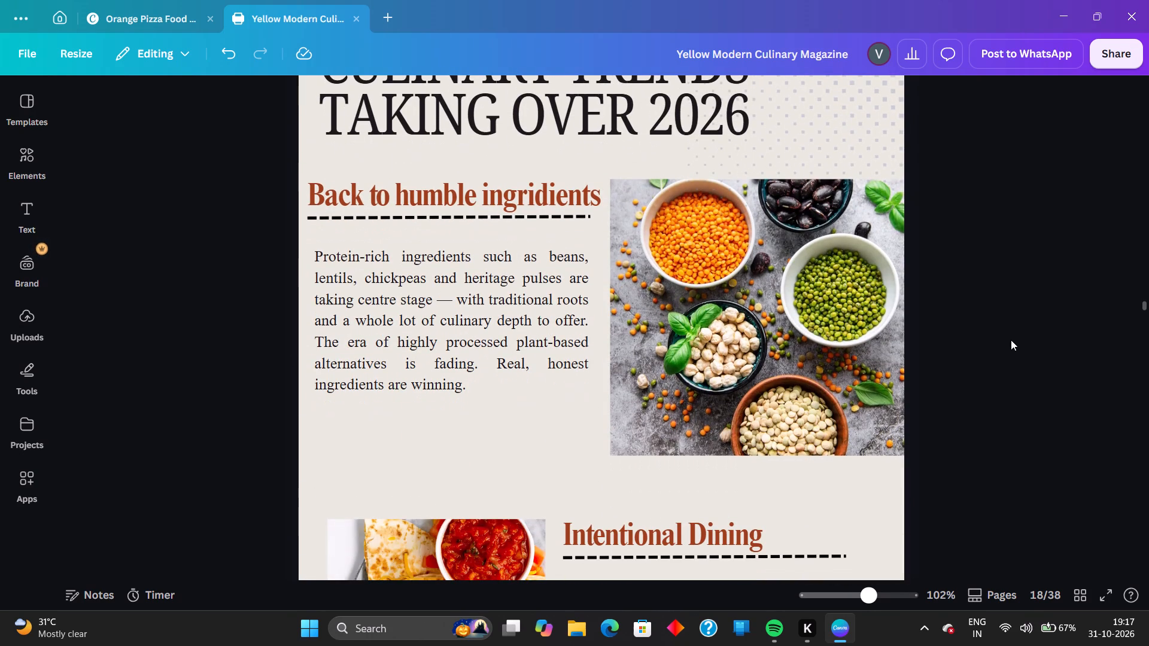
left_click(456, 305)
left_click(456, 305)
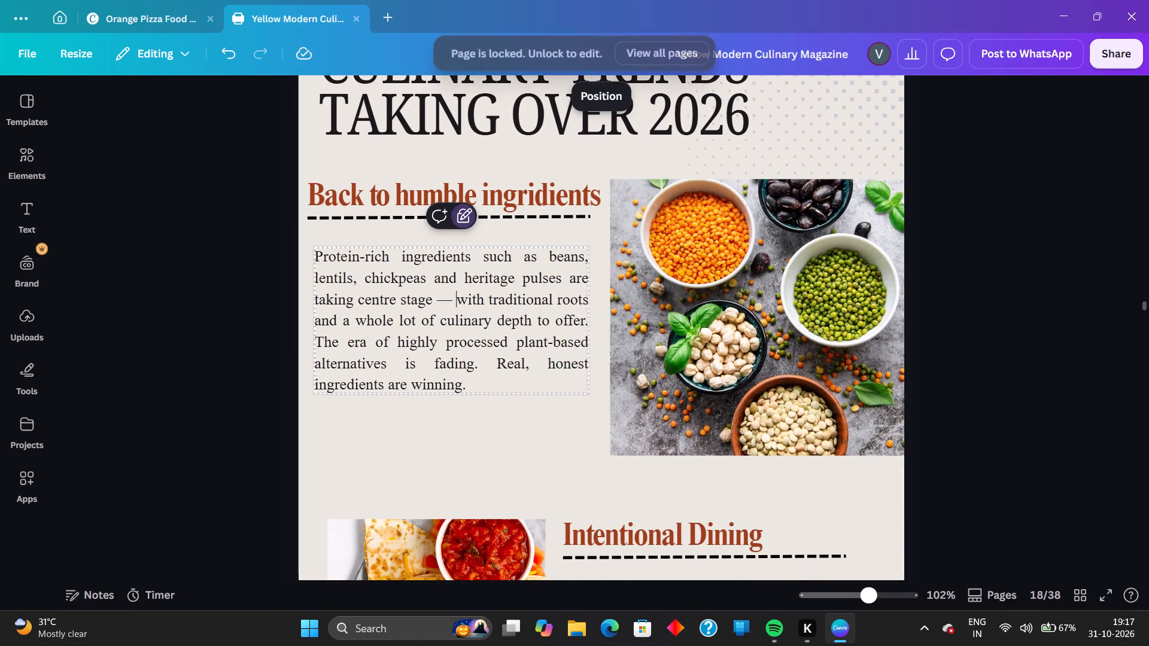
scroll(615, 262, "up", 2)
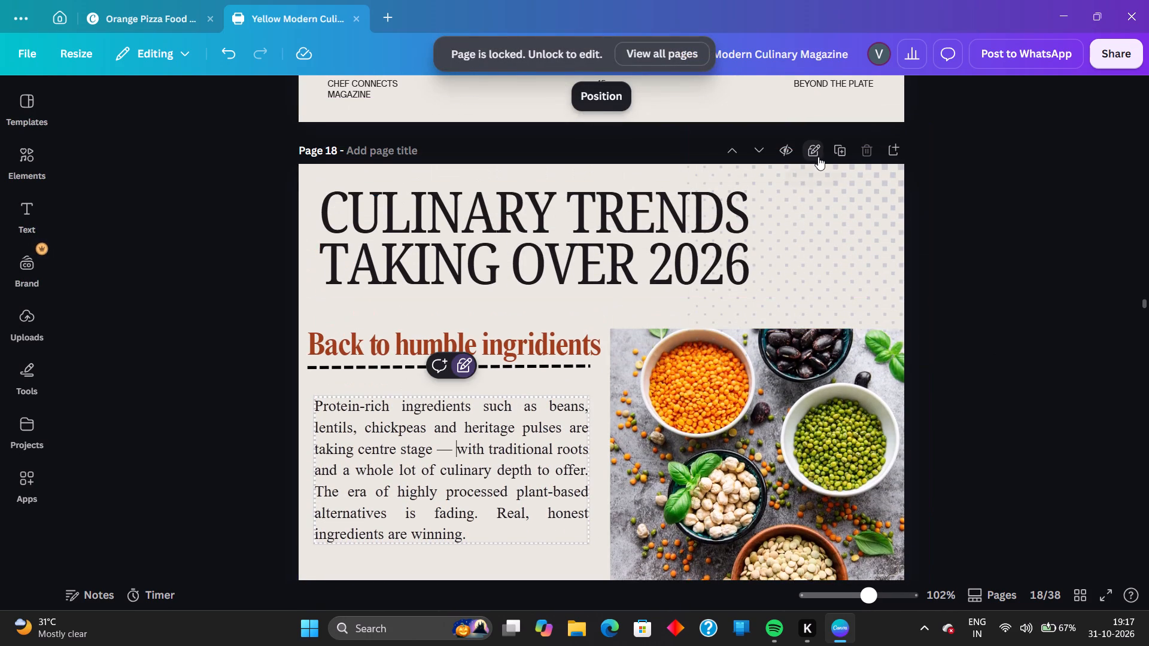
left_click(818, 157)
left_click(818, 157)
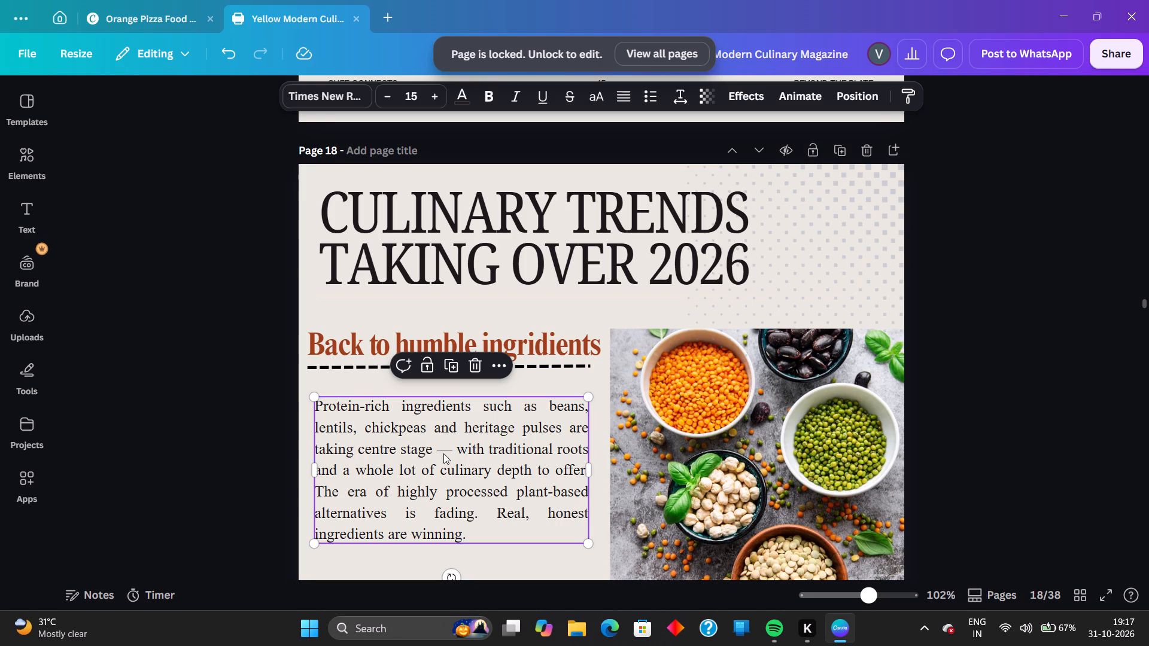
left_click(451, 449)
key("BackSpace")
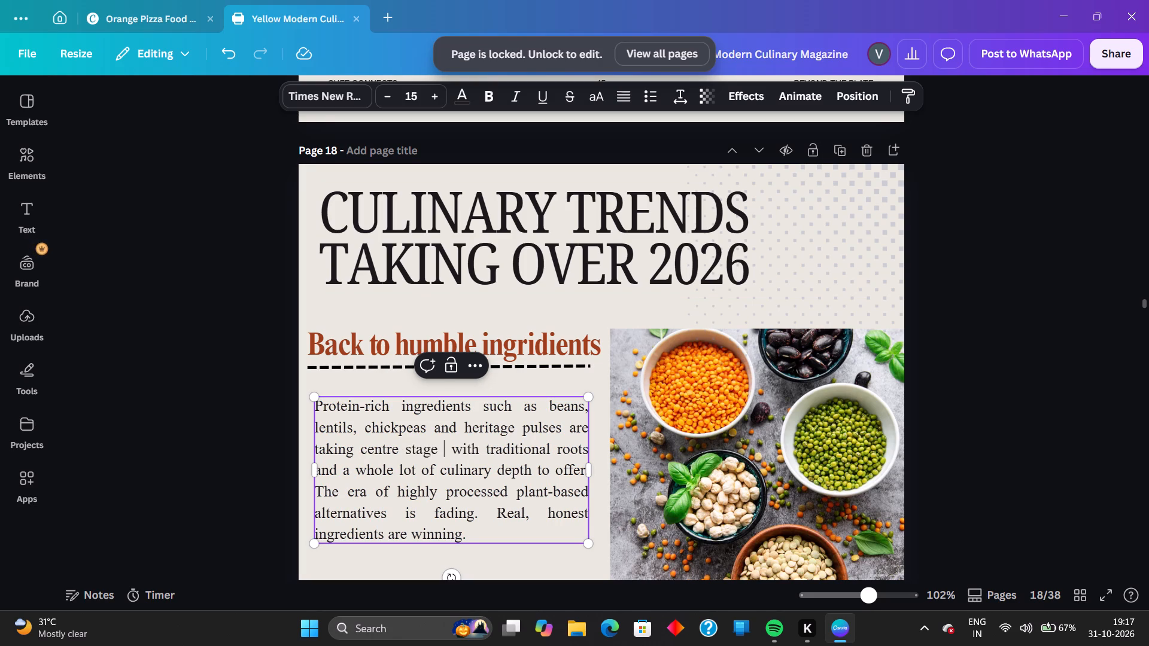
key("BackSpace")
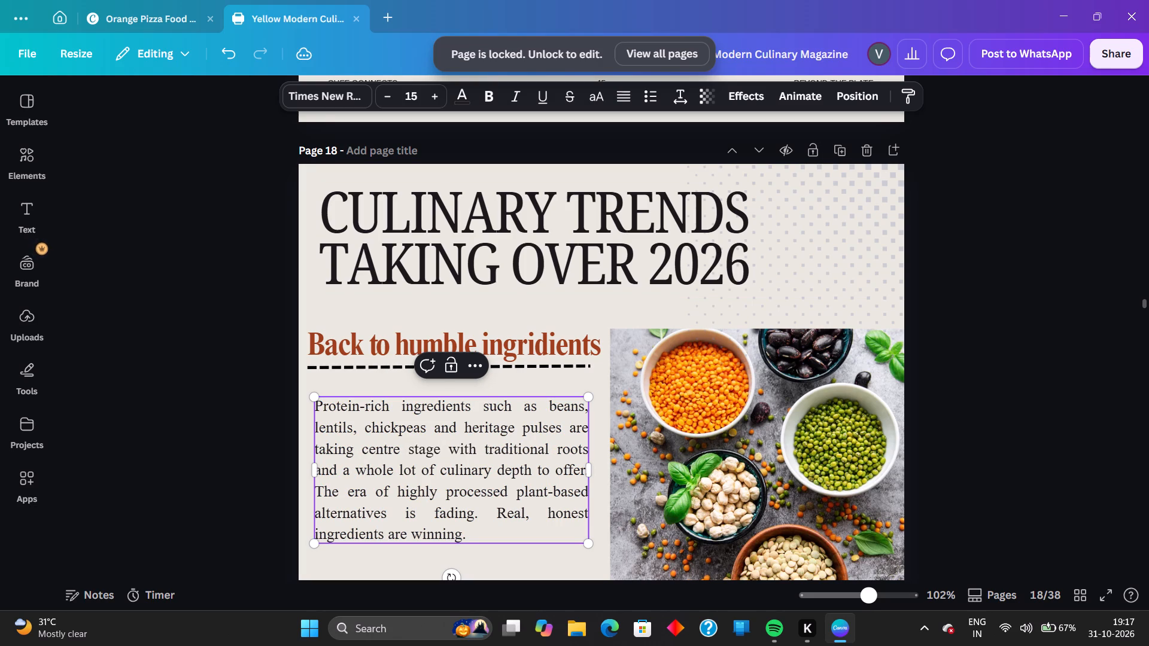
left_click(445, 447)
key("BackSpace")
key("space")
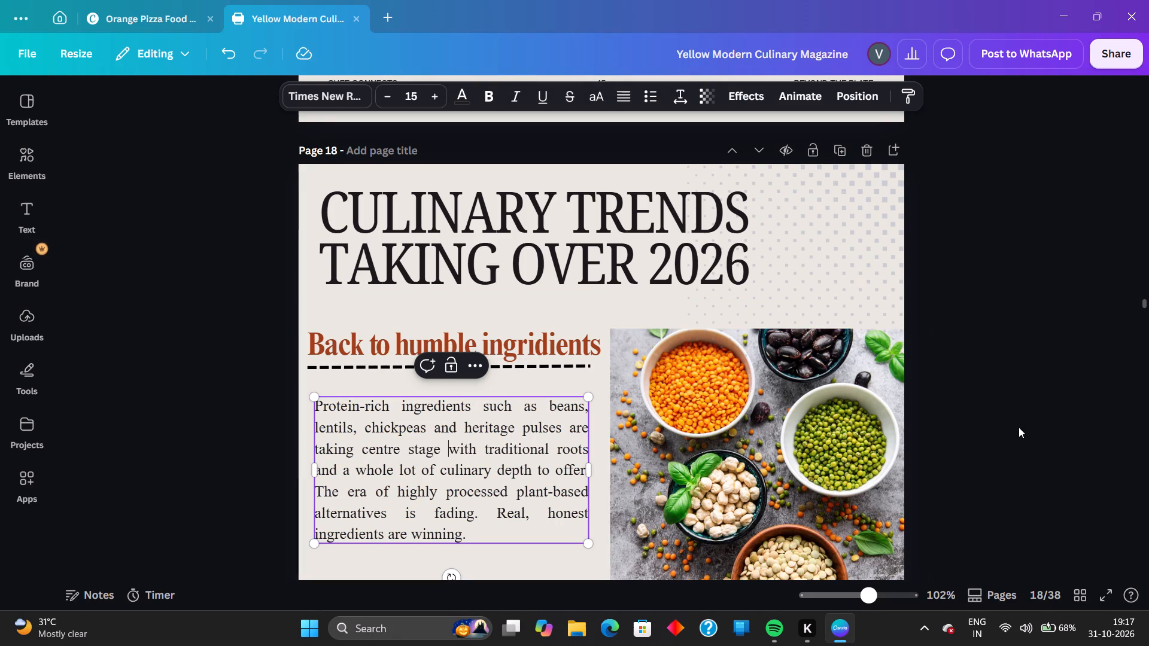
left_click(1014, 427)
Check the Intentional Dining section for stray dashes and lock page 18.
scroll(834, 399, "down", 6)
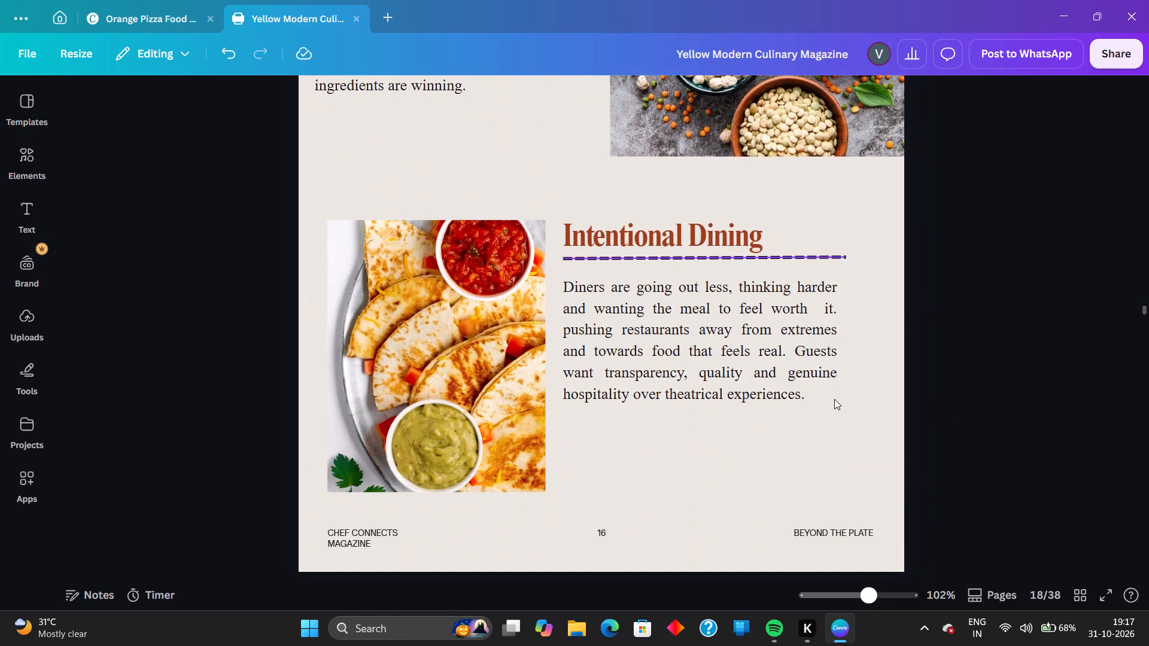
scroll(834, 399, "up", 9)
scroll(834, 399, "down", 4)
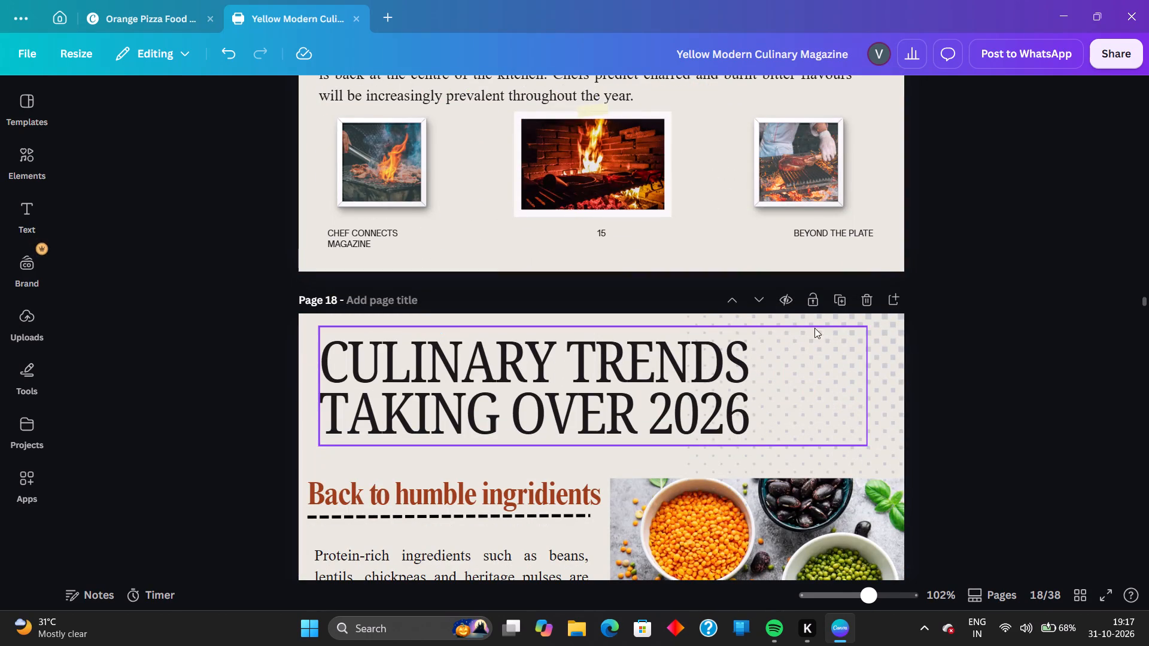
left_click(820, 300)
Recheck page 18 and review page 19's Fermentation and Preservation and Sustainability becomes Standard texts.
scroll(975, 309, "down", 8)
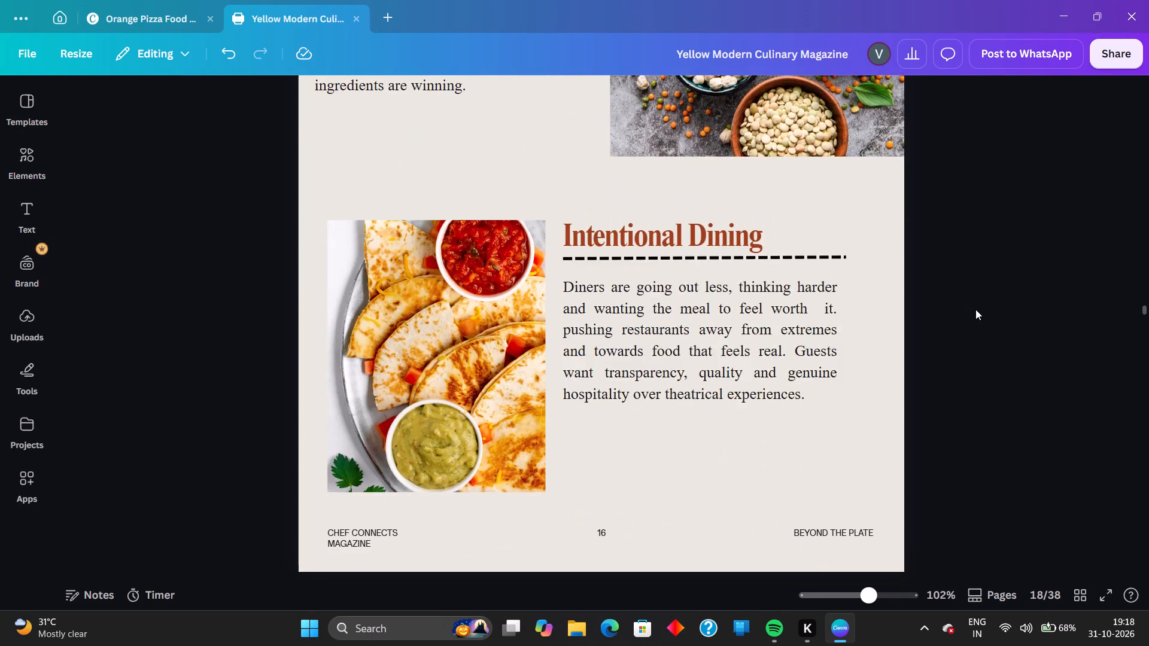
scroll(975, 309, "up", 2)
scroll(975, 309, "down", 3)
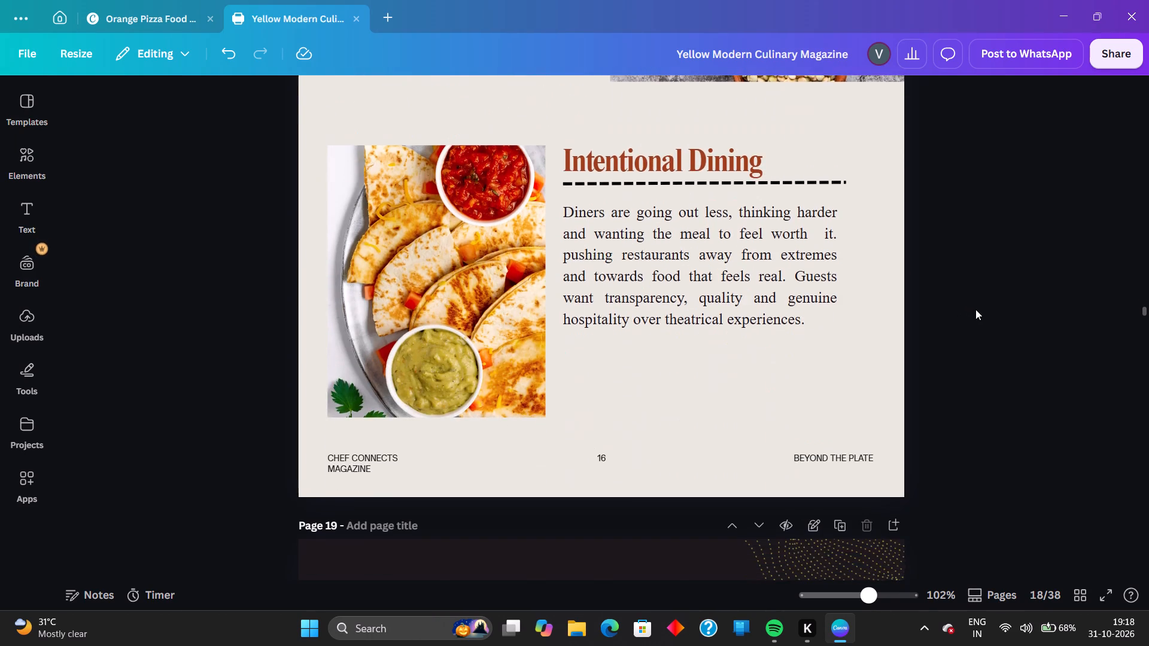
scroll(975, 309, "down", 11)
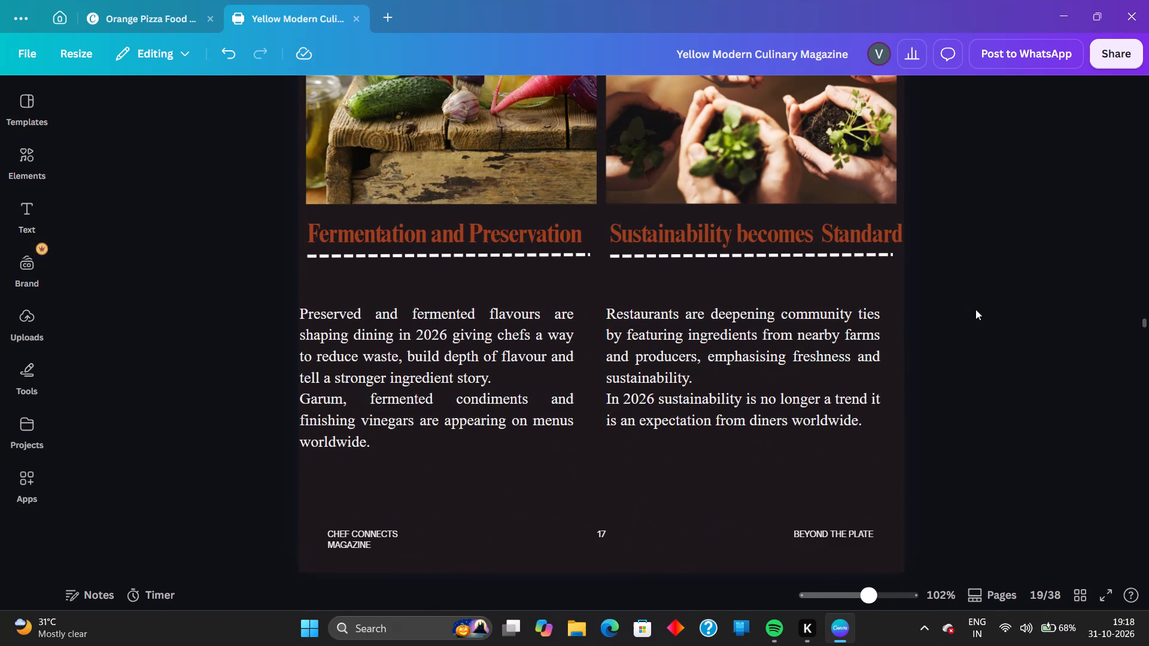
scroll(975, 309, "down", 3)
scroll(975, 309, "up", 8)
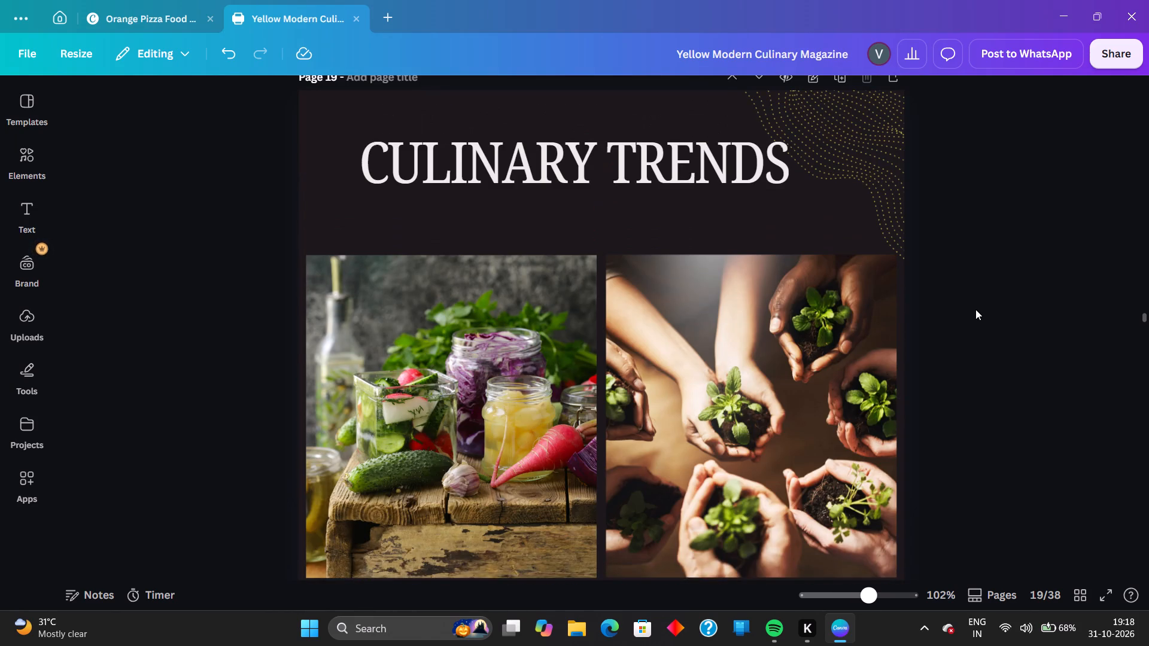
scroll(975, 309, "up", 2)
scroll(975, 309, "down", 5)
scroll(975, 309, "up", 15)
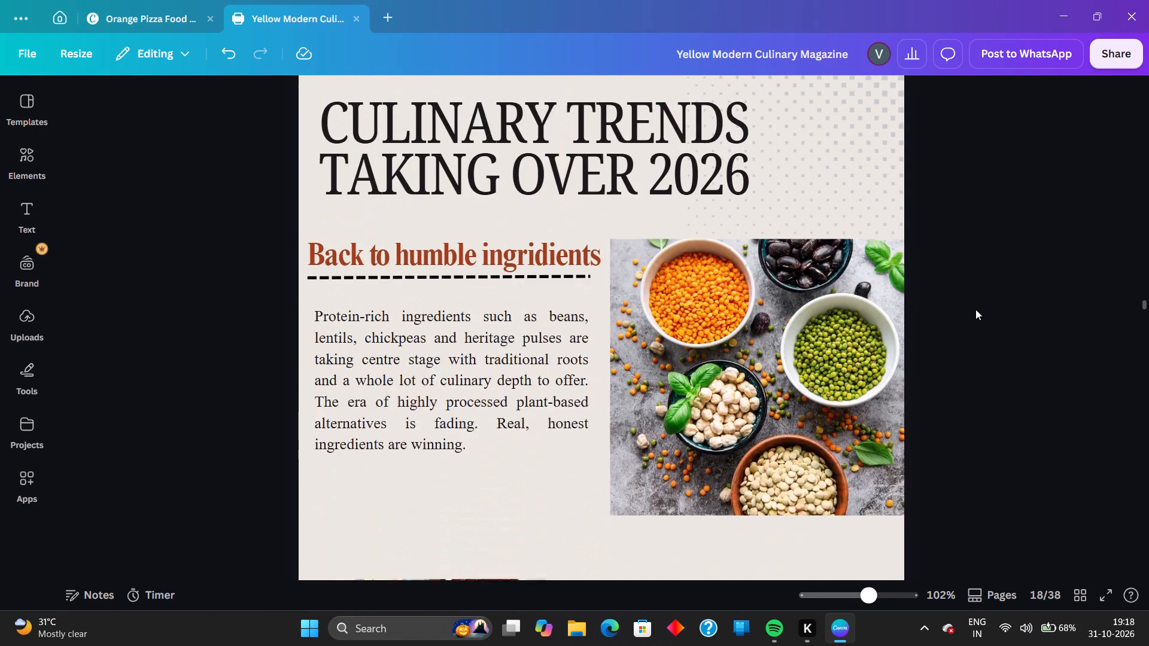
scroll(975, 309, "up", 2)
scroll(975, 309, "down", 20)
scroll(975, 309, "down", 2)
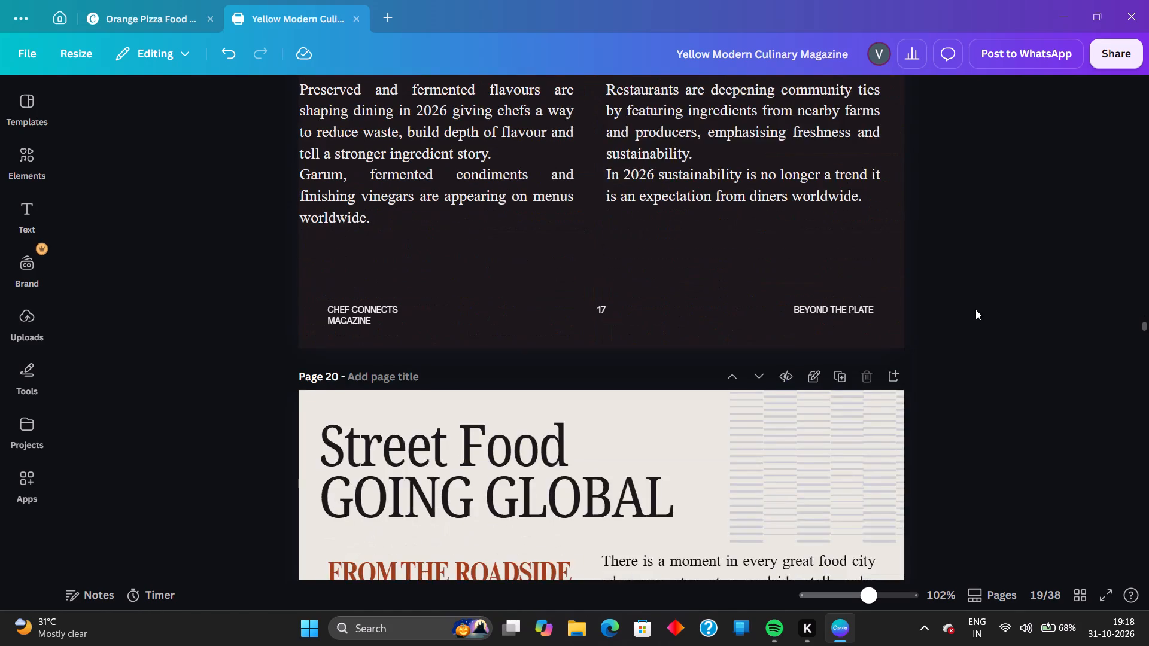
Review the Street Food Going Global text on pages 20 and 21, including Where it all Begins and Street Food Goes Courture.
scroll(975, 309, "down", 4)
scroll(975, 309, "up", 2)
scroll(975, 309, "down", 3)
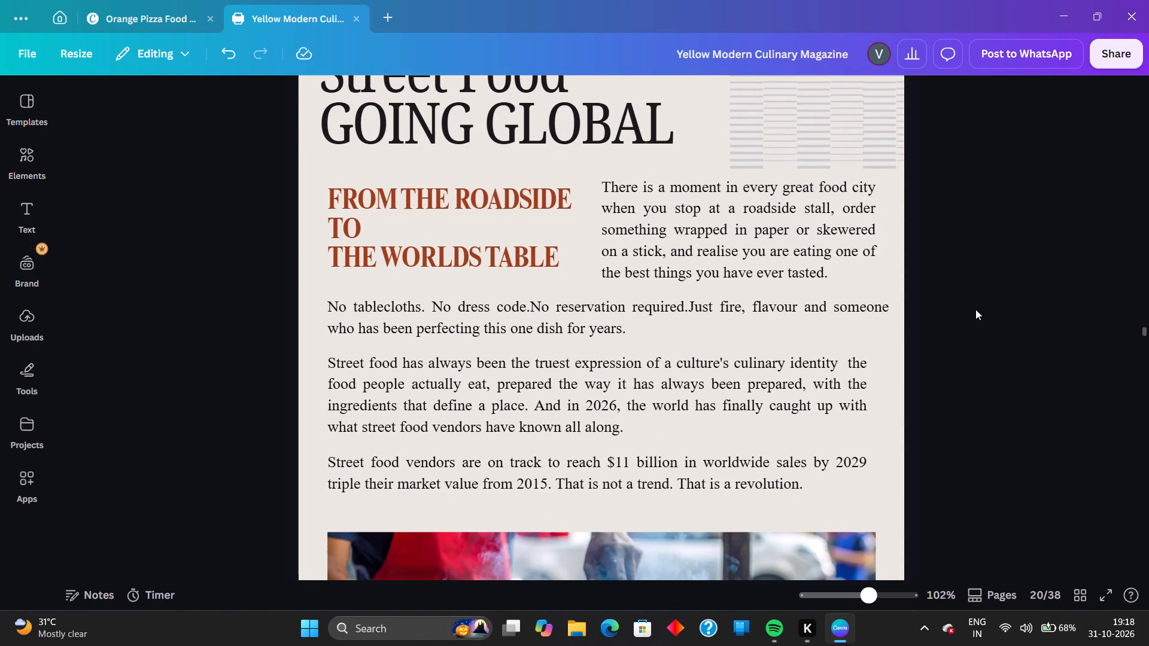
scroll(975, 309, "down", 2)
scroll(975, 309, "up", 1)
scroll(975, 309, "down", 7)
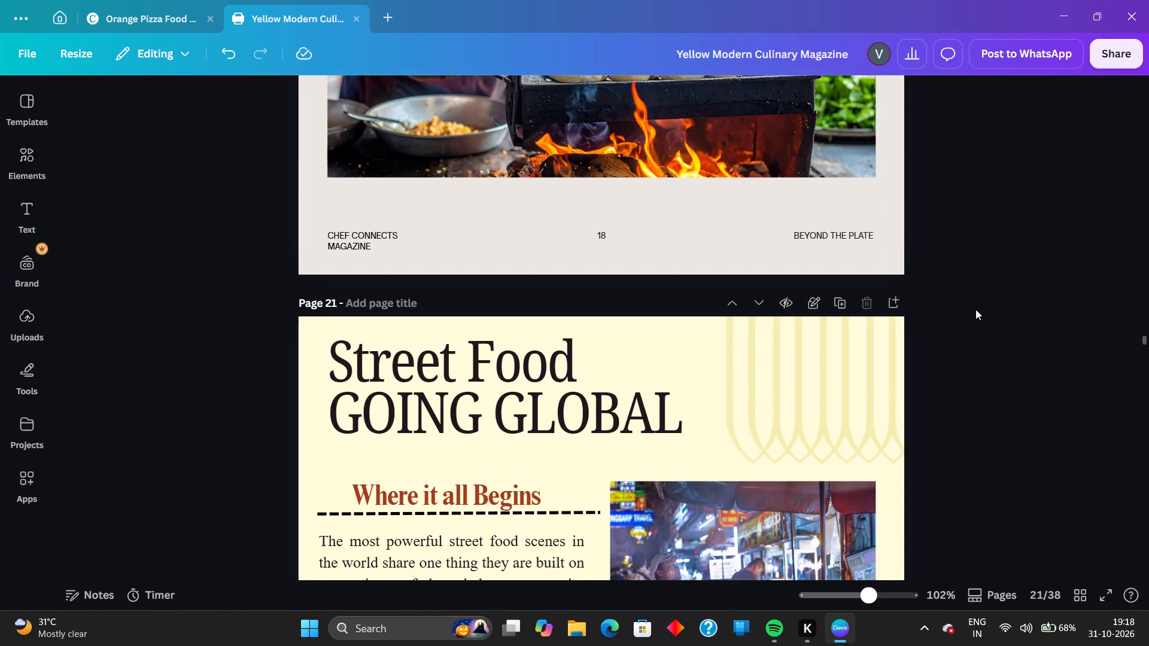
scroll(975, 309, "down", 4)
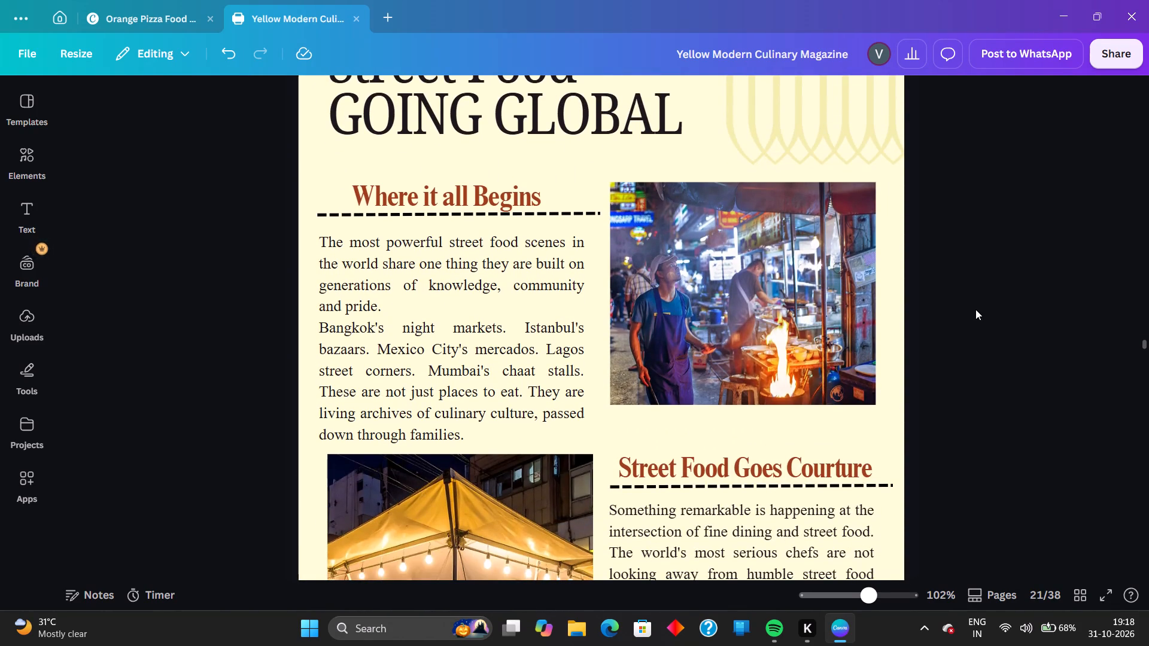
scroll(975, 309, "up", 3)
scroll(975, 309, "down", 7)
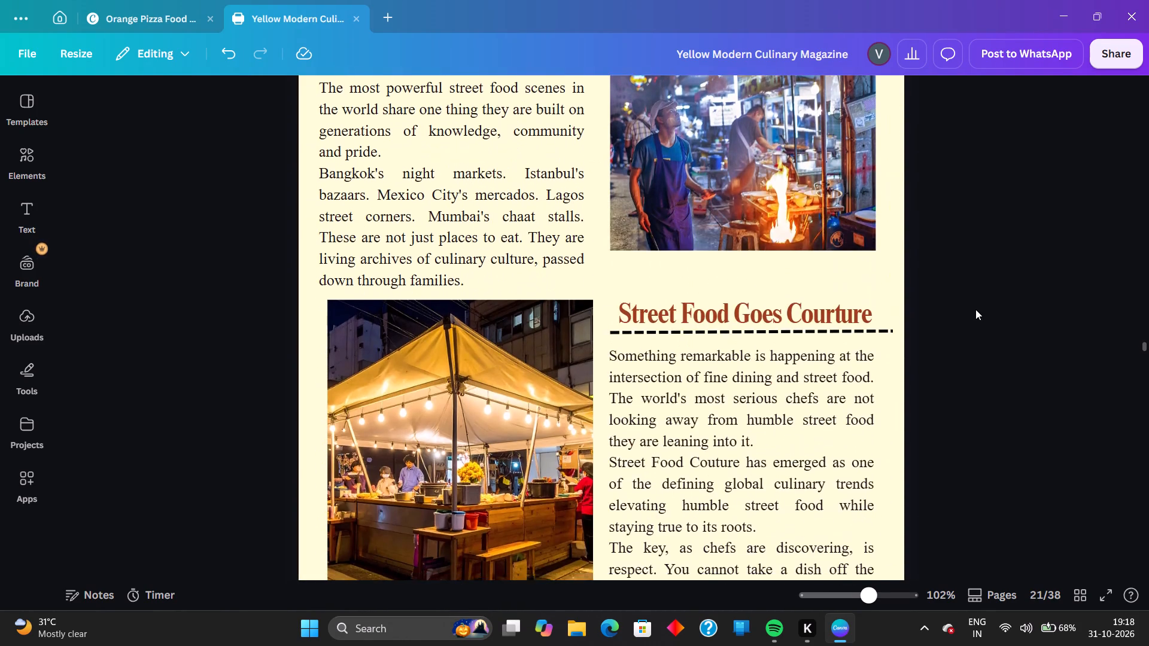
Review the rest of the Street Food Going Global article on pages 22 and 23, through What This Means for Chefs.
scroll(975, 309, "down", 12)
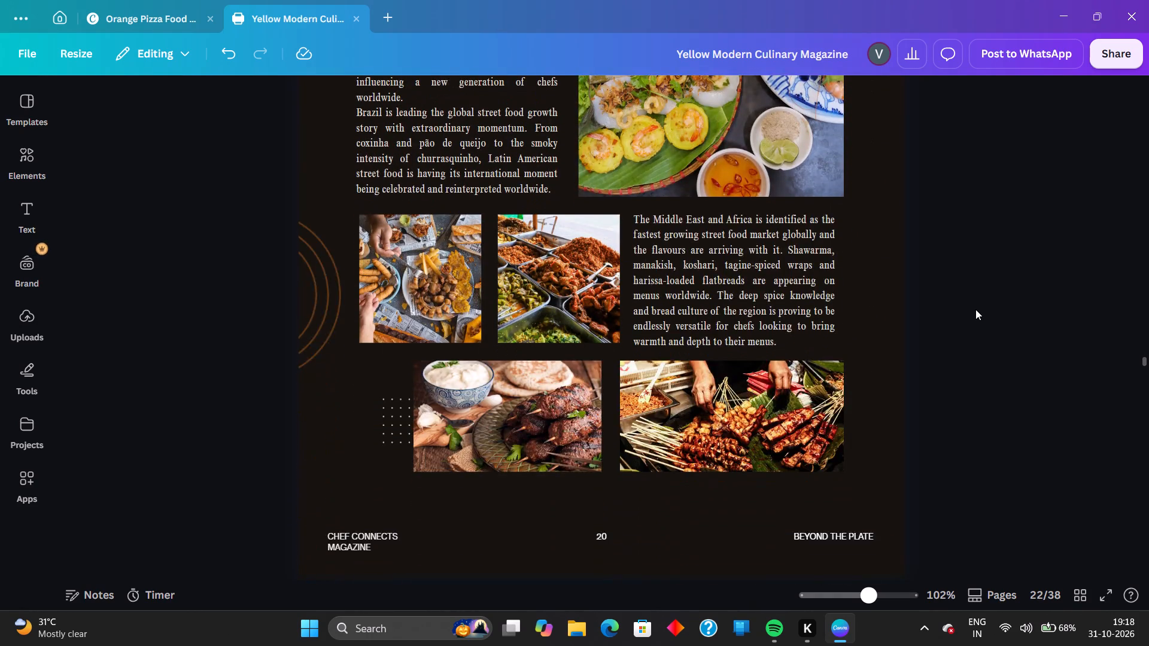
scroll(975, 309, "up", 3)
scroll(975, 309, "down", 2)
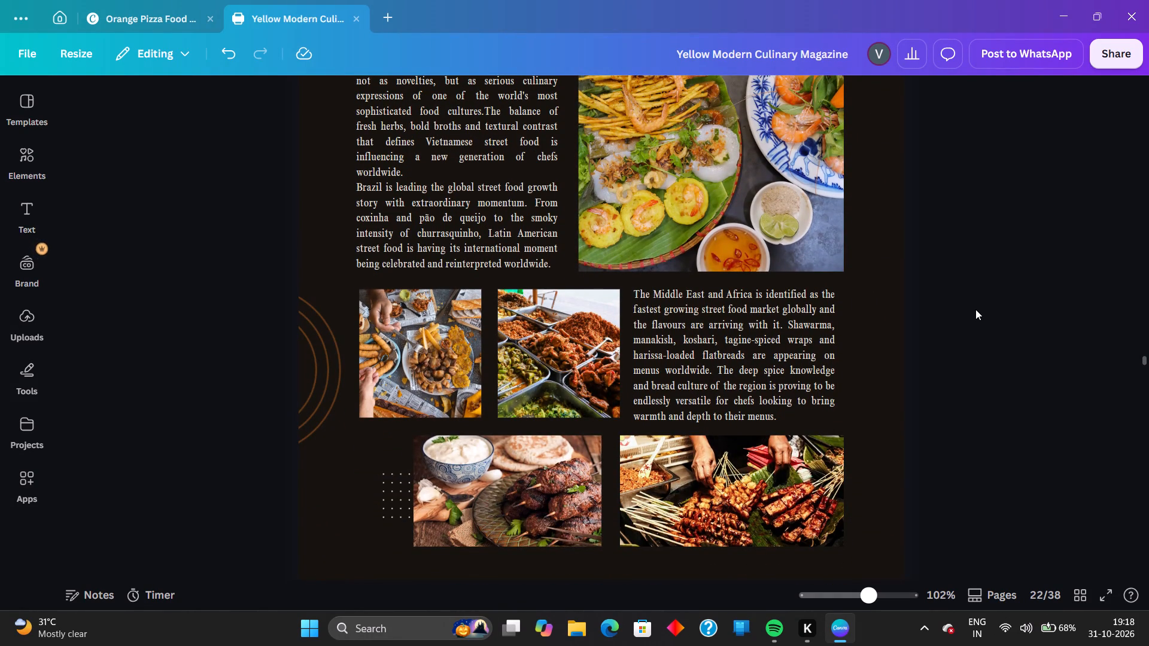
scroll(975, 309, "down", 7)
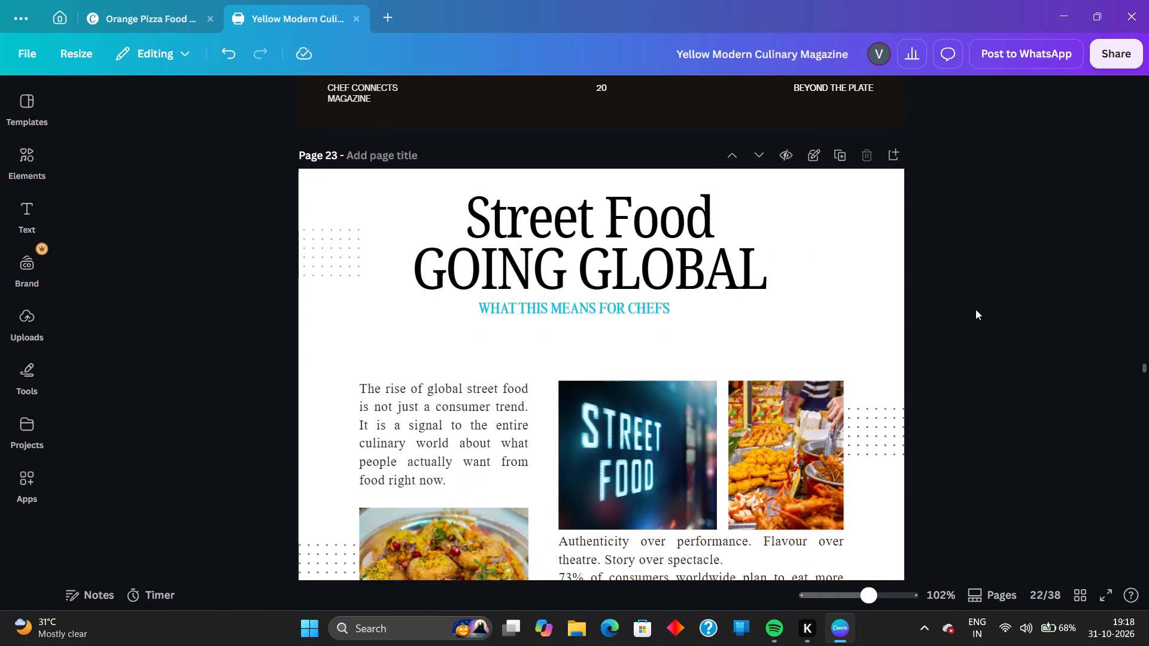
scroll(975, 309, "down", 8)
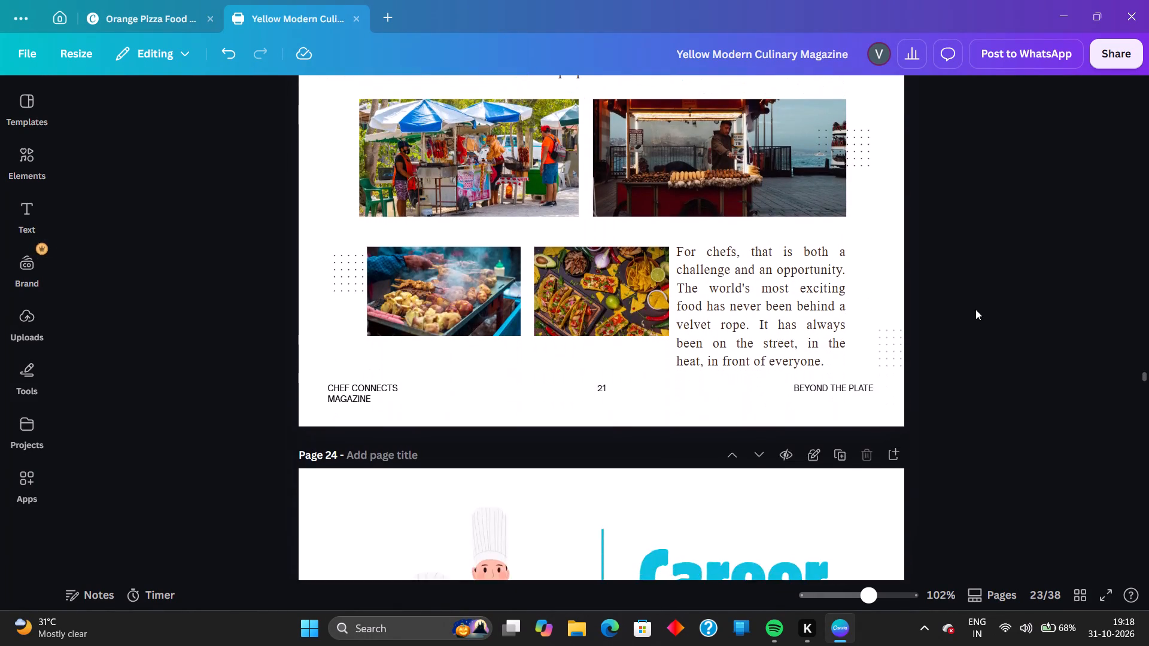
Review the career article for young chefs on pages 24 and 25, including Choose Your Kitchen and Consistency Is The Real Skill.
scroll(975, 309, "down", 11)
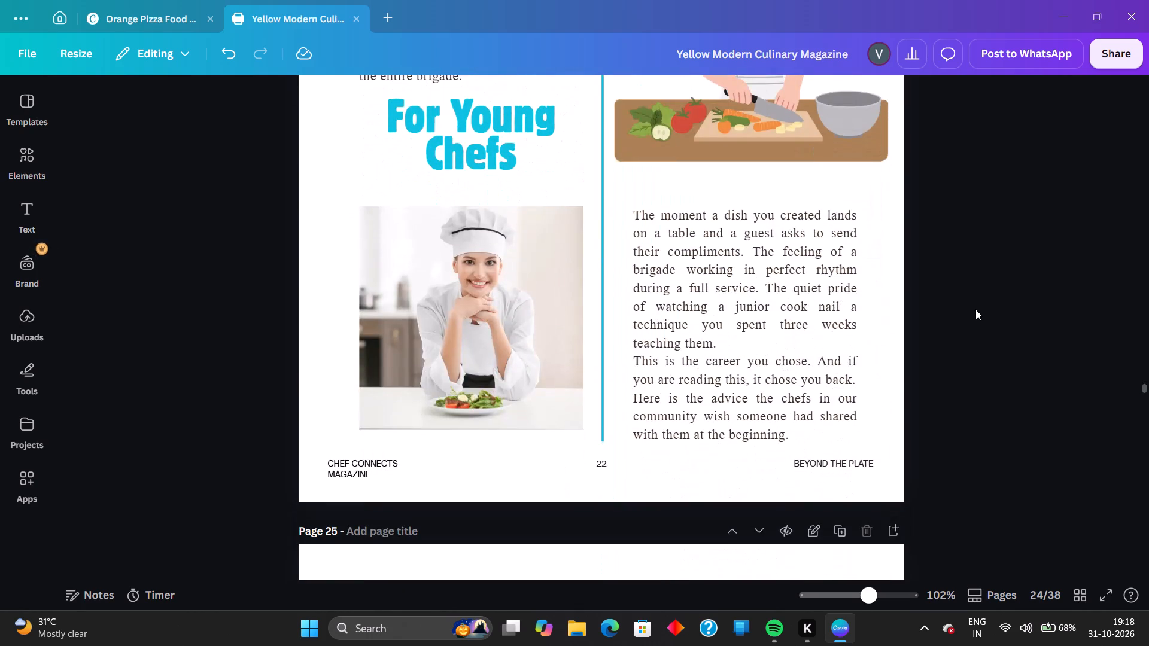
scroll(975, 309, "down", 13)
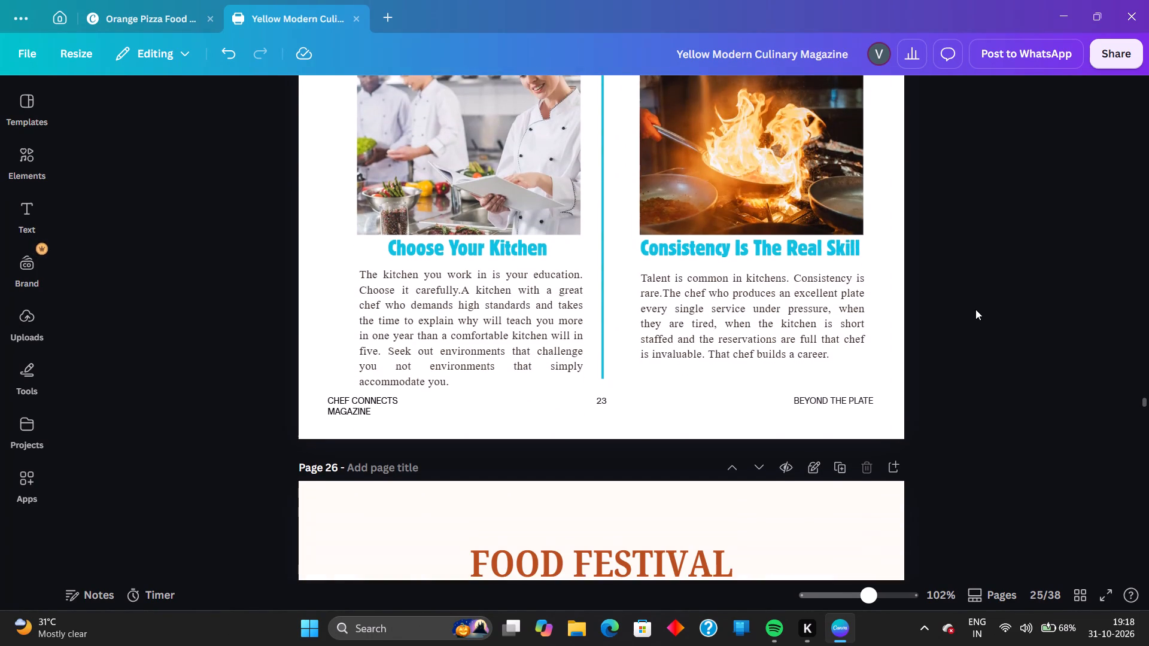
Review the Food Festival Highlights 2026 pages 26 and 27, including the four individual festival descriptions.
scroll(975, 309, "down", 5)
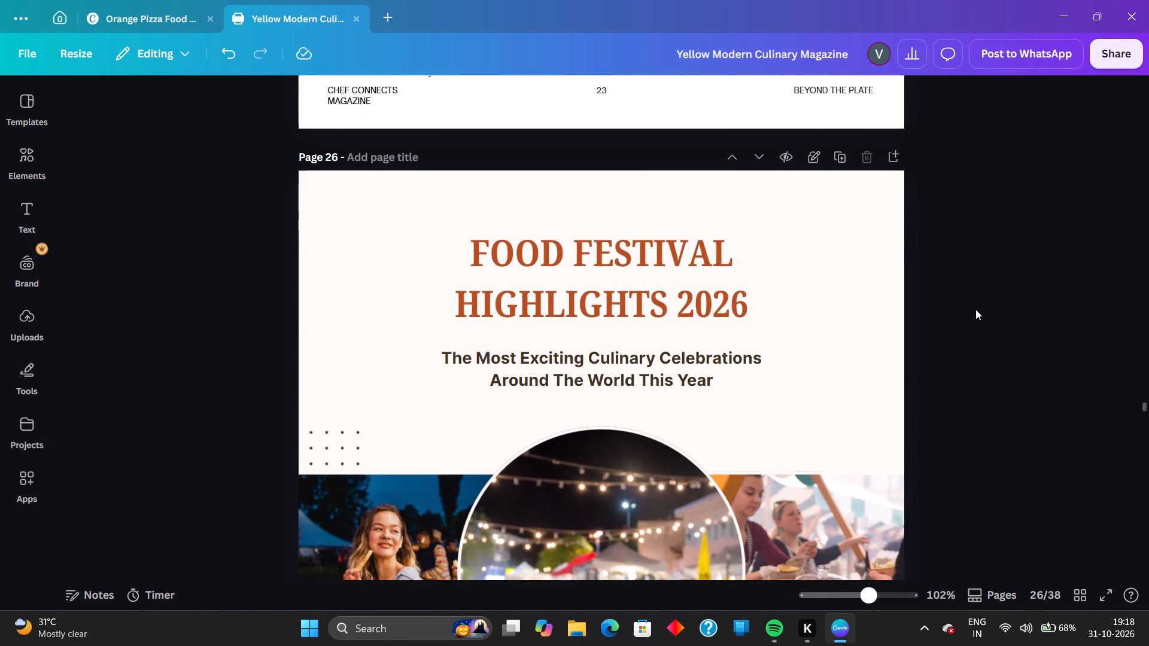
scroll(975, 309, "down", 2)
scroll(975, 309, "up", 2)
scroll(975, 309, "down", 2)
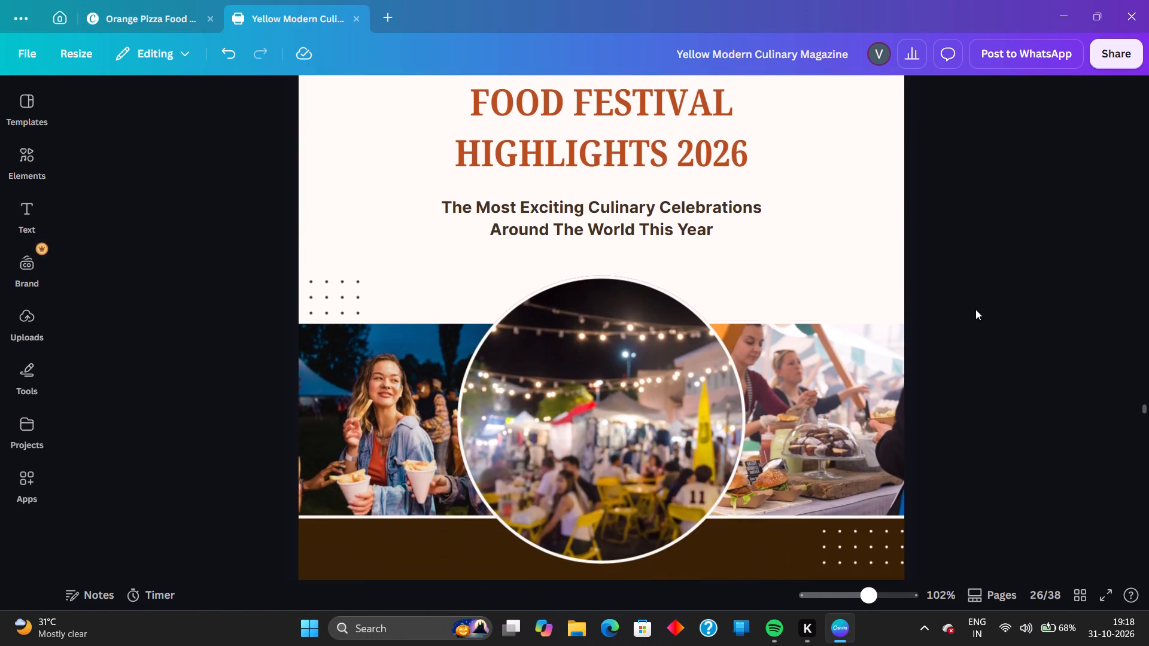
scroll(975, 309, "down", 8)
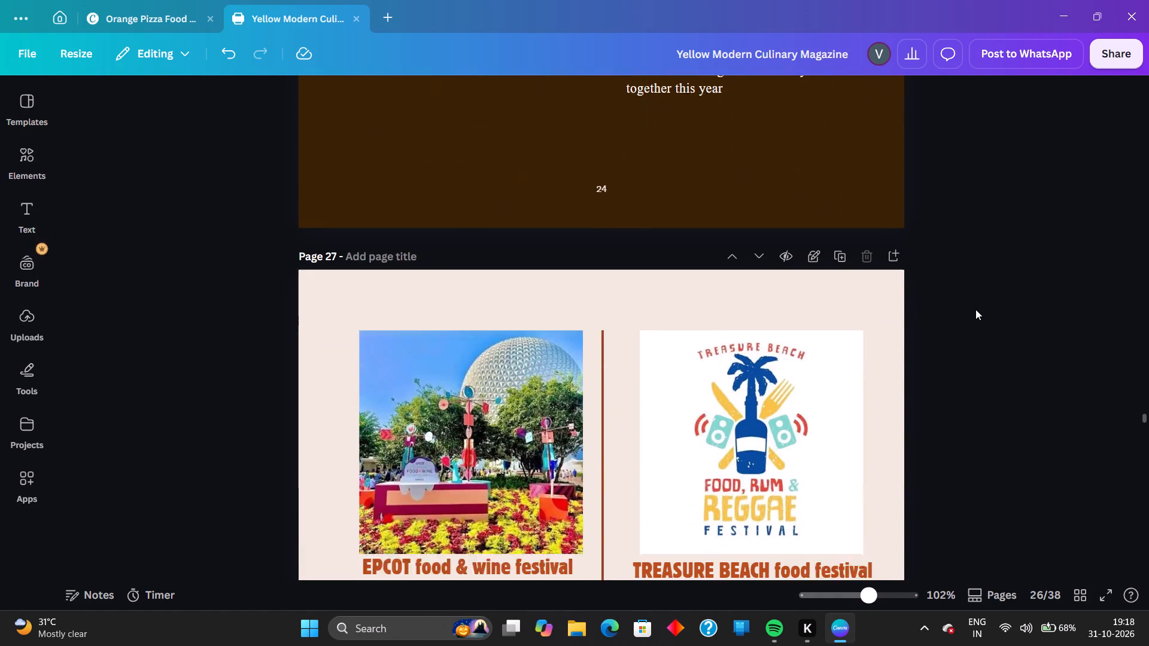
scroll(975, 309, "down", 7)
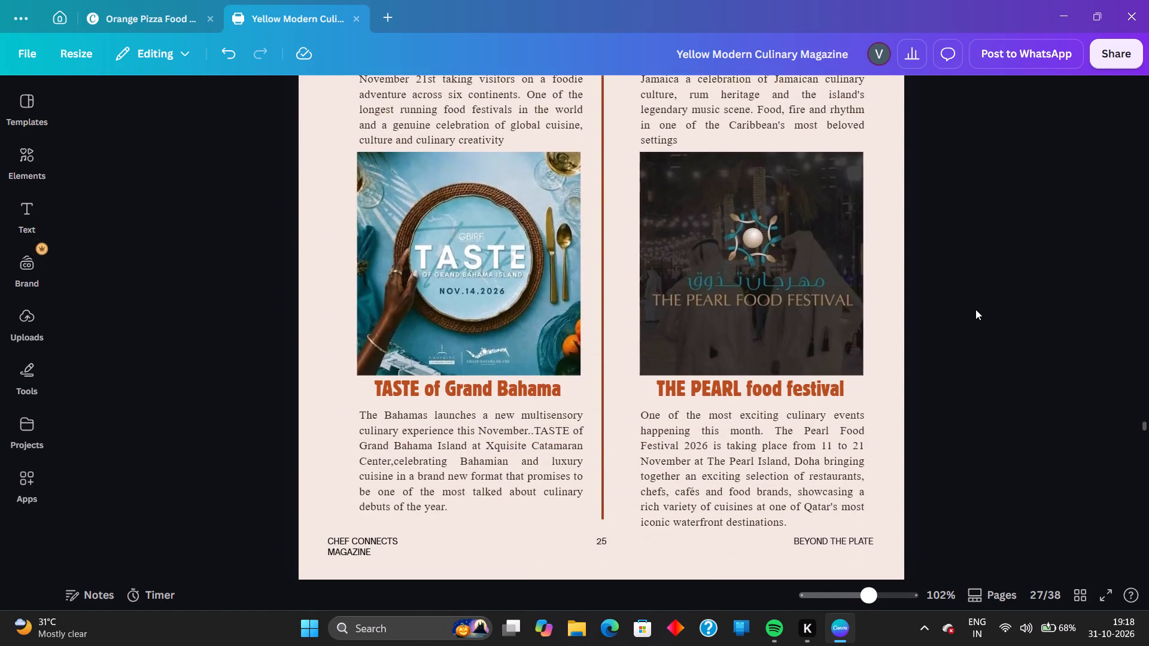
Examine page 28, About Chef Connects, including What We Believe, glance at page 29, and return to the top of page 28.
scroll(975, 309, "down", 9)
scroll(975, 309, "up", 1)
scroll(975, 309, "down", 6)
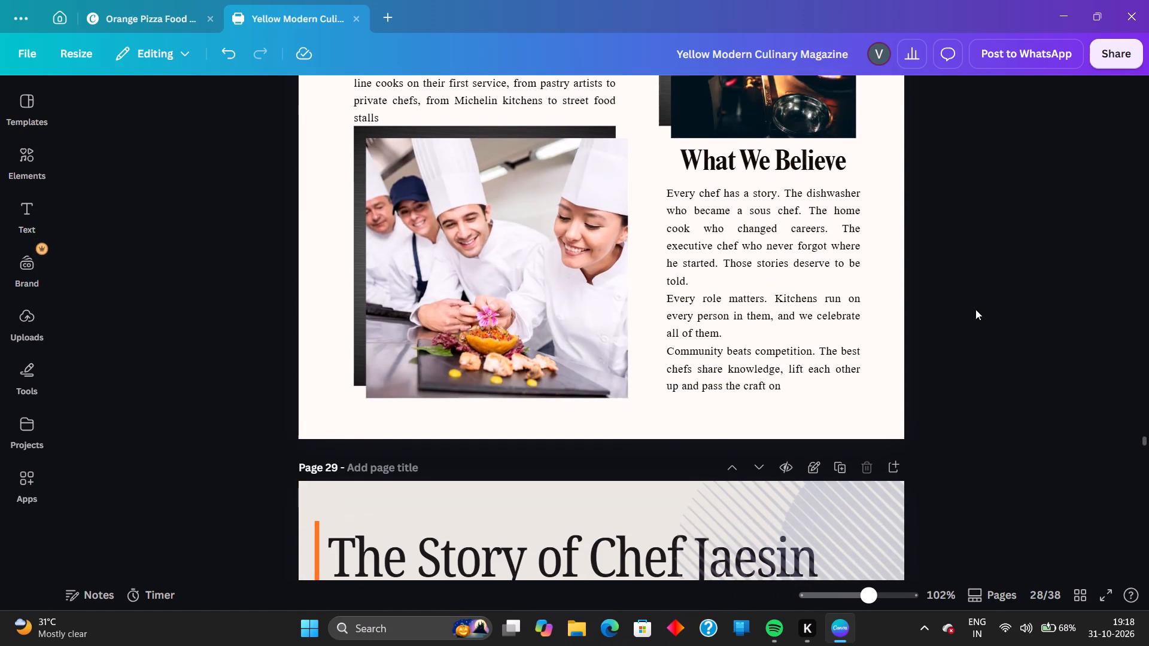
scroll(975, 309, "down", 8)
scroll(975, 309, "up", 10)
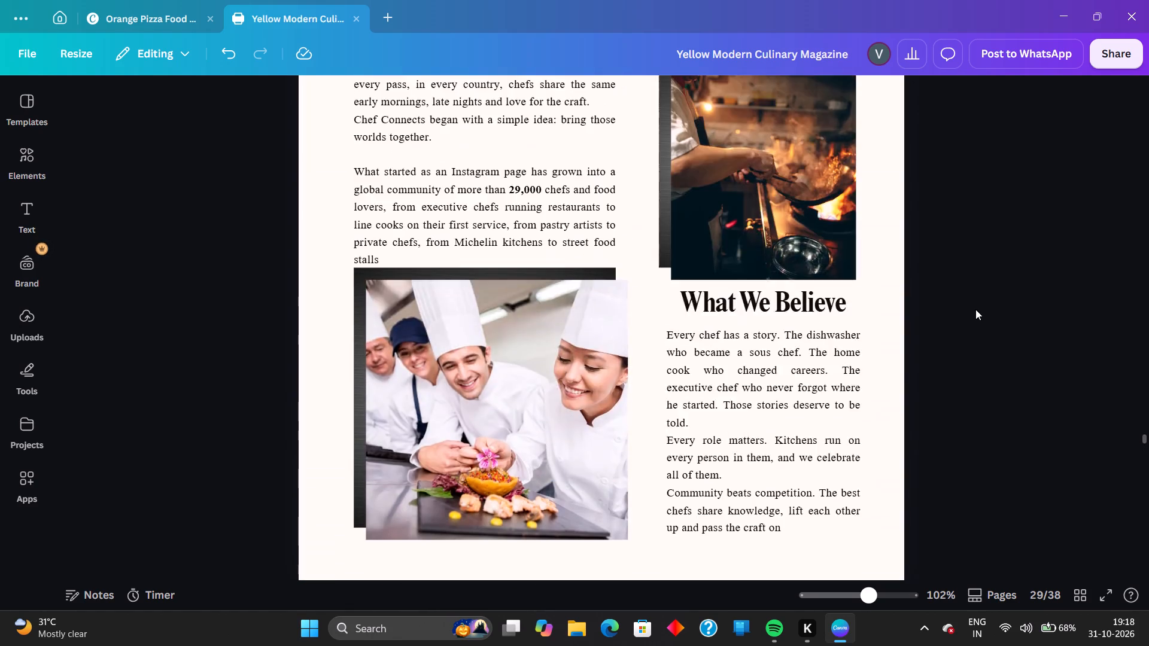
scroll(975, 309, "up", 11)
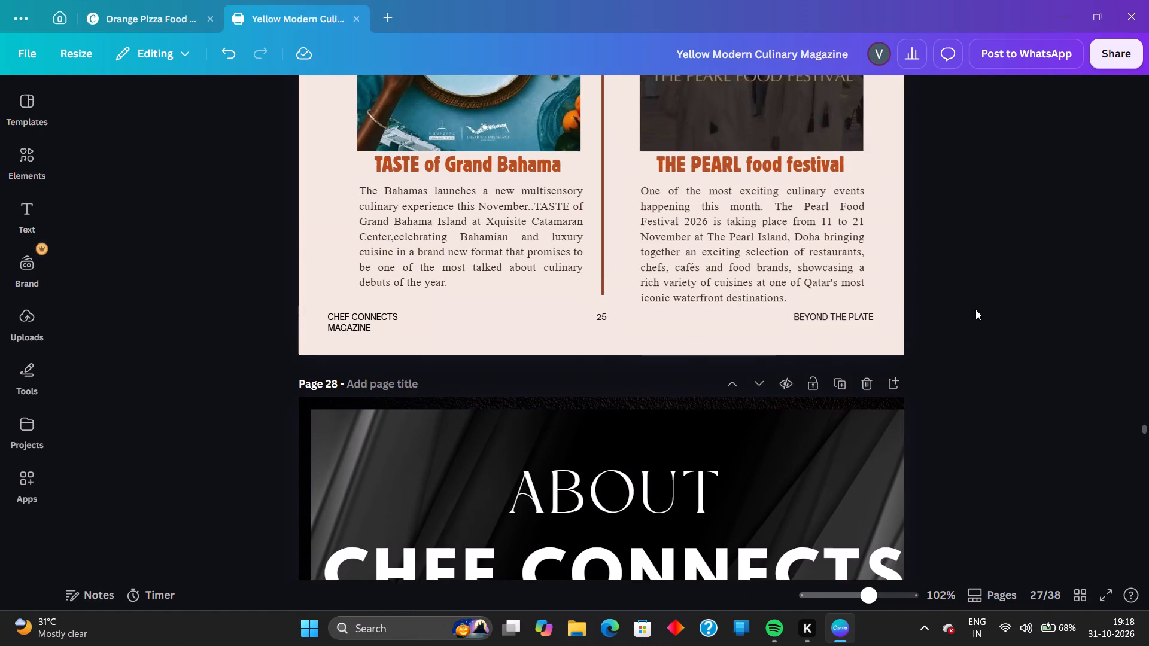
Examine the About Chef Connects page 28 again, including What We Believe, with a glance at page 29, down to a full-page view.
scroll(975, 309, "down", 9)
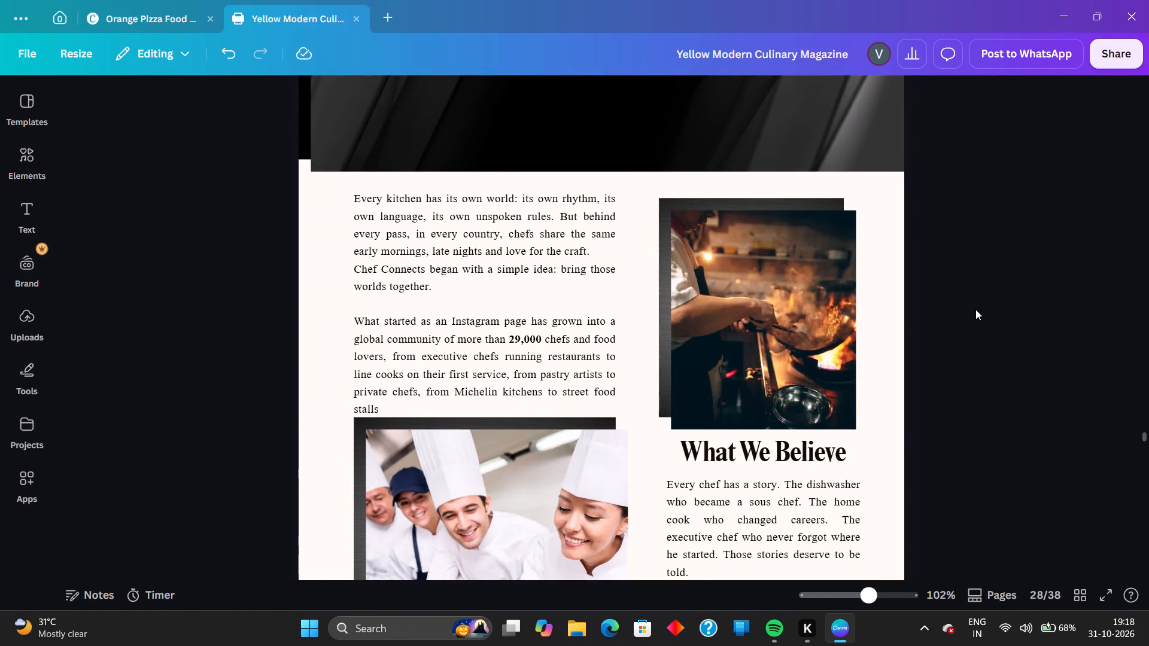
scroll(975, 309, "down", 13)
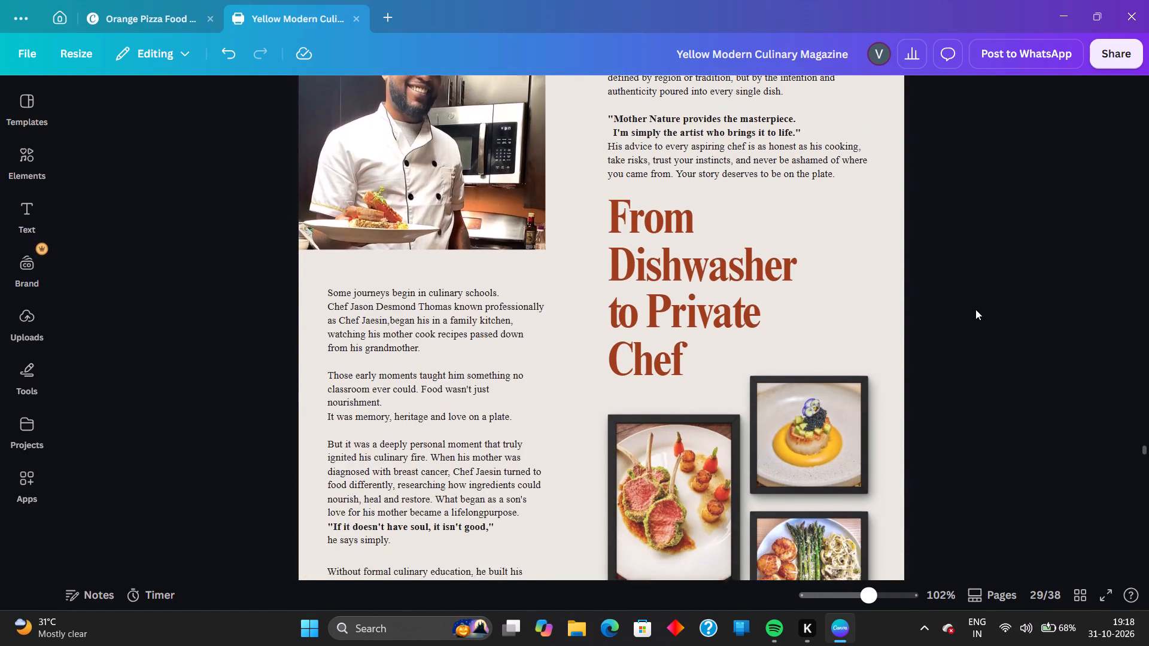
scroll(975, 309, "up", 13)
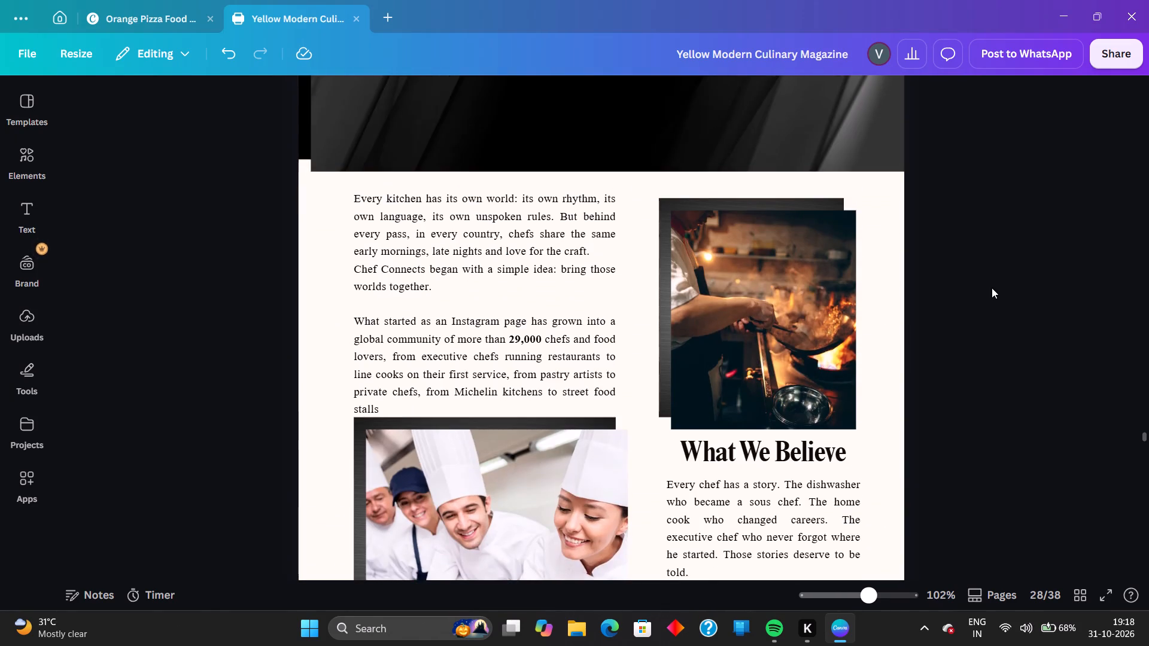
scroll(992, 288, "down", 1)
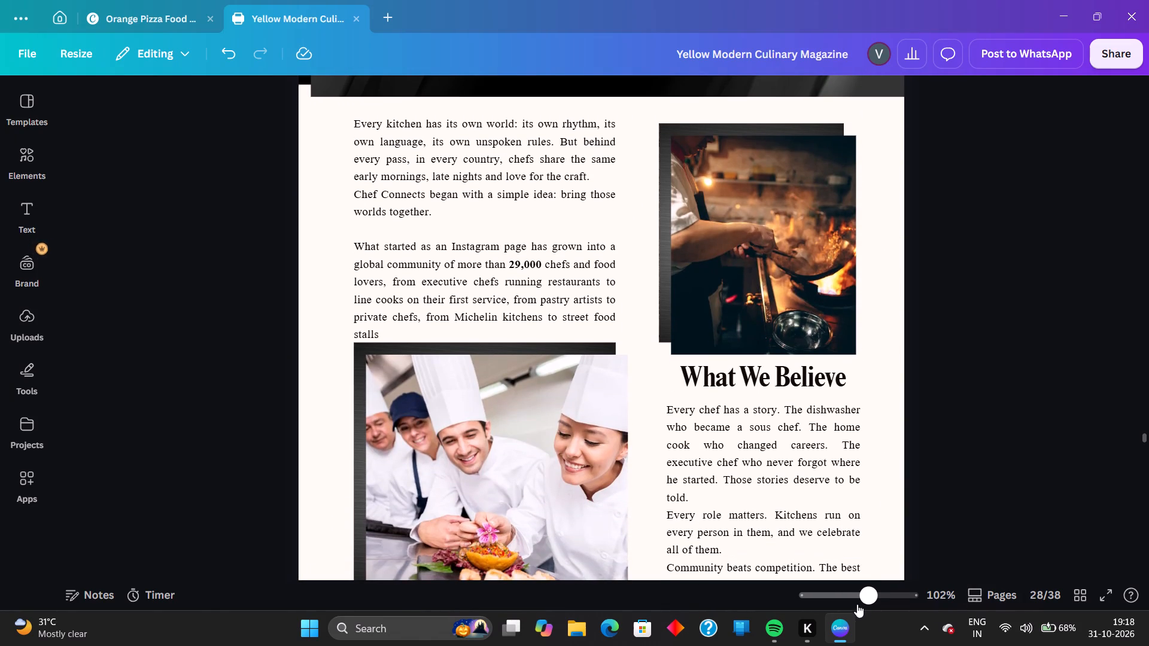
left_click_drag(862, 594, 853, 598)
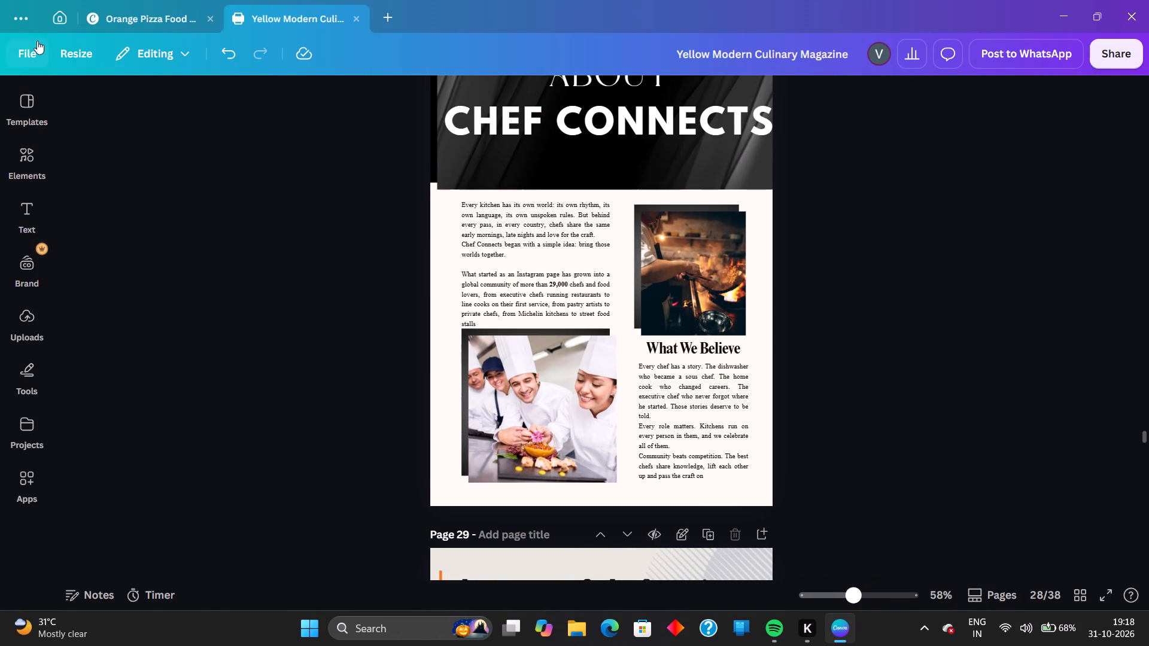
Go to the home page and switch its search to Templates.
left_click(70, 11)
left_click(495, 203)
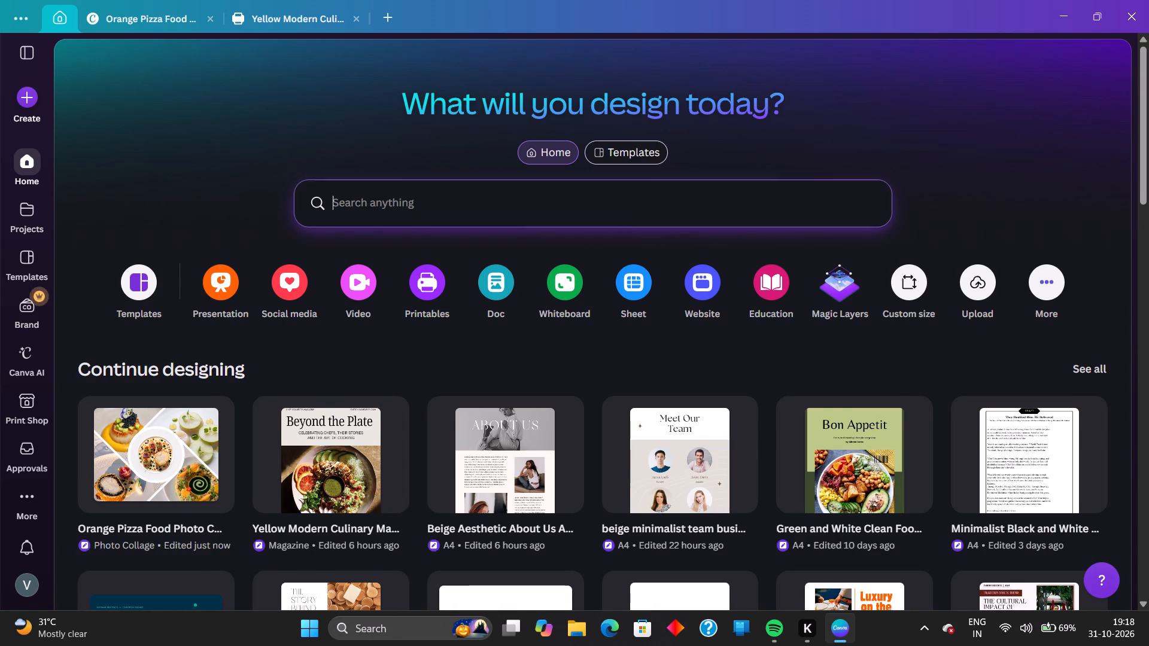
left_click(641, 151)
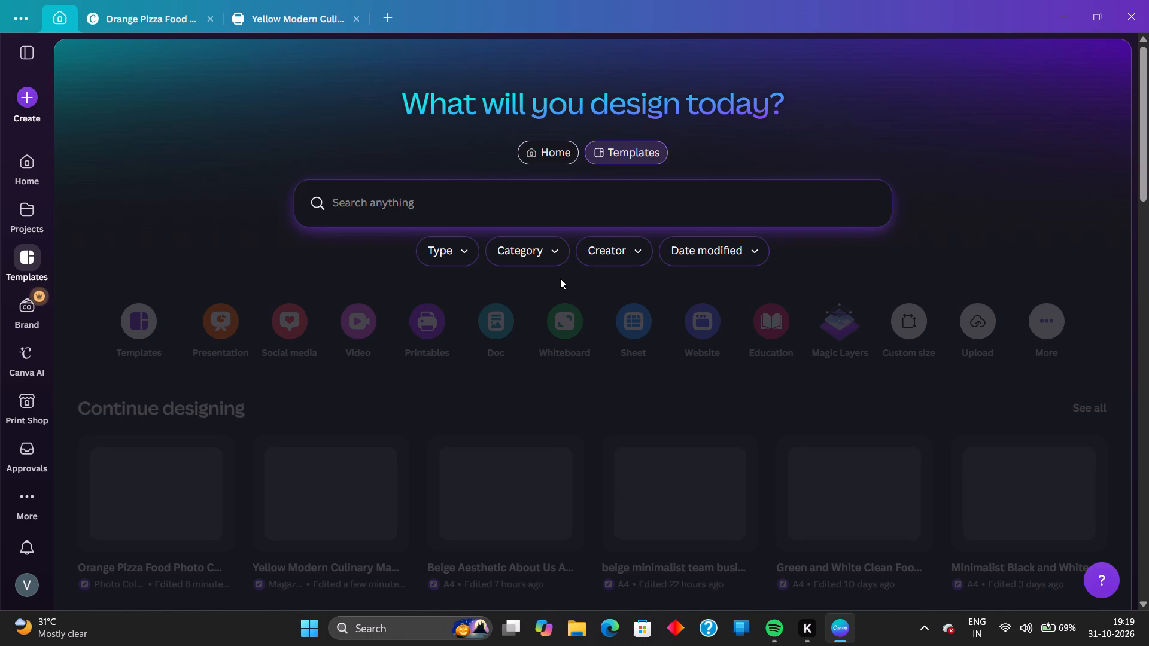
scroll(733, 355, "down", 3)
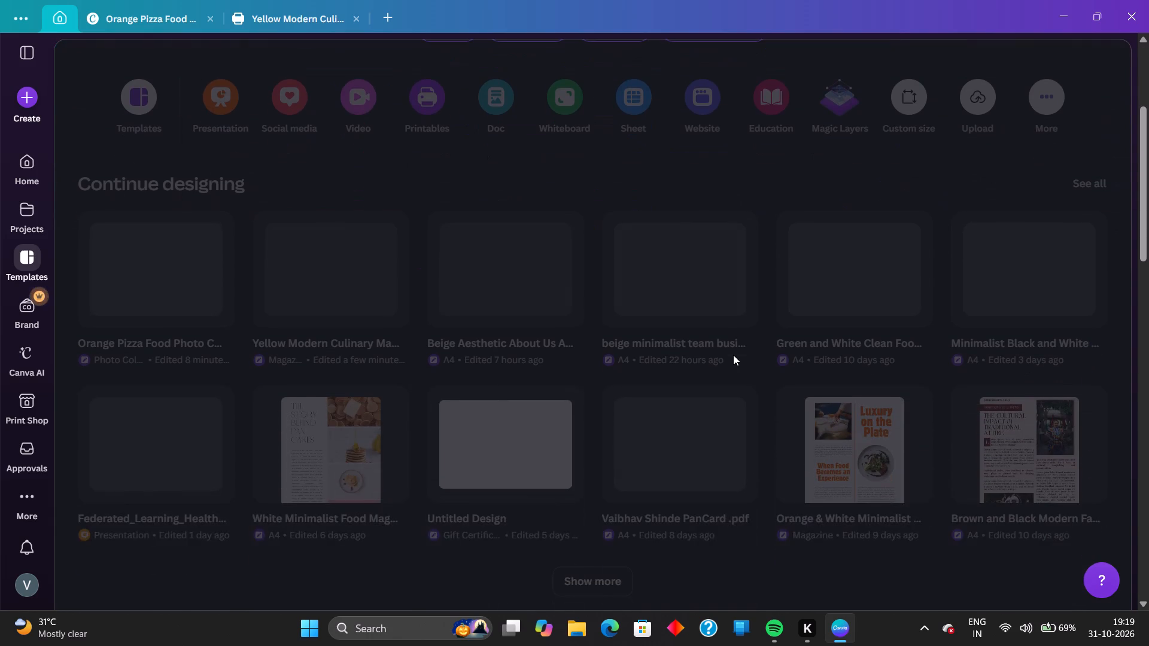
scroll(646, 273, "up", 4)
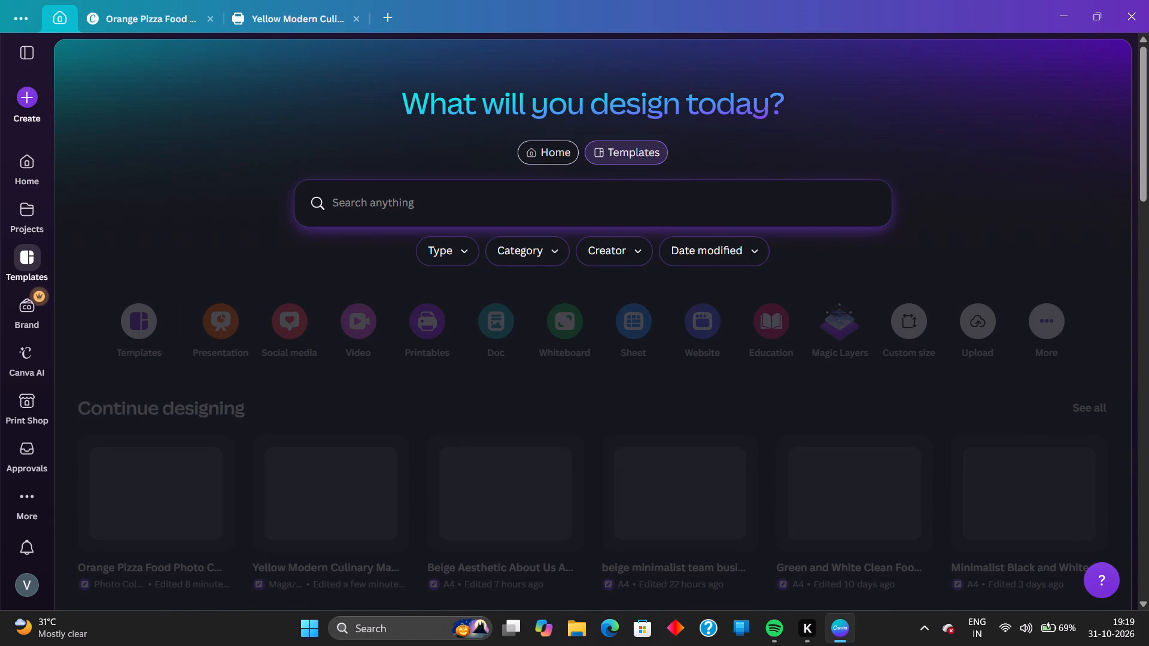
left_click(634, 205)
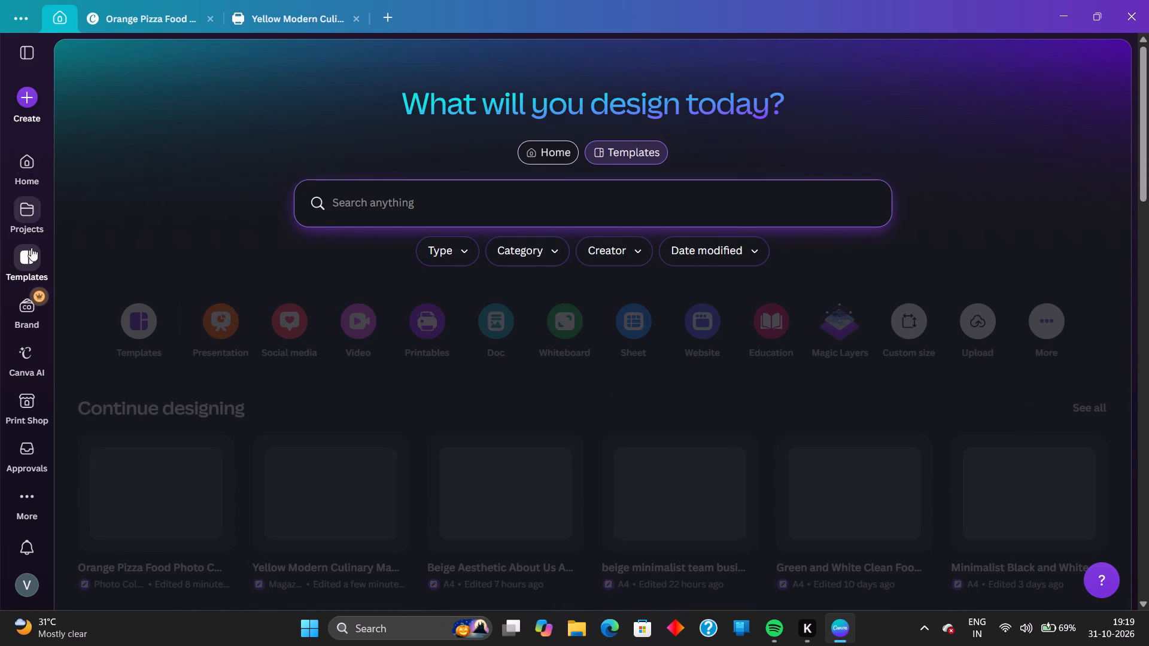
left_click(28, 268)
left_click(25, 260)
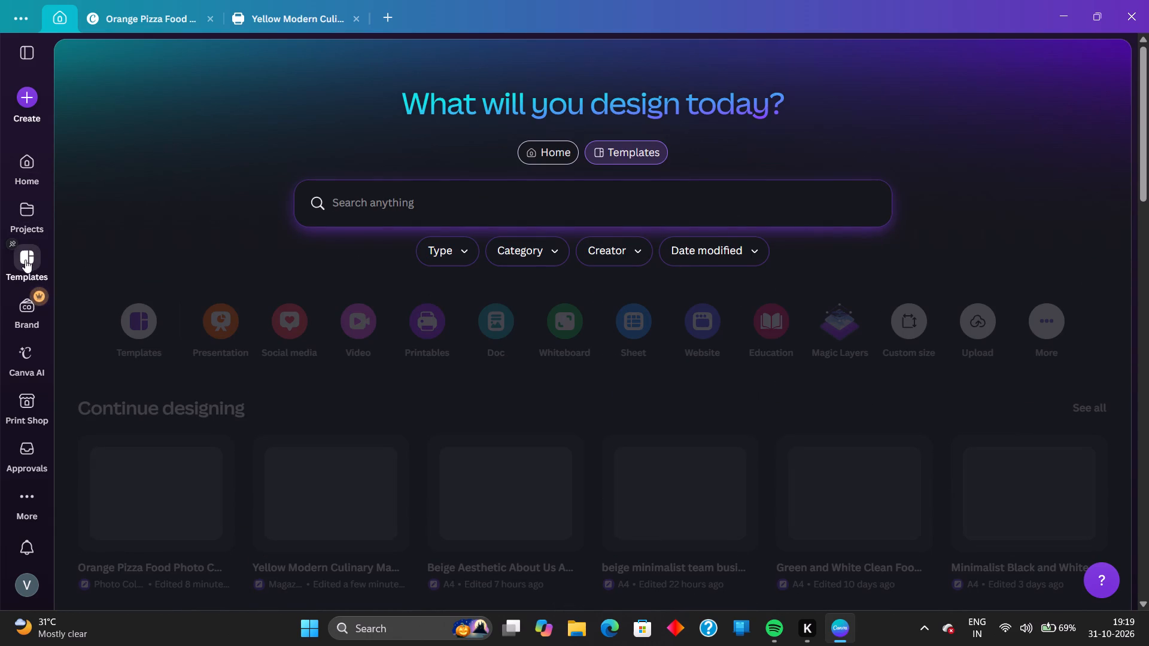
double_click(25, 260)
left_click(29, 210)
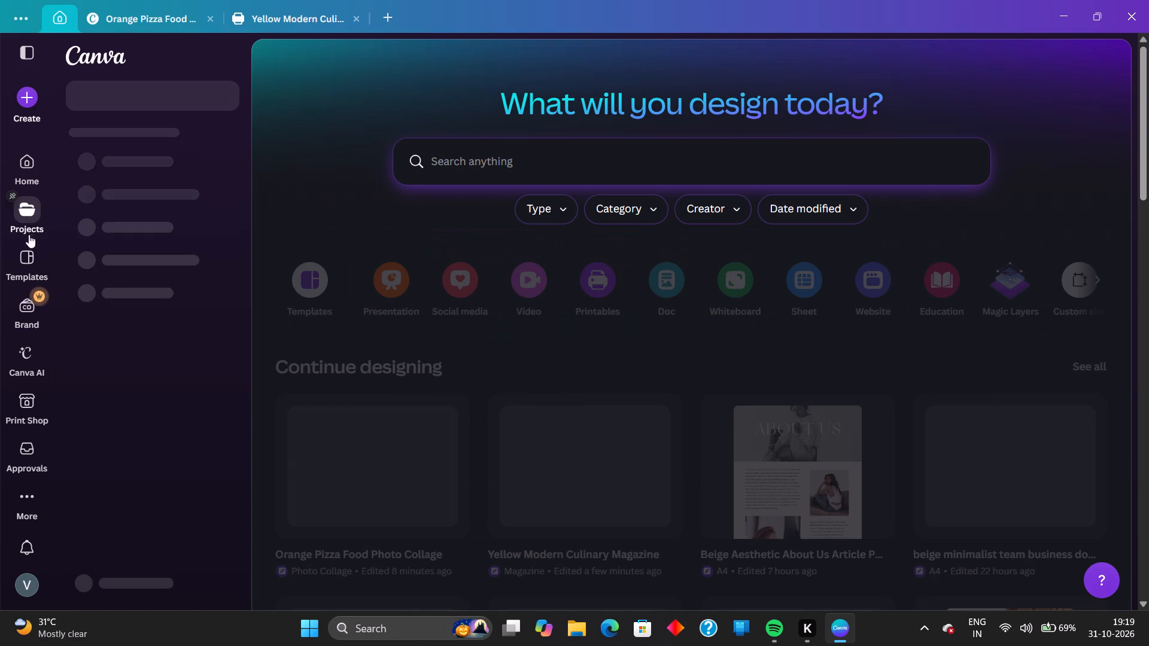
left_click(29, 249)
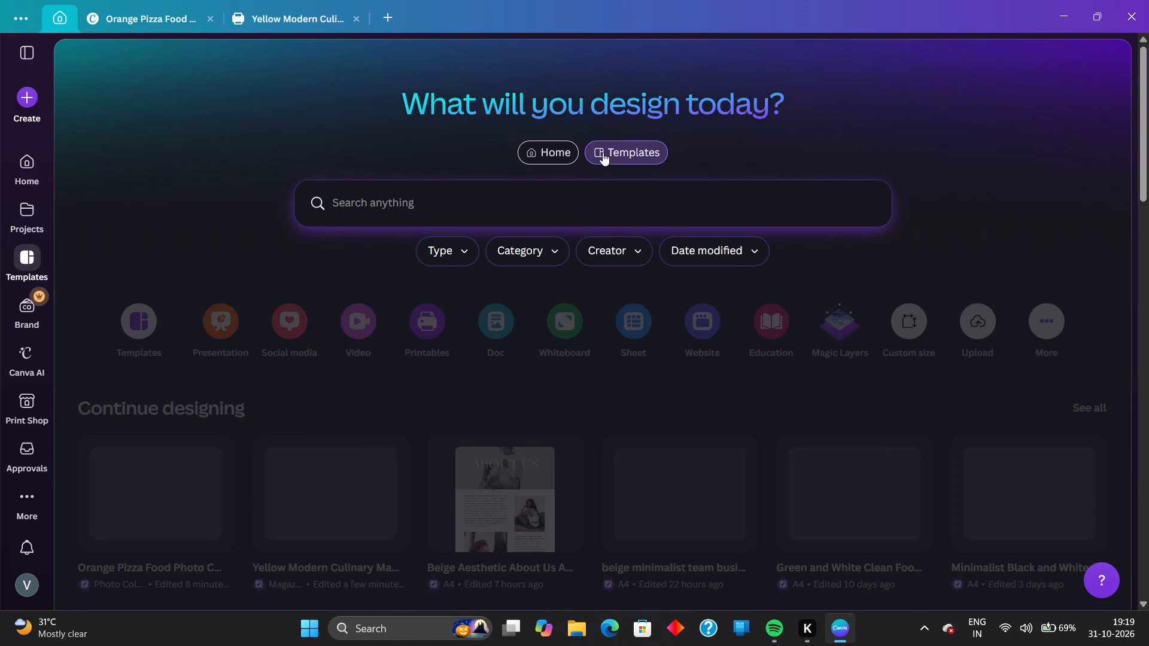
Browse the suggested templates, template categories and frequently used formats, and return to the template search.
scroll(633, 272, "down", 10)
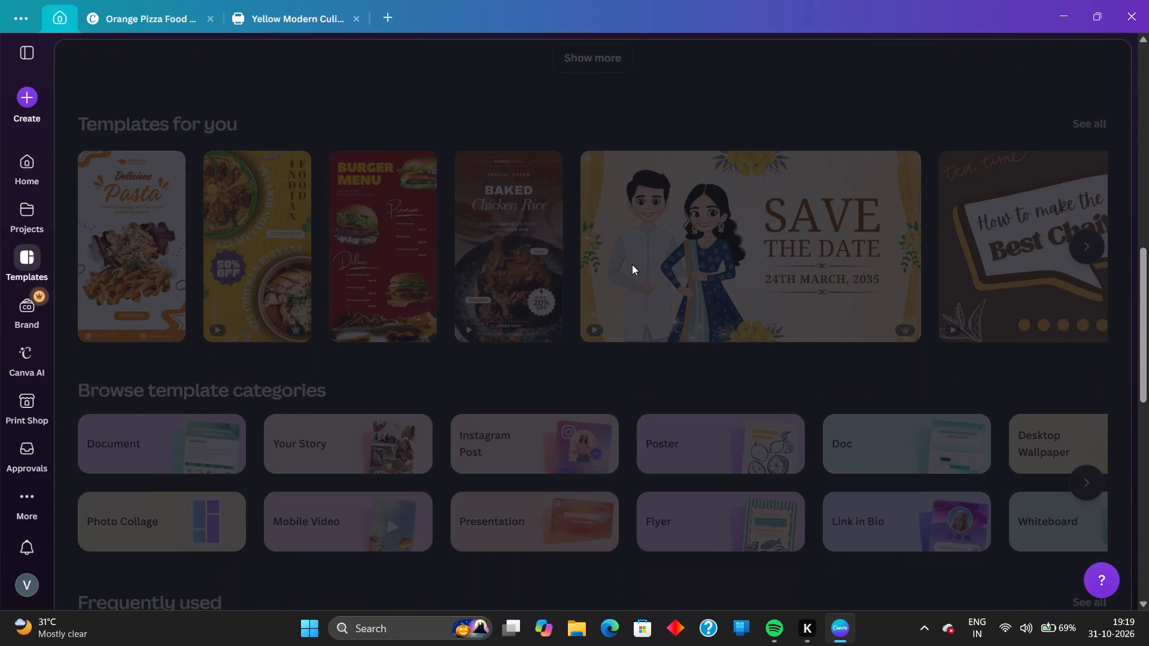
scroll(632, 264, "up", 5)
scroll(632, 264, "down", 6)
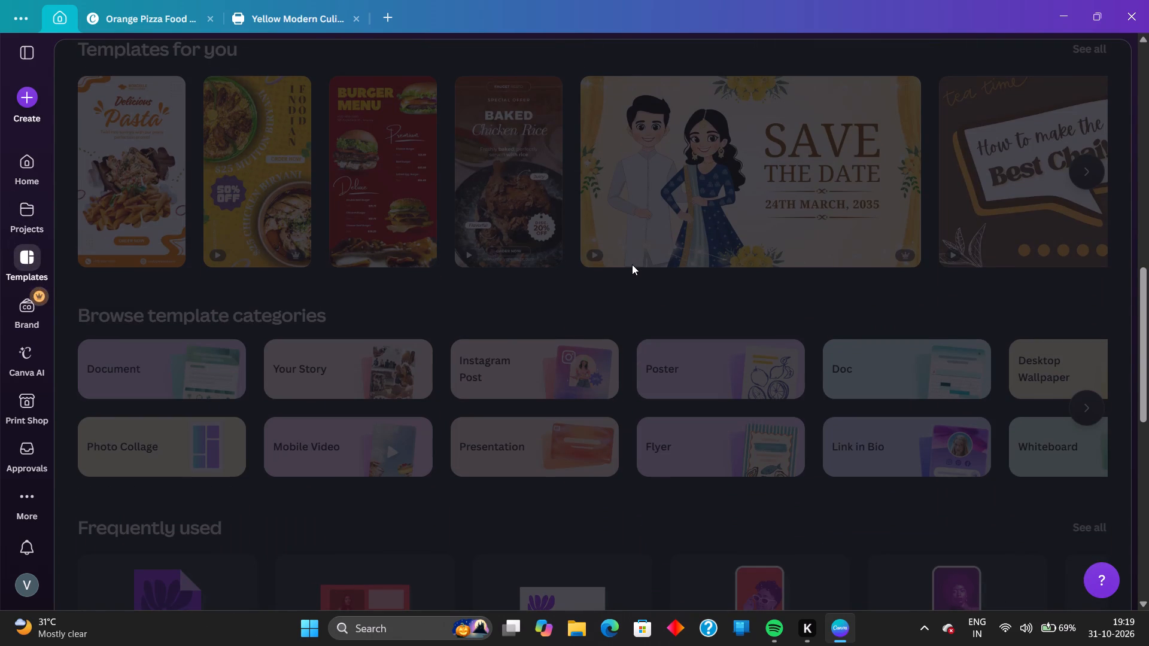
scroll(632, 264, "up", 12)
scroll(632, 264, "down", 15)
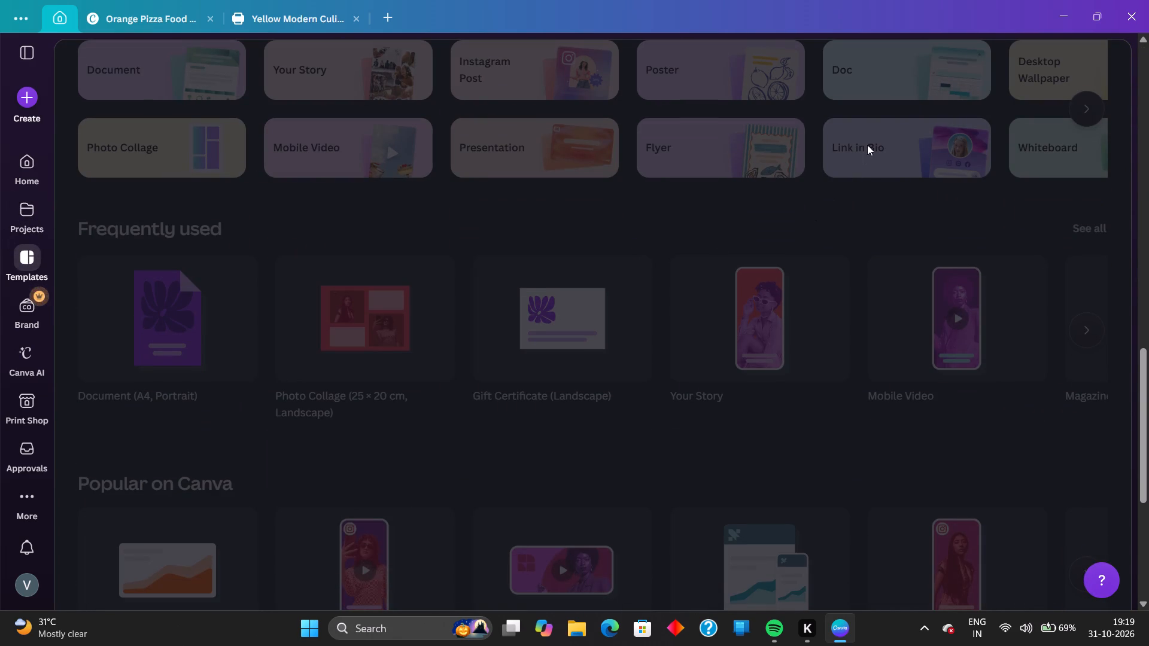
left_click(868, 145)
scroll(758, 210, "up", 20)
scroll(758, 210, "up", 1)
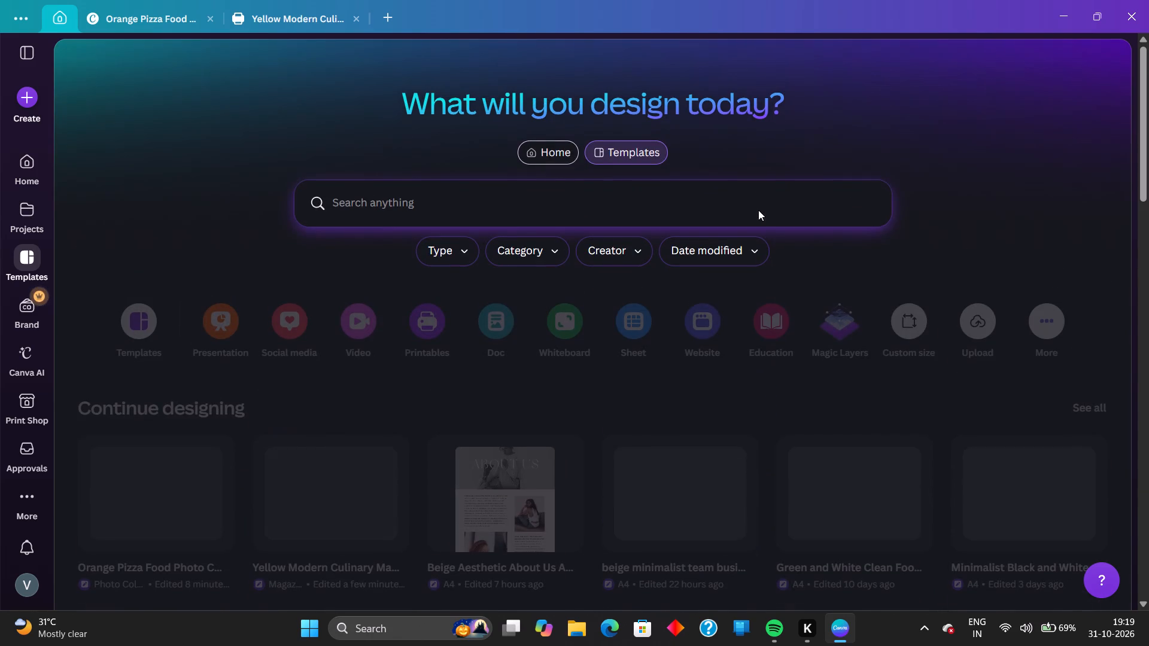
scroll(758, 210, "up", 4)
left_click(716, 193)
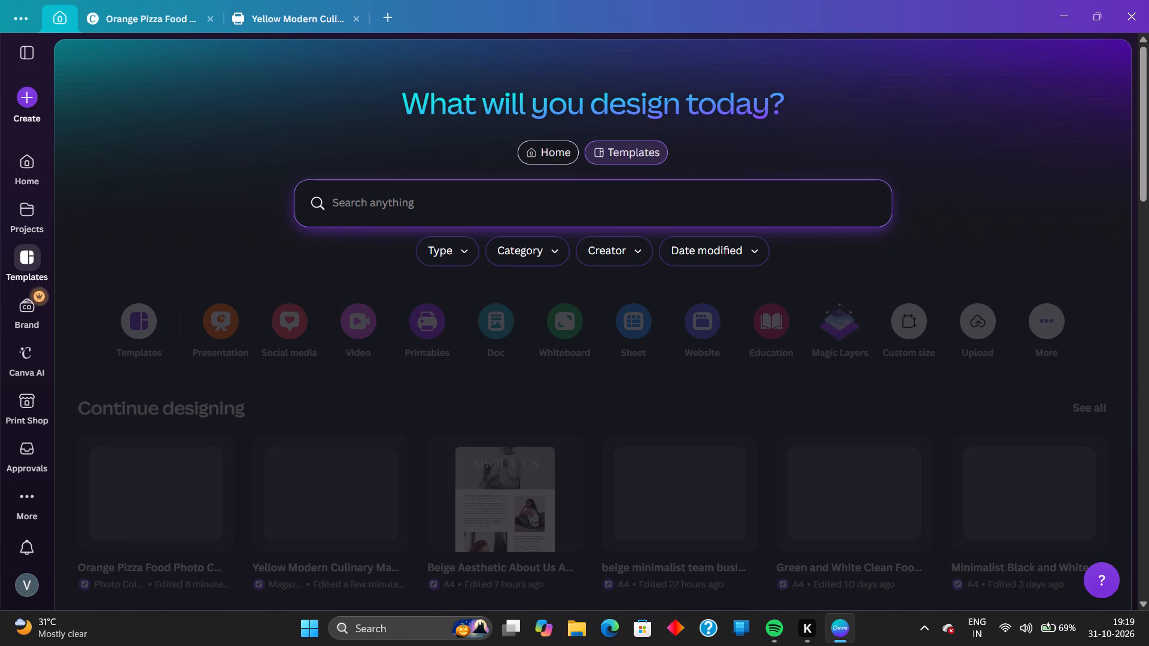